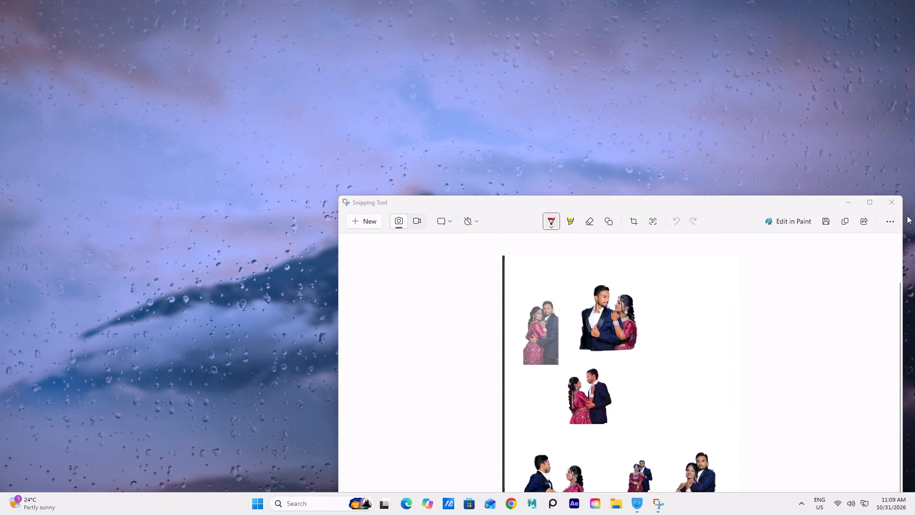
{"action": "left_click", "coordinate": [891, 201]}
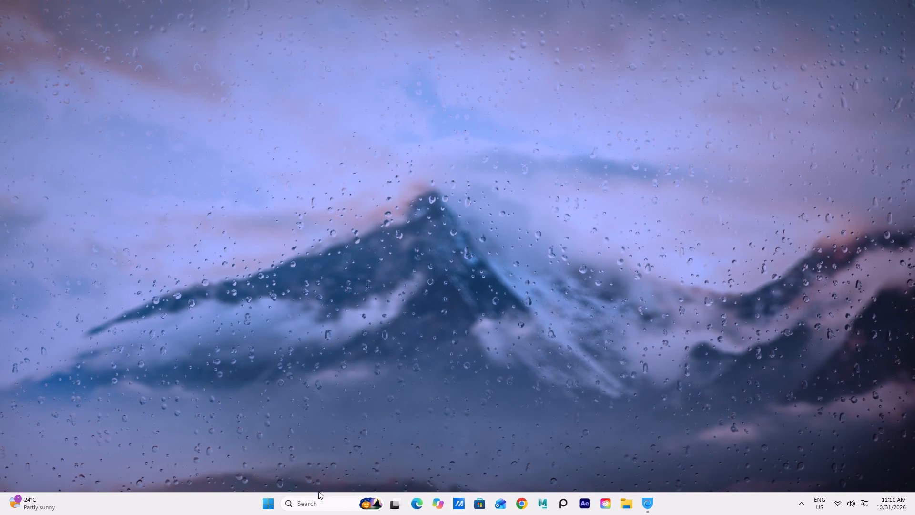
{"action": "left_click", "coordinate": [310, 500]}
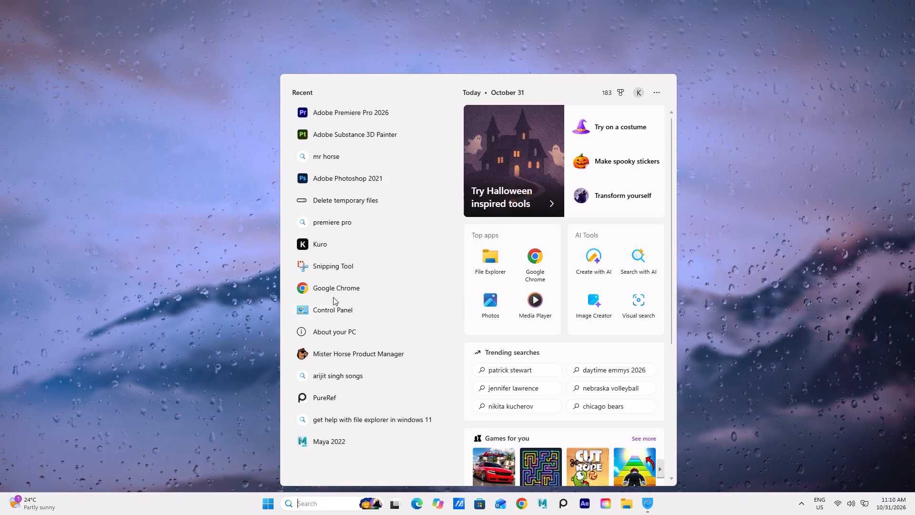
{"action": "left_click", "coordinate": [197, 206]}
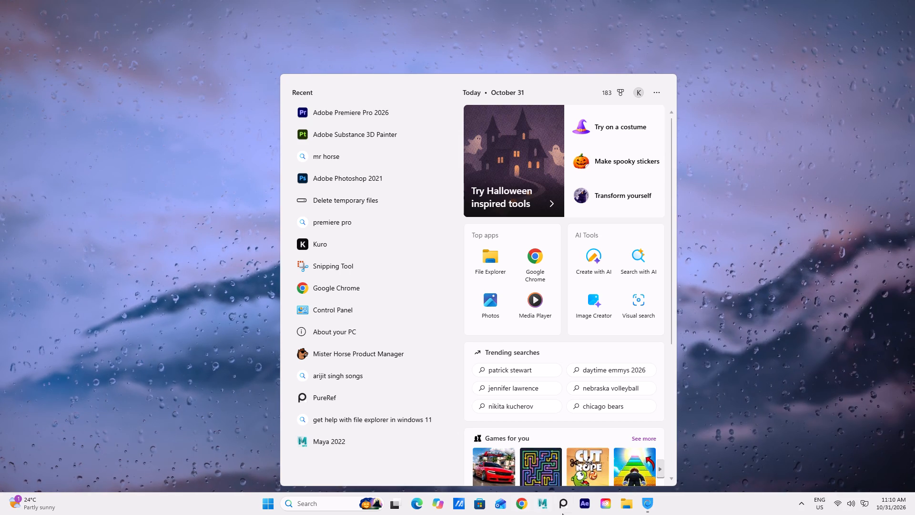
Launch Google Chrome and open the YouTube home page.
{"action": "left_click", "coordinate": [521, 505]}
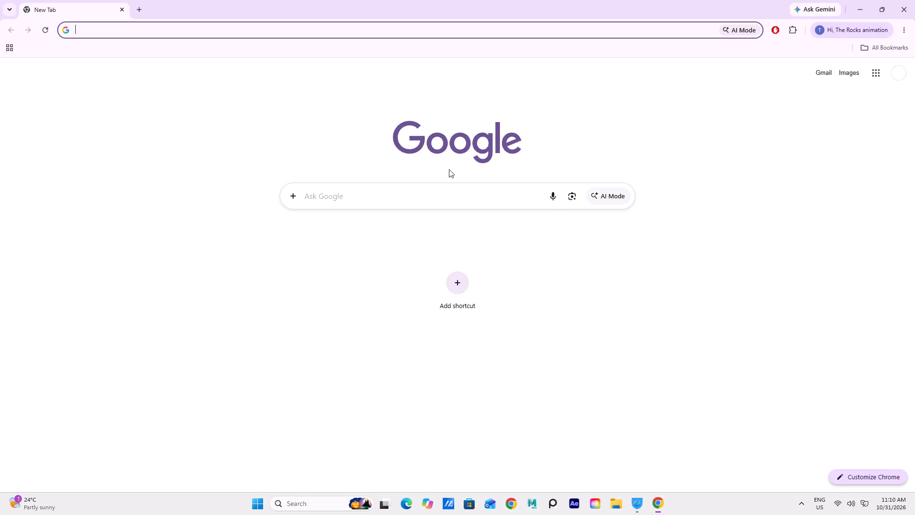
{"action": "left_click", "coordinate": [161, 31]}
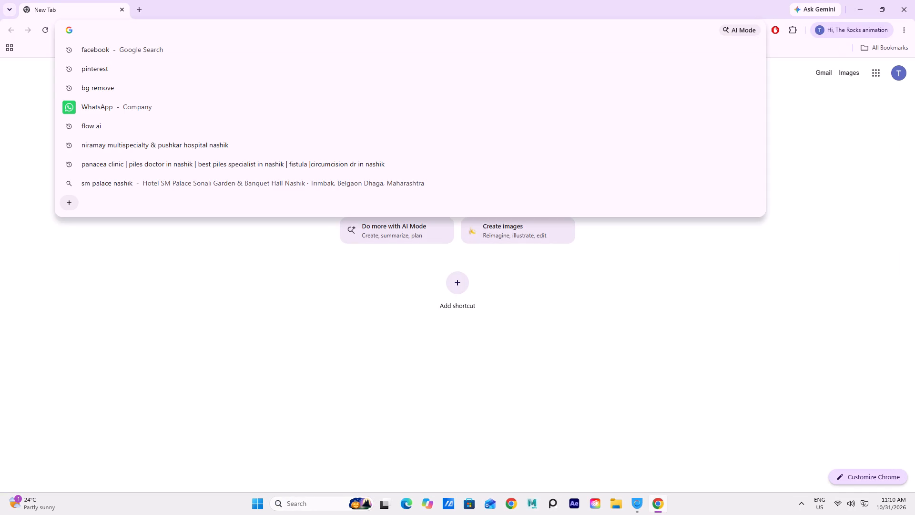
{"action": "type", "text": "you"}
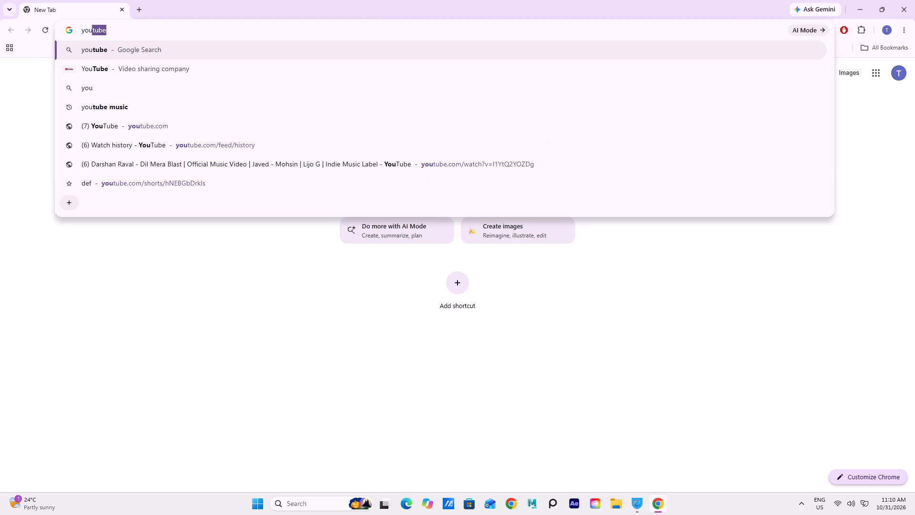
{"action": "left_click", "coordinate": [161, 128]}
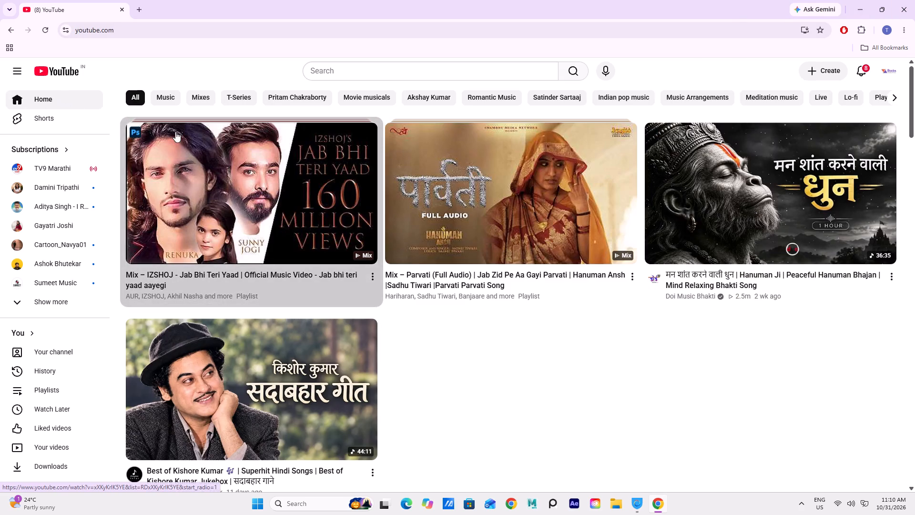
Search YouTube for "songs".
{"action": "scroll", "coordinate": [253, 264], "scroll_direction": "down", "scroll_amount": 3}
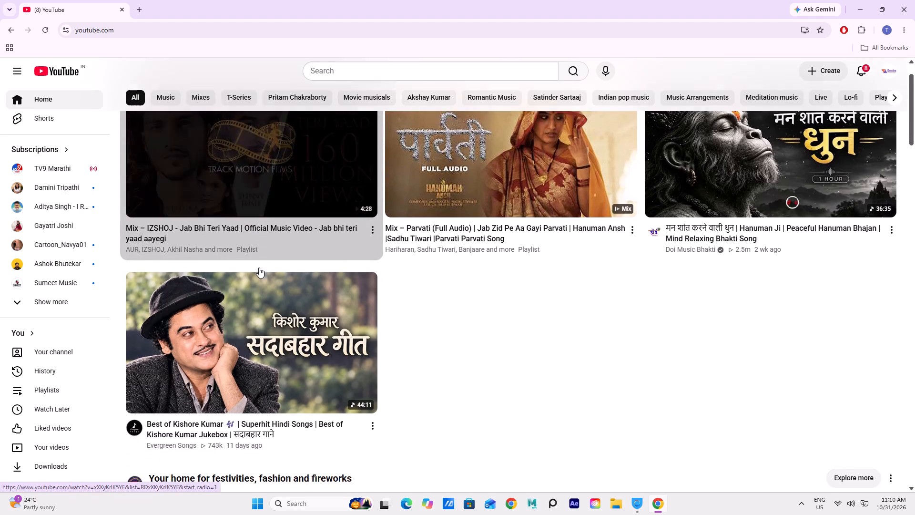
{"action": "scroll", "coordinate": [259, 268], "scroll_direction": "down", "scroll_amount": 2}
{"action": "scroll", "coordinate": [256, 268], "scroll_direction": "up", "scroll_amount": 4}
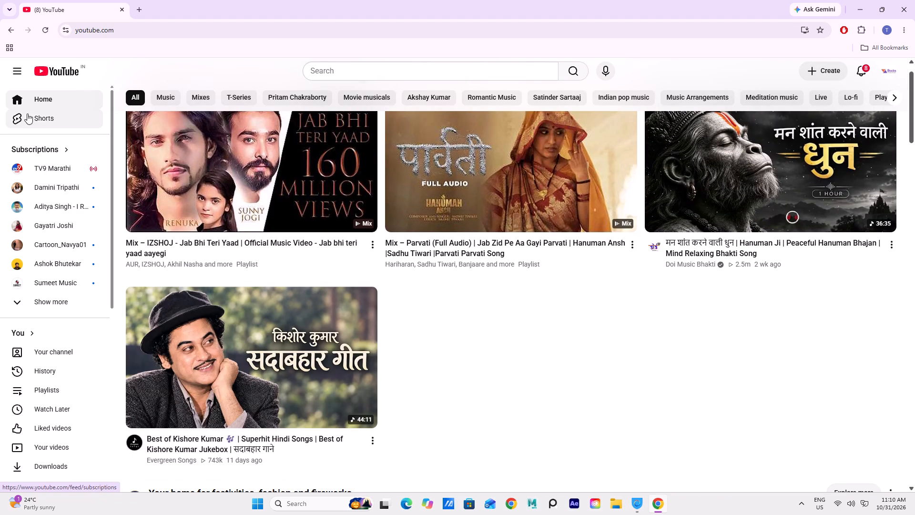
{"action": "left_click", "coordinate": [358, 70]}
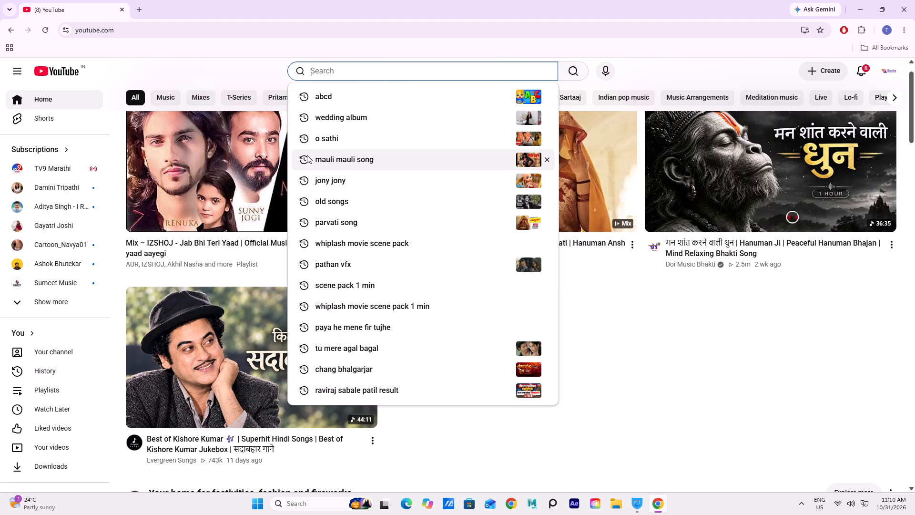
{"action": "type", "text": "songd"}
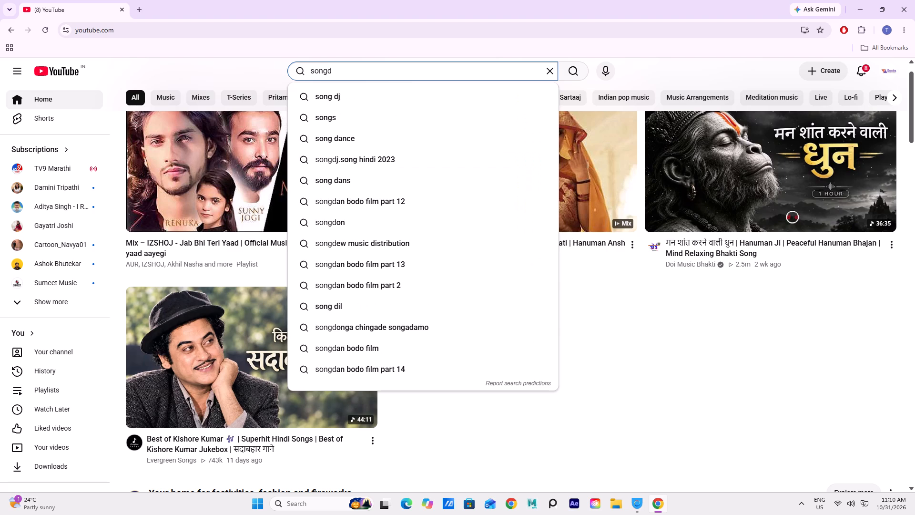
{"action": "key", "text": "BackSpace"}
{"action": "key", "text": "s"}
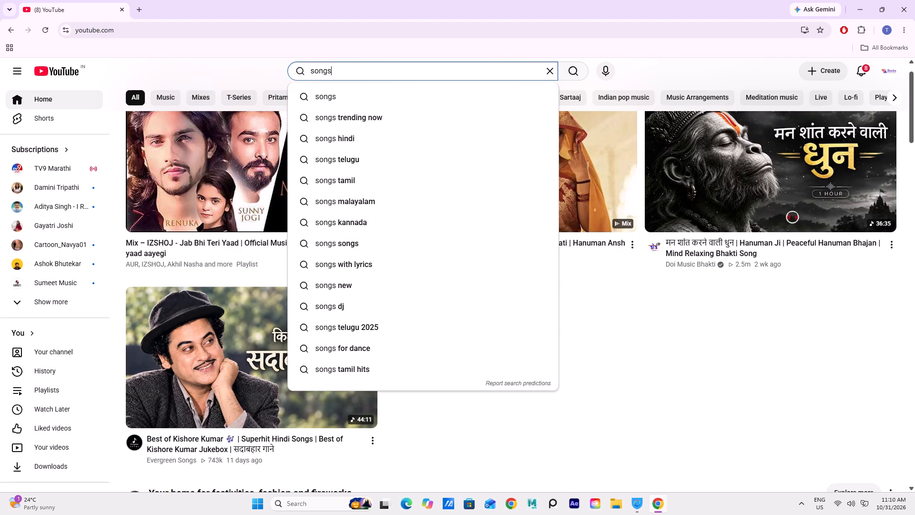
{"action": "key", "text": "Return"}
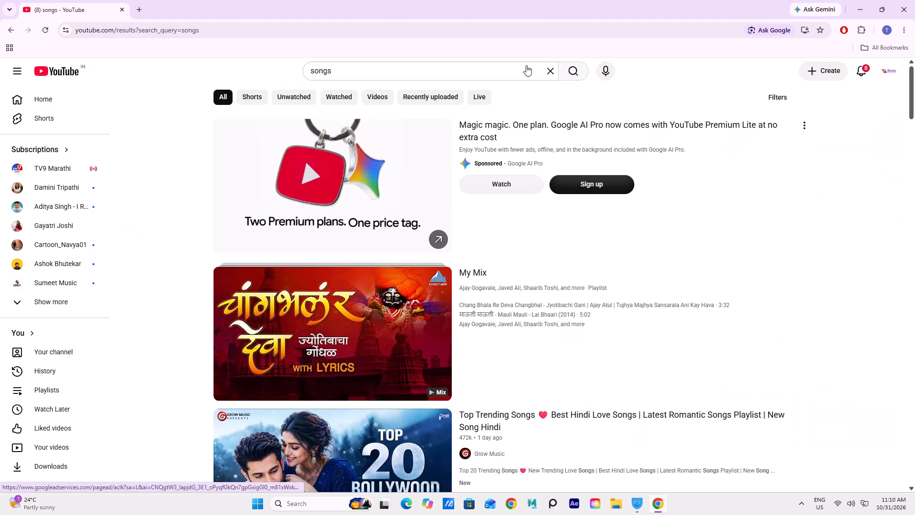
Look through the YouTube song results for a video to play.
{"action": "scroll", "coordinate": [541, 282], "scroll_direction": "down", "scroll_amount": 5}
{"action": "scroll", "coordinate": [459, 299], "scroll_direction": "down", "scroll_amount": 5}
{"action": "scroll", "coordinate": [459, 299], "scroll_direction": "down", "scroll_amount": 20}
{"action": "scroll", "coordinate": [459, 299], "scroll_direction": "down", "scroll_amount": 3}
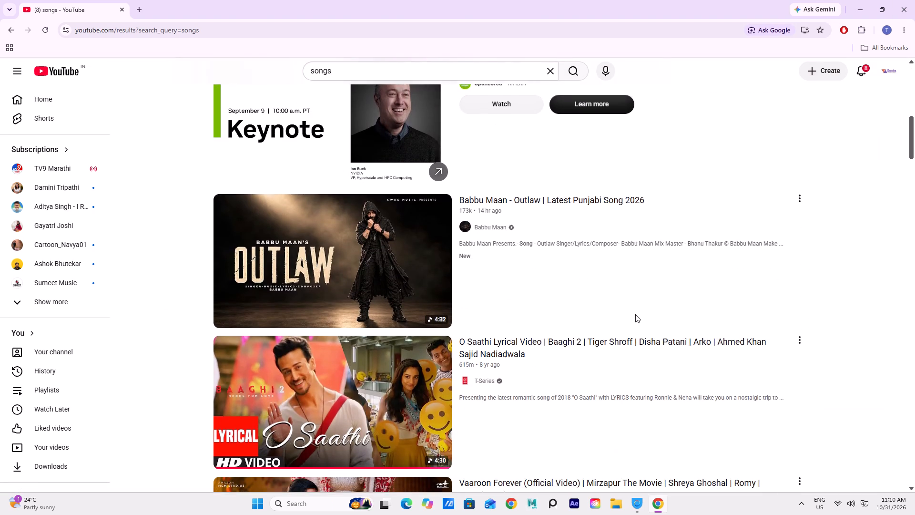
{"action": "scroll", "coordinate": [635, 312], "scroll_direction": "down", "scroll_amount": 6}
{"action": "scroll", "coordinate": [635, 312], "scroll_direction": "up", "scroll_amount": 9}
{"action": "scroll", "coordinate": [627, 312], "scroll_direction": "down", "scroll_amount": 2}
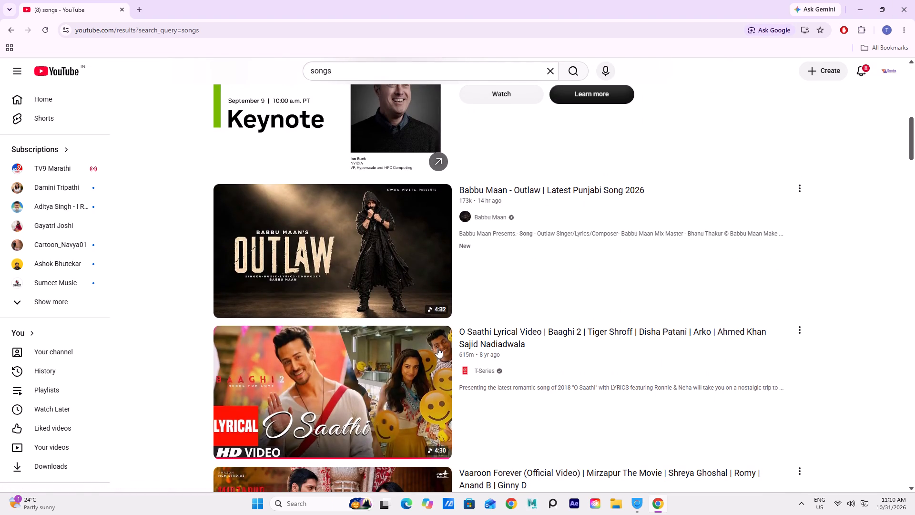
Play the "O Saathi Lyrical Video | Baaghi 2" video from the song results.
{"action": "left_click", "coordinate": [336, 392]}
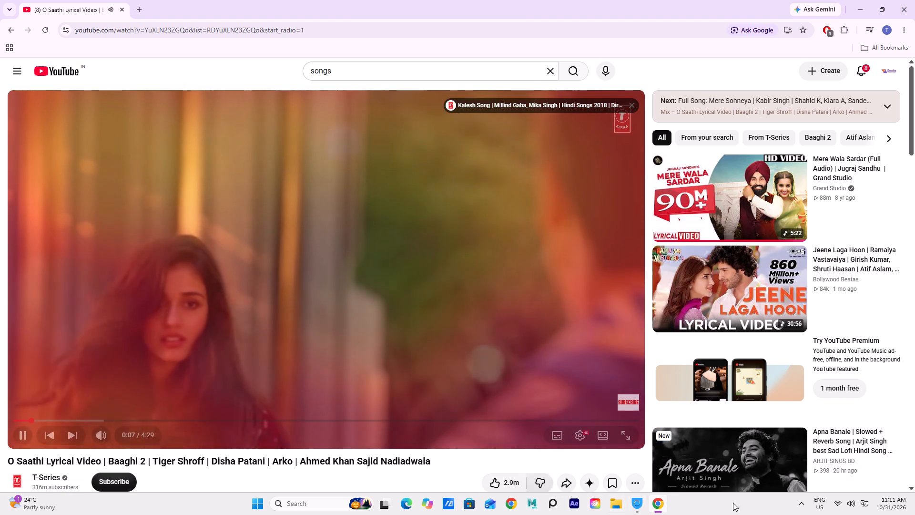
Set the system volume to its maximum level.
{"action": "left_click", "coordinate": [850, 505]}
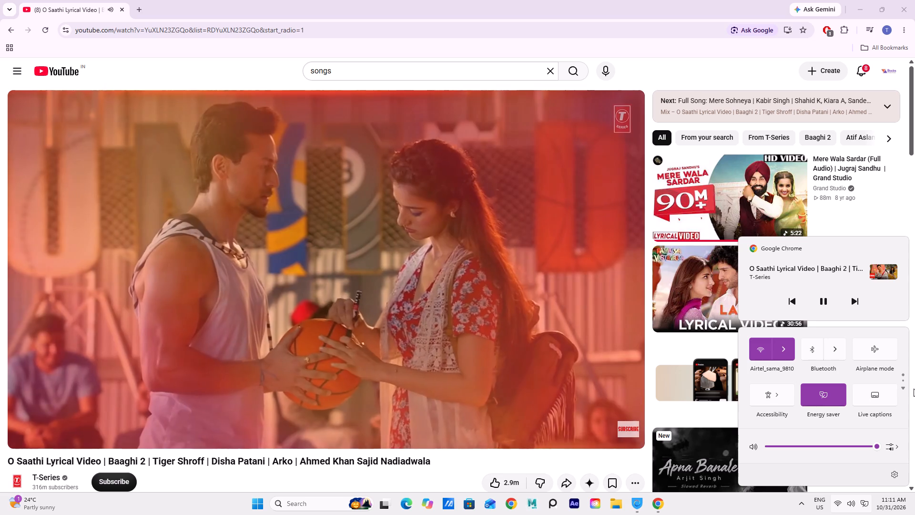
{"action": "left_click_drag", "start_coordinate": [811, 425], "coordinate": [840, 442]}
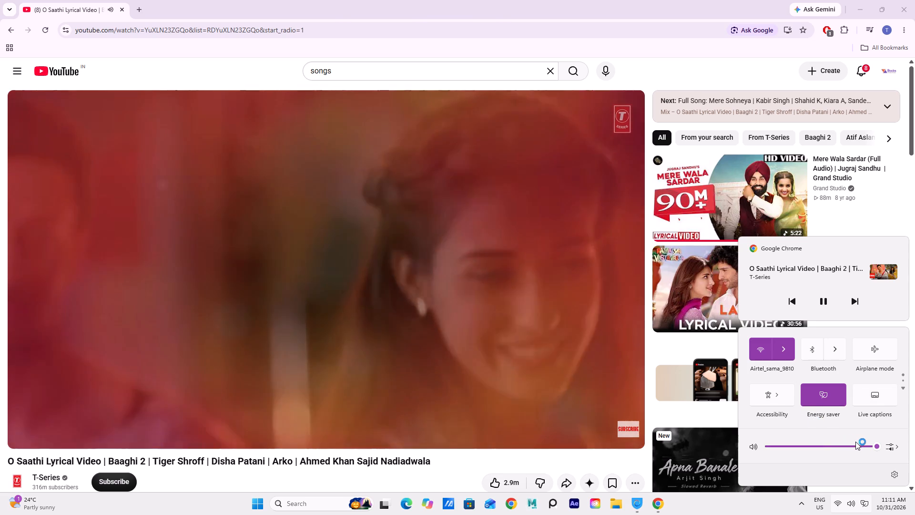
{"action": "left_click_drag", "start_coordinate": [861, 447], "coordinate": [914, 436]}
Check the sound output device and the volume mixer levels, and return to the playing video.
{"action": "left_click", "coordinate": [887, 447]}
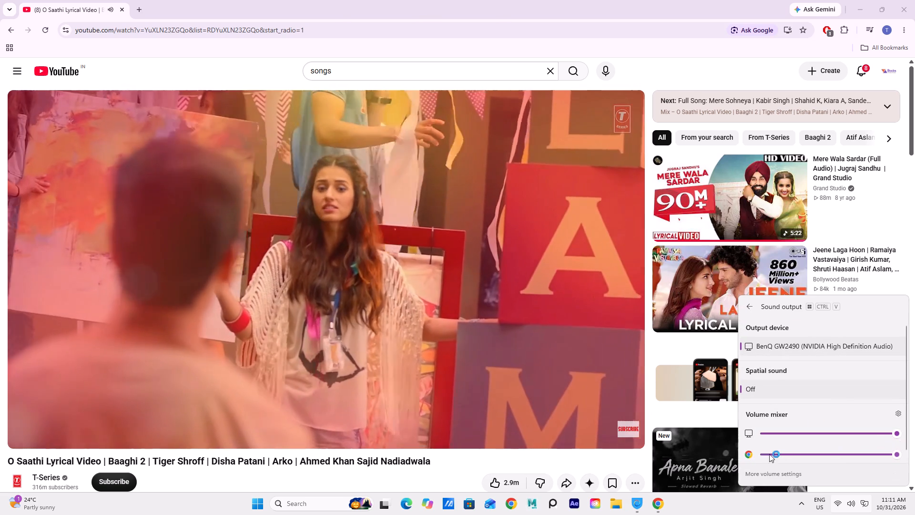
{"action": "scroll", "coordinate": [806, 408], "scroll_direction": "down", "scroll_amount": 3}
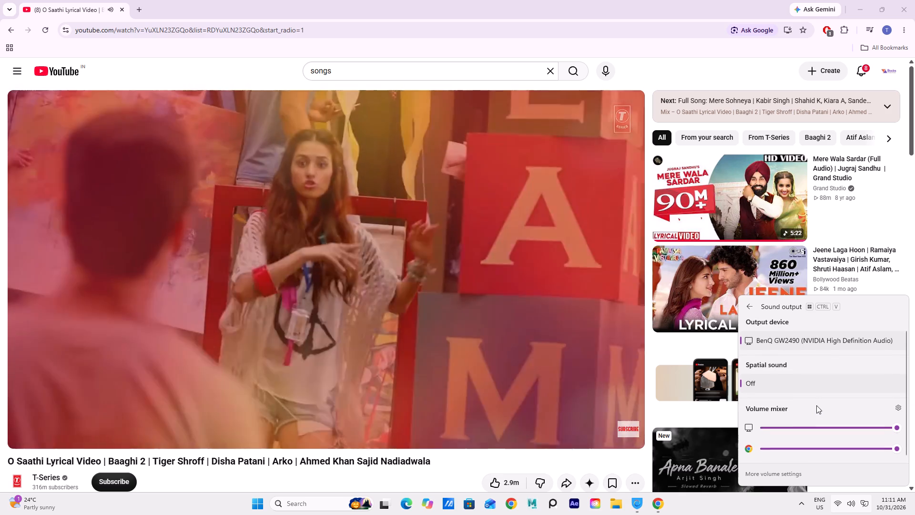
{"action": "scroll", "coordinate": [816, 405], "scroll_direction": "down", "scroll_amount": 2}
{"action": "scroll", "coordinate": [816, 405], "scroll_direction": "up", "scroll_amount": 6}
{"action": "left_click", "coordinate": [572, 378]}
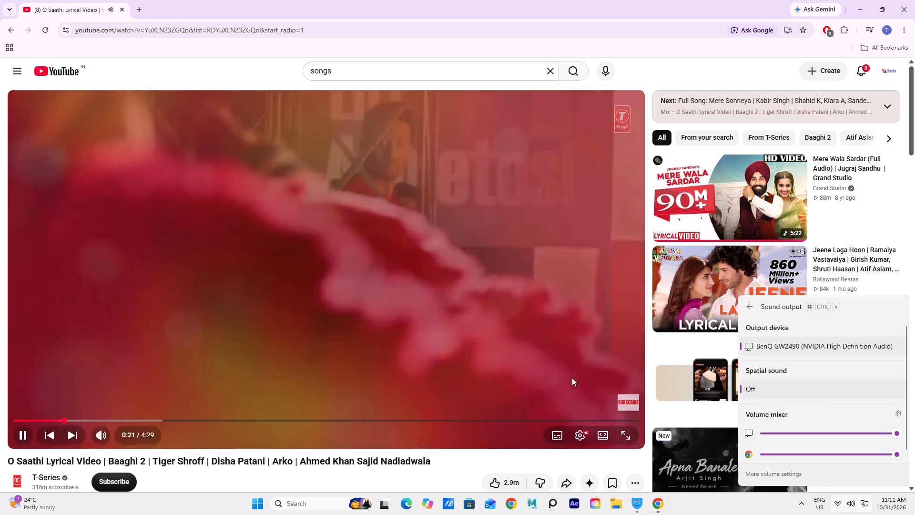
{"action": "left_click", "coordinate": [385, 339]}
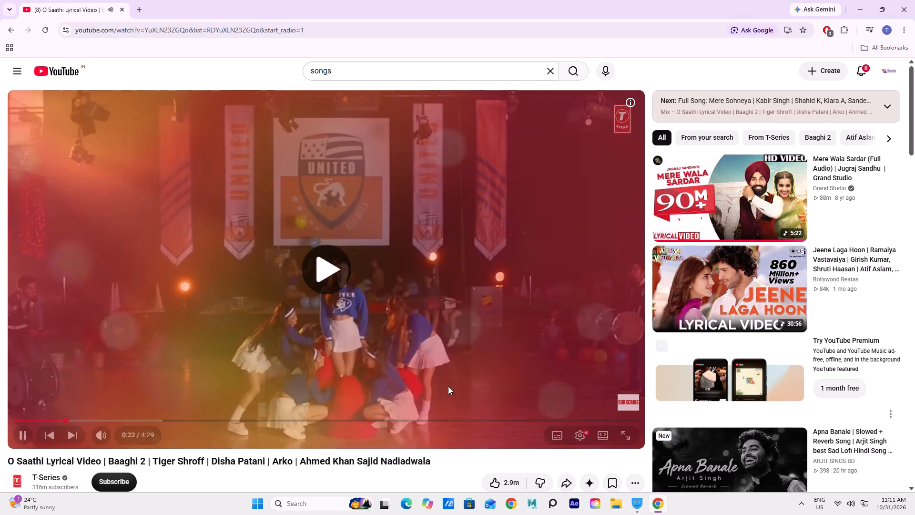
Leave the song playing in the minimized browser window and launch Adobe Photoshop through the Windows search.
{"action": "left_click", "coordinate": [655, 509]}
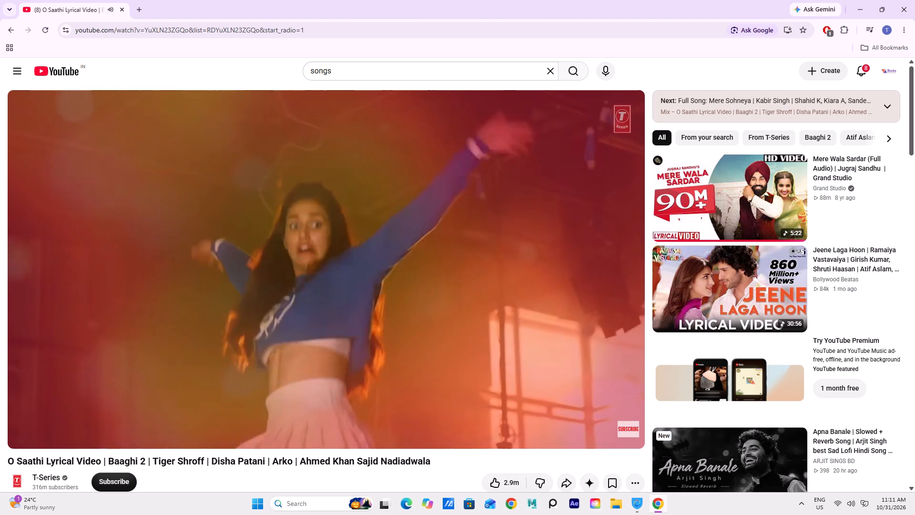
{"action": "left_click", "coordinate": [324, 503]}
{"action": "left_click", "coordinate": [333, 184]}
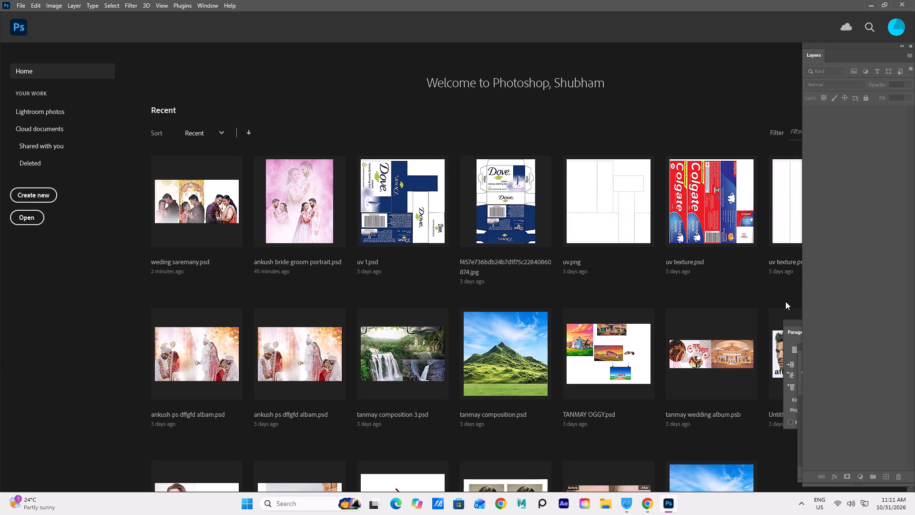
Switch to the Photoshop home screen, leaving the song video playing in Chrome.
{"action": "left_click", "coordinate": [665, 506]}
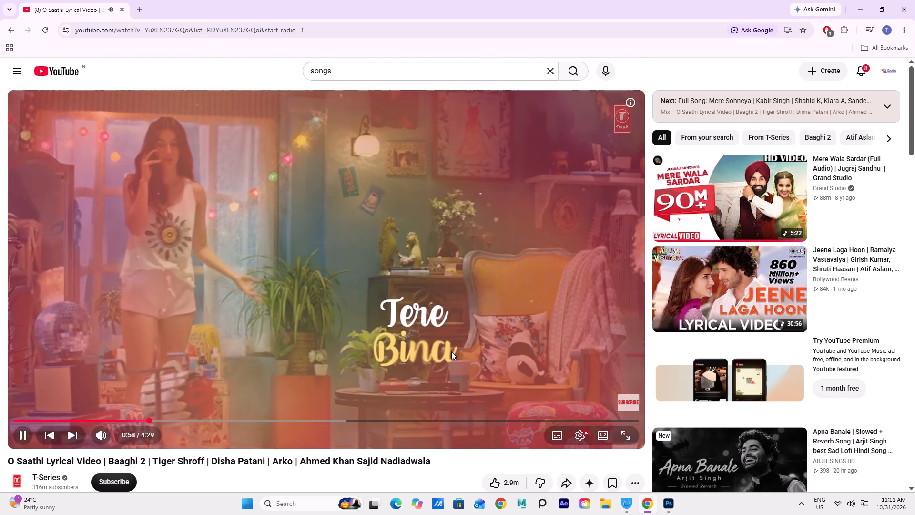
{"action": "left_click", "coordinate": [669, 506]}
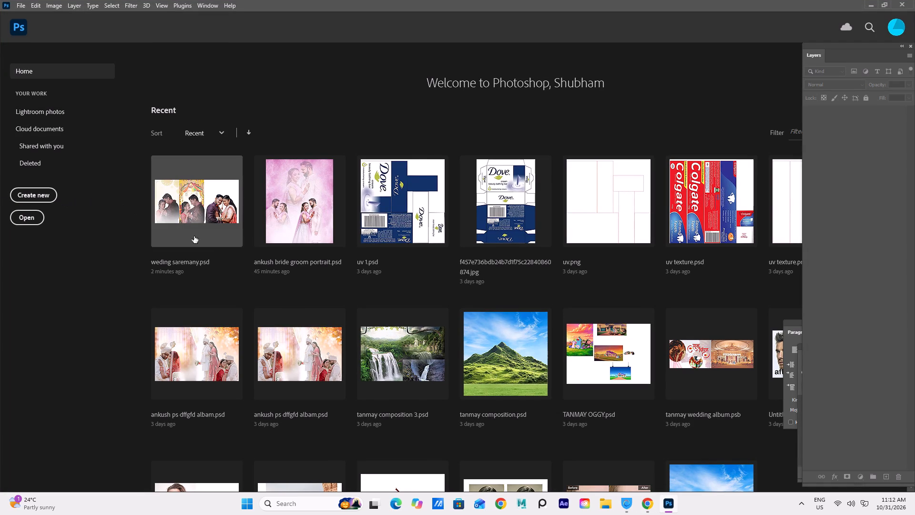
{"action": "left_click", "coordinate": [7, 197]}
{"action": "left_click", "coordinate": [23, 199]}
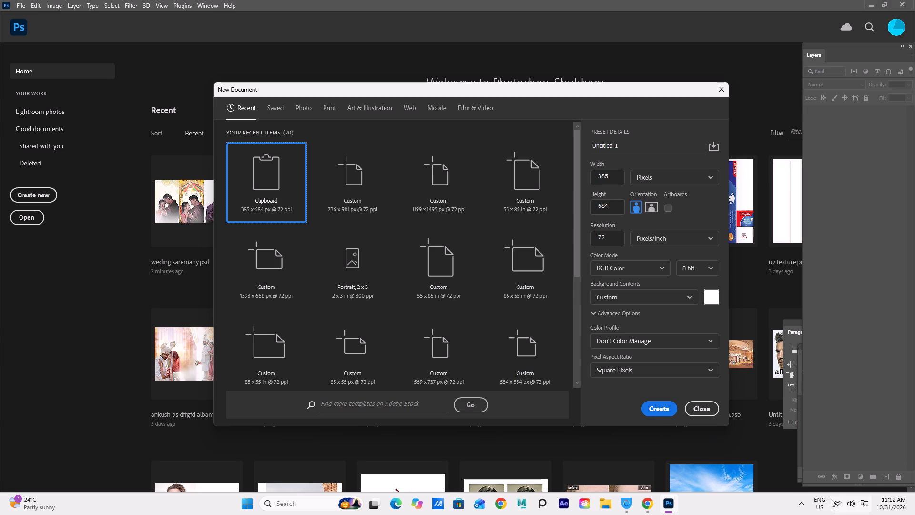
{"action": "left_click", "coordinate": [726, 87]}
Start setting up a new Photoshop document and open its width value for editing.
{"action": "left_click", "coordinate": [33, 198]}
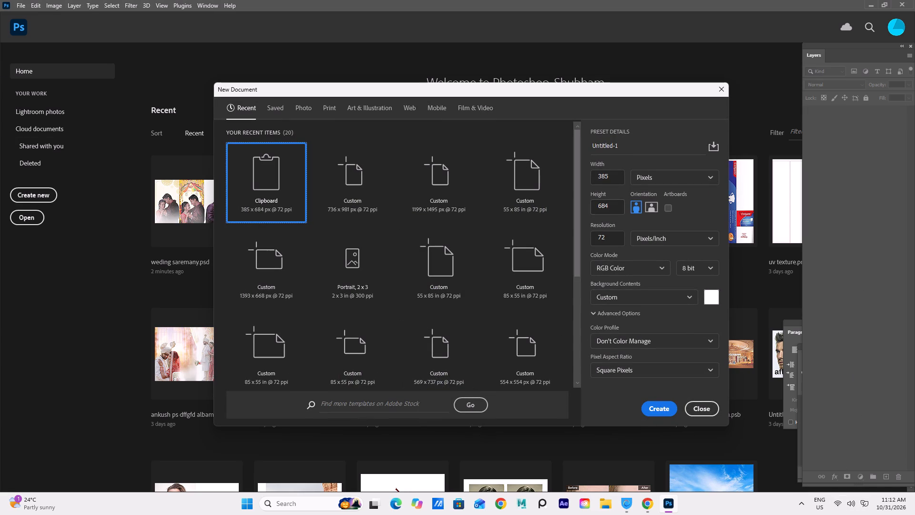
{"action": "left_click", "coordinate": [614, 183]}
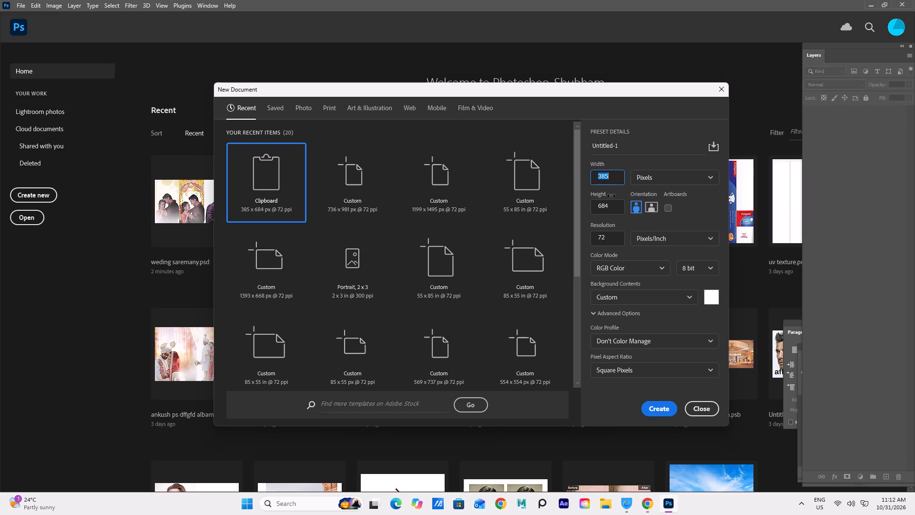
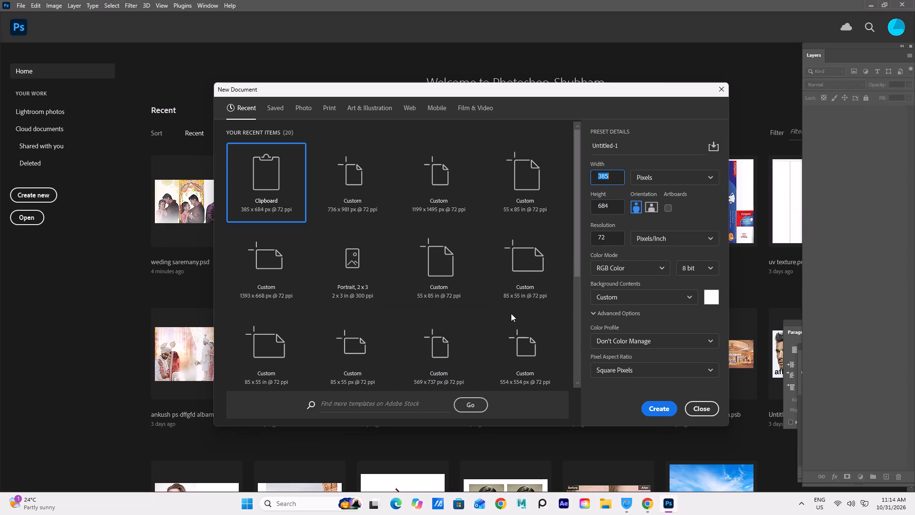
Create the new Photoshop document at 385 x 684 pixels and 72 pixels/inch.
{"action": "left_click", "coordinate": [654, 407]}
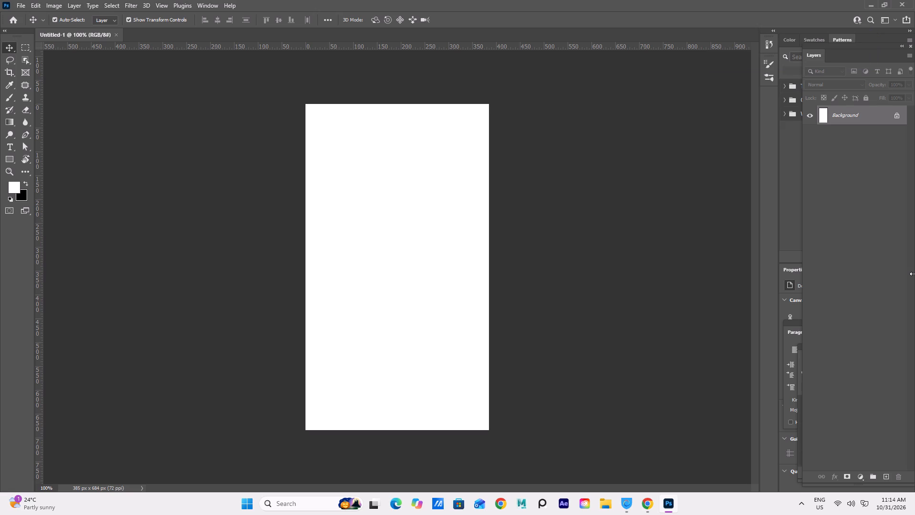
Switch to a new Chrome window and open the Pinterest site through a Google search for "pinterest".
{"action": "left_click", "coordinate": [495, 510]}
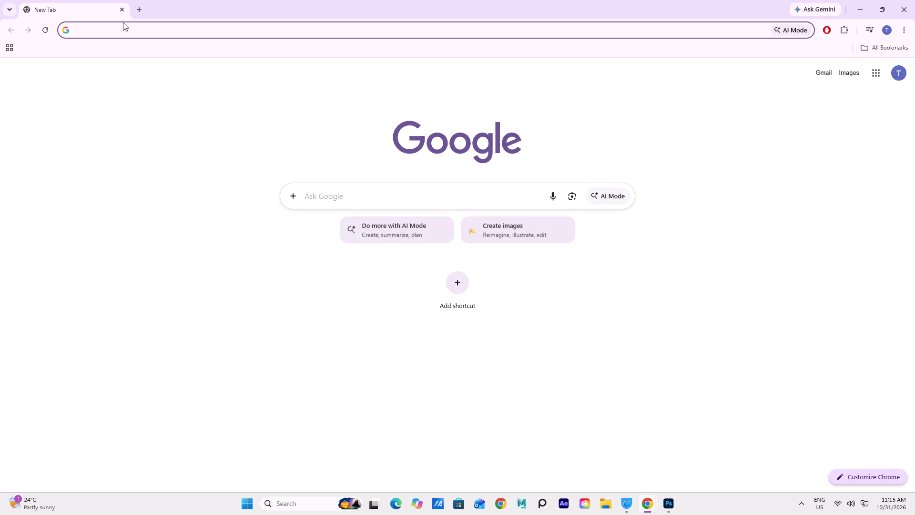
{"action": "left_click", "coordinate": [127, 32]}
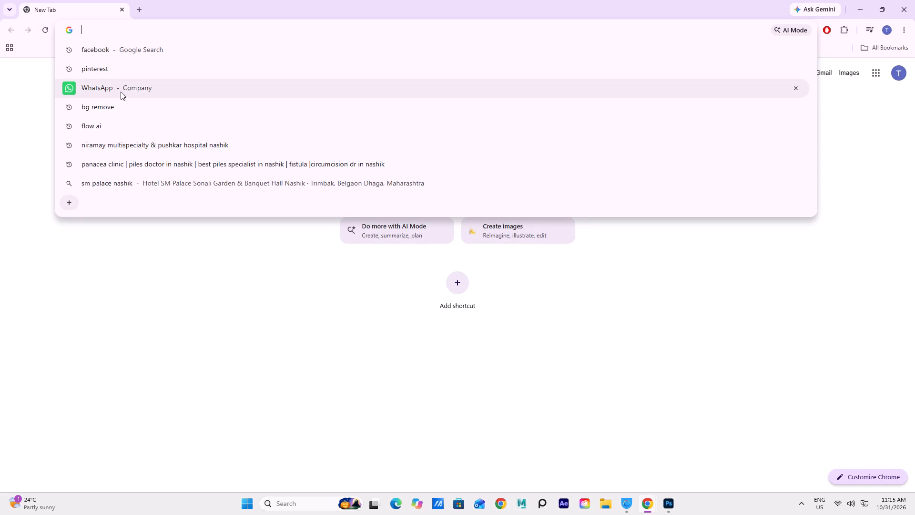
{"action": "left_click", "coordinate": [126, 72]}
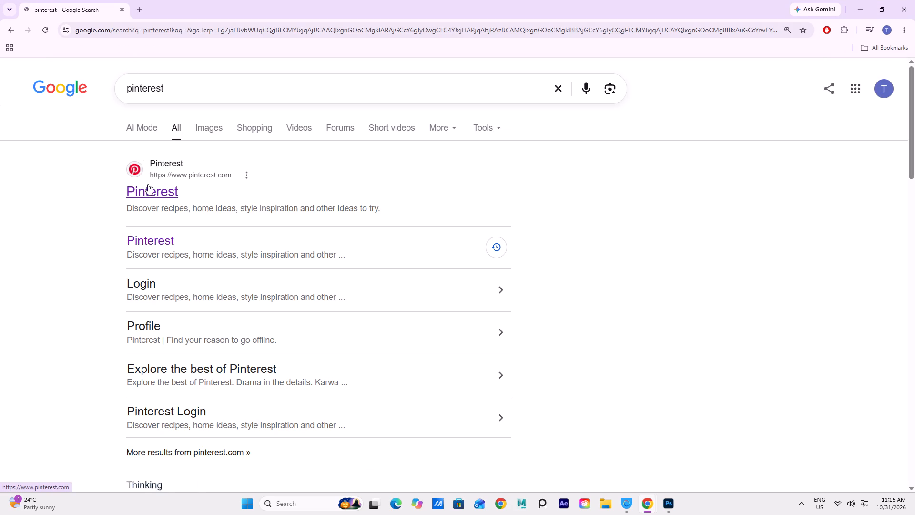
{"action": "left_click", "coordinate": [148, 188]}
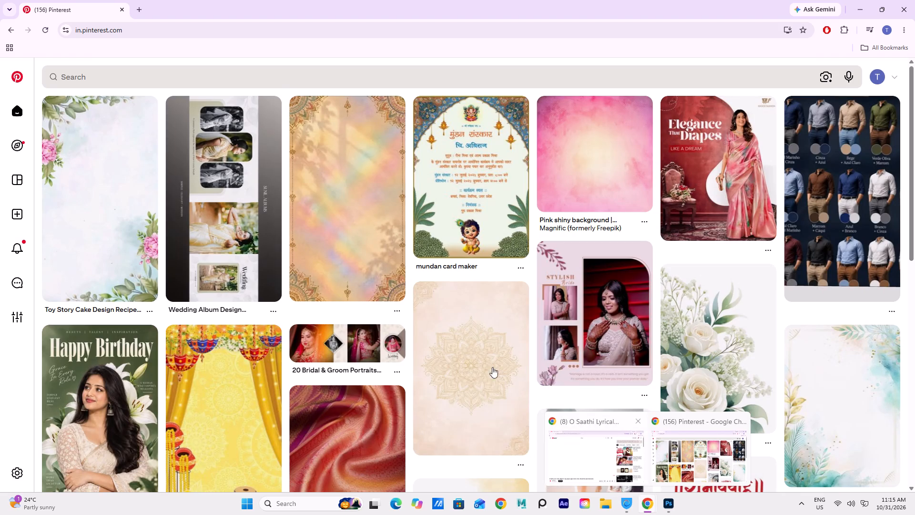
Search Pinterest for "wedding albumcretive page".
{"action": "left_click", "coordinate": [124, 78]}
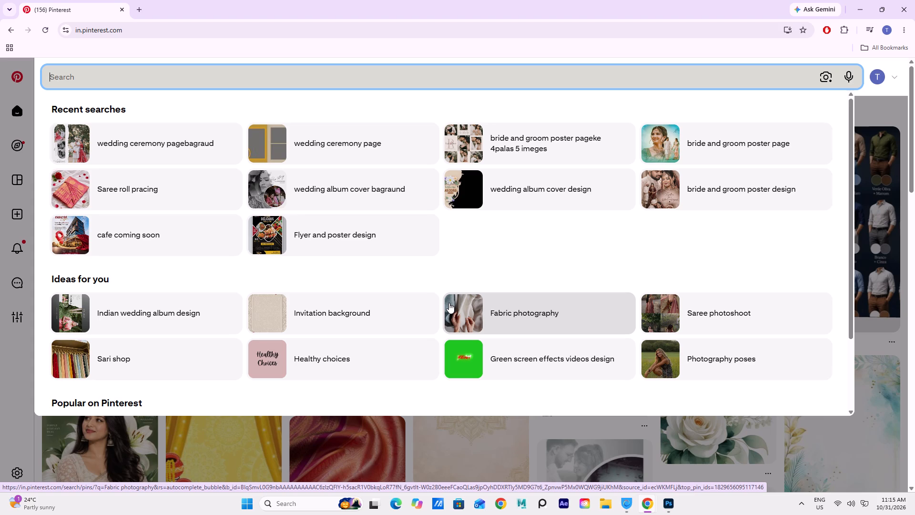
{"action": "type", "text": "wedding"}
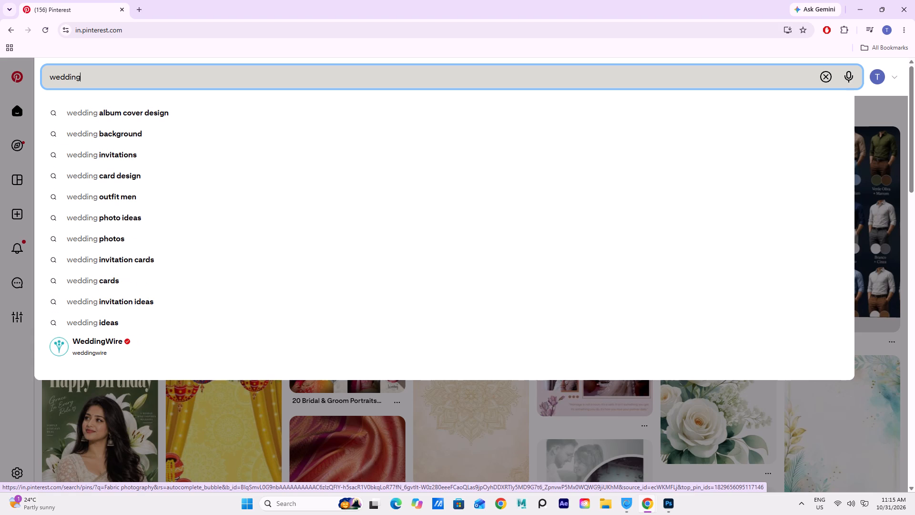
{"action": "key", "text": "space"}
{"action": "type", "text": "al"}
{"action": "key", "text": "b"}
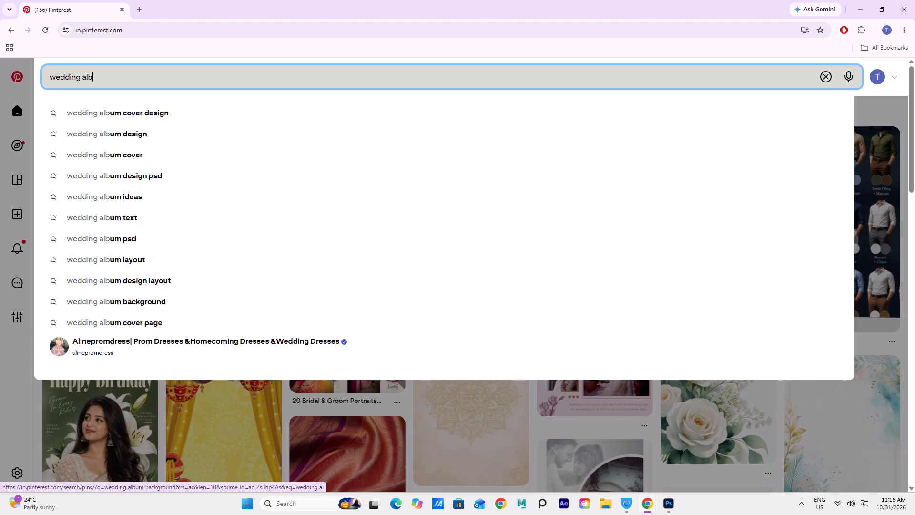
{"action": "key", "text": "u"}
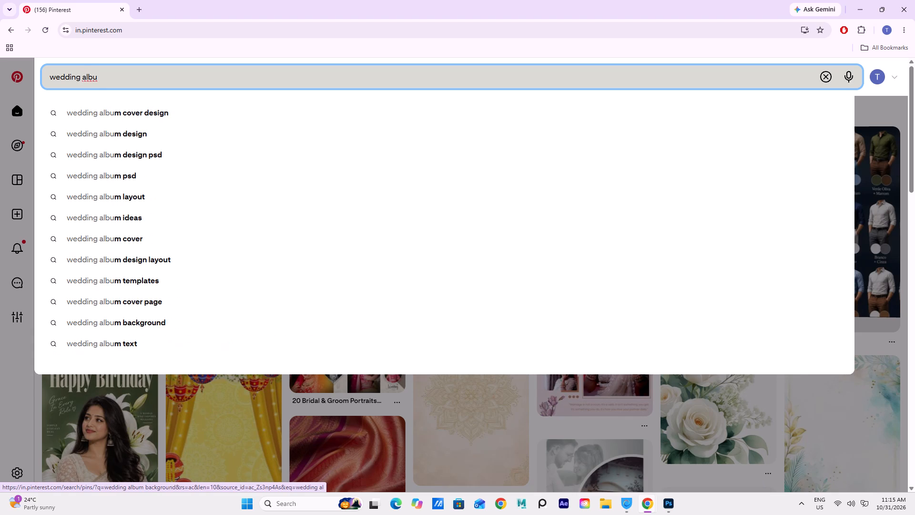
{"action": "key", "text": "m"}
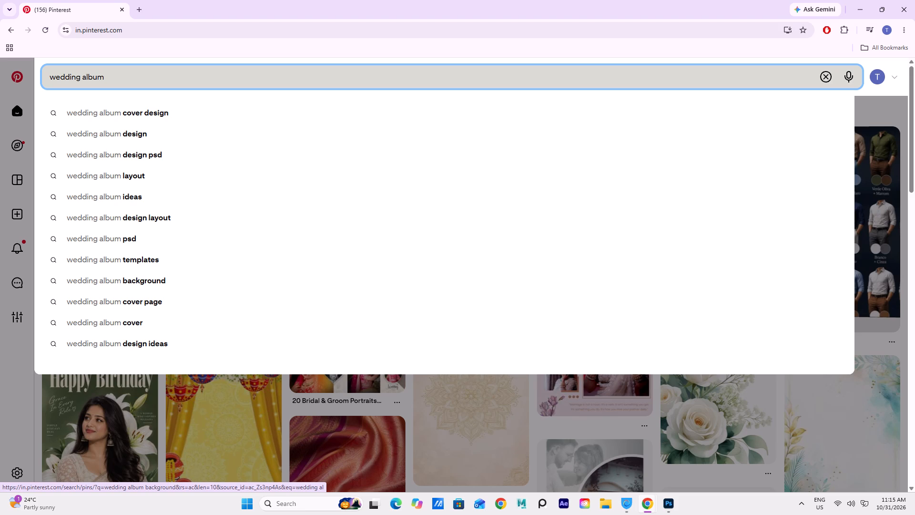
{"action": "type", "text": "cretive"}
{"action": "key", "text": "space"}
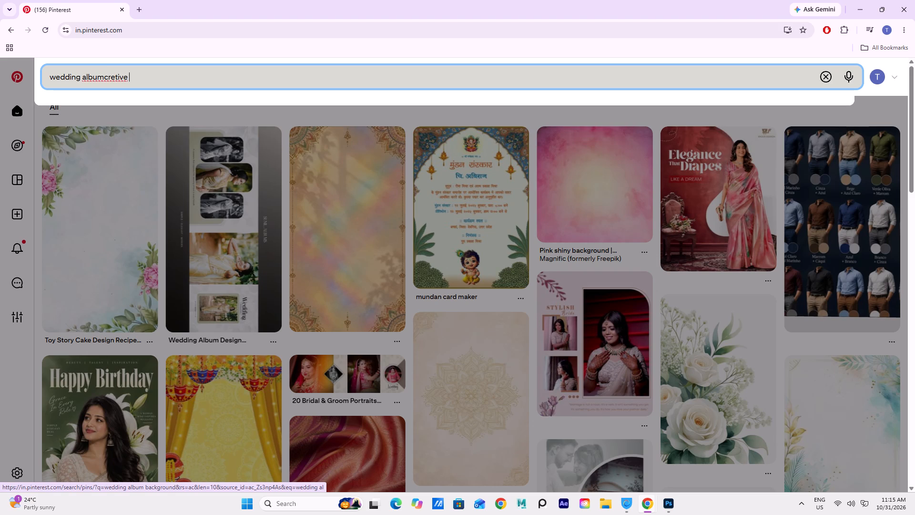
{"action": "type", "text": "pa"}
{"action": "type", "text": "ge"}
{"action": "scroll", "coordinate": [449, 303], "scroll_direction": "up", "scroll_amount": 1}
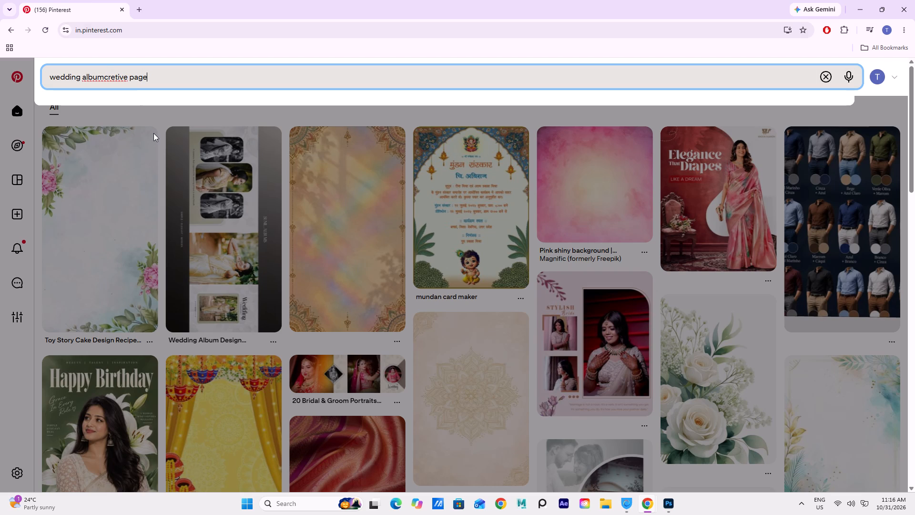
{"action": "key", "text": "Return"}
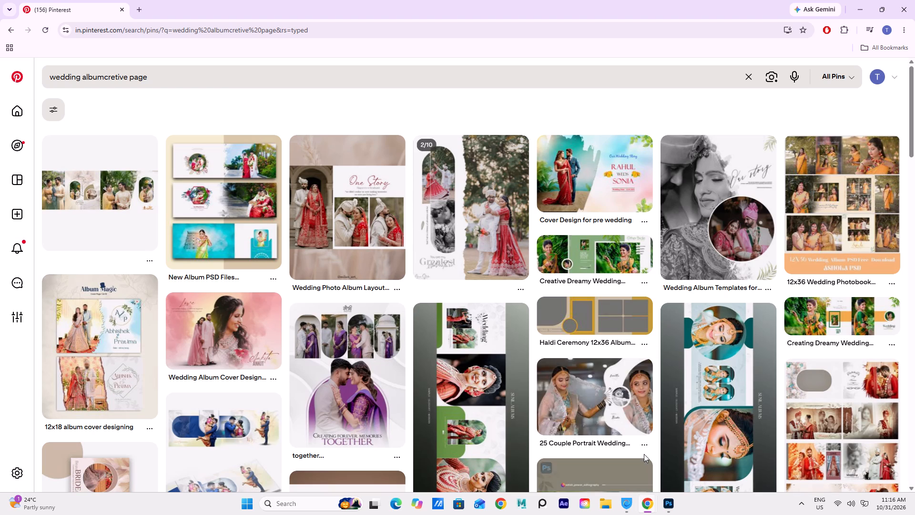
Look through the Pinterest wedding album results for a layout to use as a design reference.
{"action": "scroll", "coordinate": [605, 437], "scroll_direction": "down", "scroll_amount": 4}
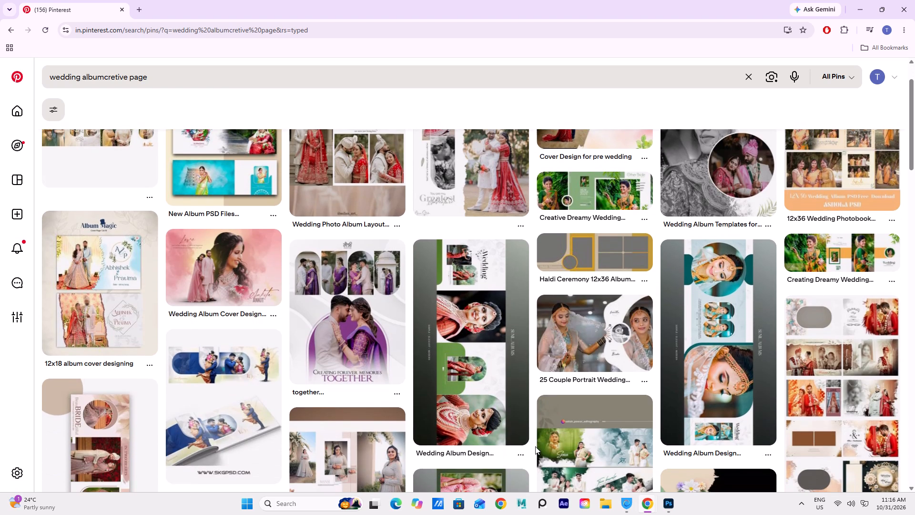
{"action": "scroll", "coordinate": [535, 446], "scroll_direction": "up", "scroll_amount": 2}
{"action": "scroll", "coordinate": [519, 451], "scroll_direction": "down", "scroll_amount": 2}
{"action": "scroll", "coordinate": [394, 454], "scroll_direction": "down", "scroll_amount": 5}
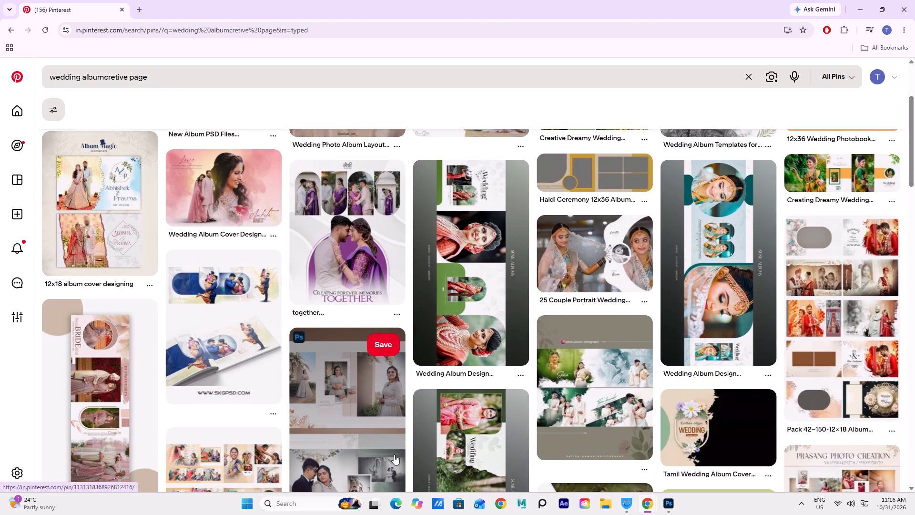
{"action": "scroll", "coordinate": [394, 454], "scroll_direction": "down", "scroll_amount": 10}
{"action": "scroll", "coordinate": [440, 411], "scroll_direction": "down", "scroll_amount": 5}
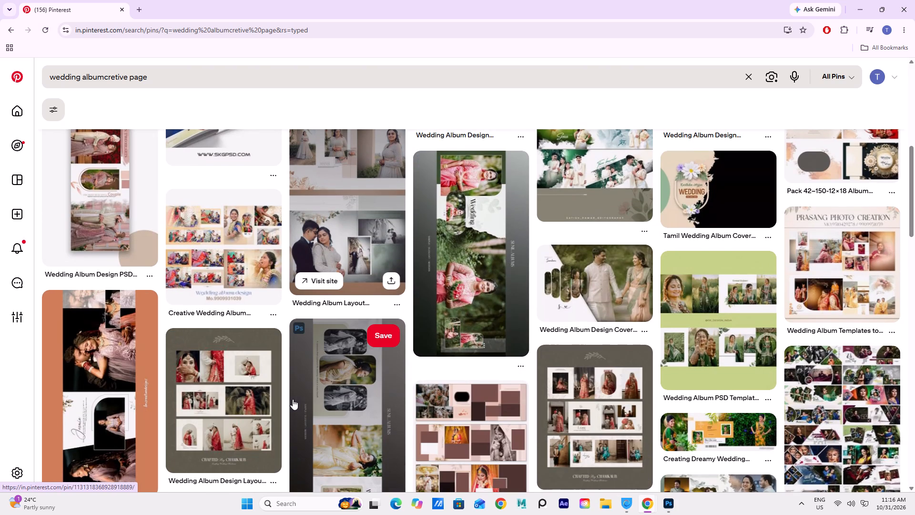
{"action": "scroll", "coordinate": [299, 401], "scroll_direction": "up", "scroll_amount": 1}
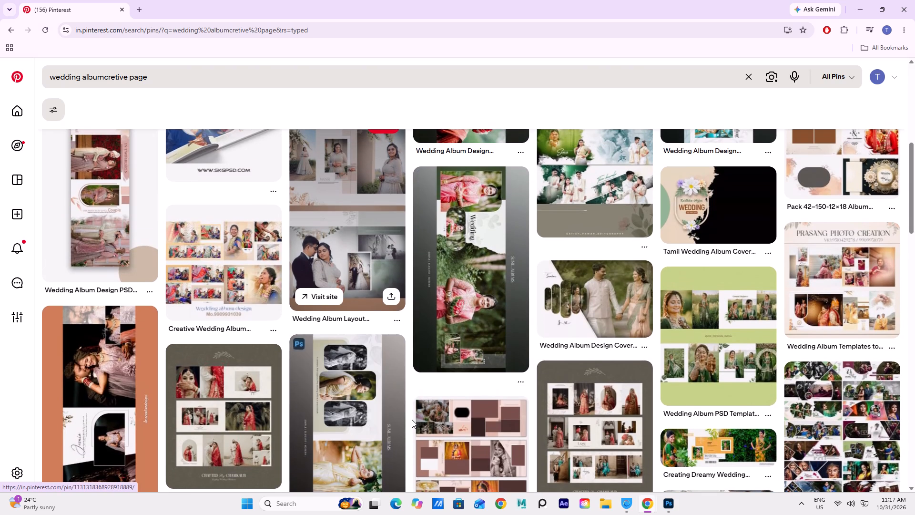
{"action": "scroll", "coordinate": [412, 420], "scroll_direction": "down", "scroll_amount": 5}
{"action": "scroll", "coordinate": [334, 428], "scroll_direction": "up", "scroll_amount": 4}
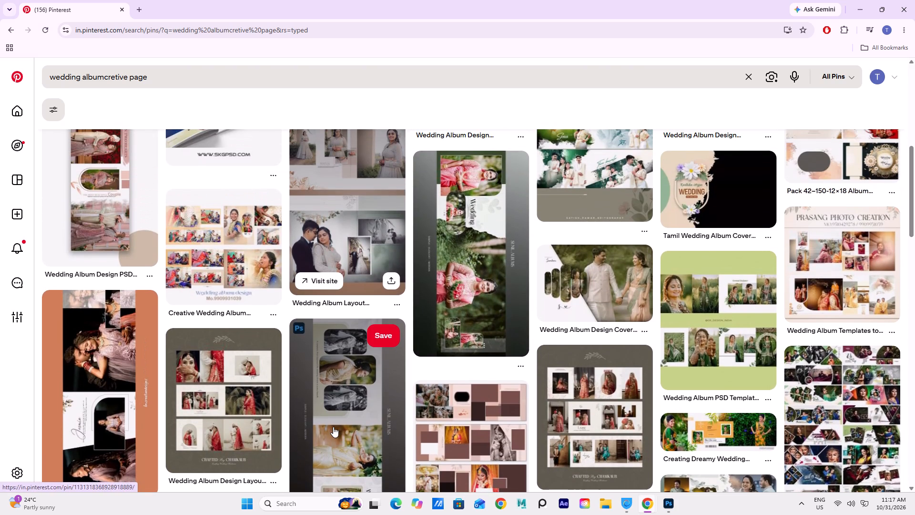
{"action": "scroll", "coordinate": [333, 432], "scroll_direction": "down", "scroll_amount": 1}
{"action": "scroll", "coordinate": [339, 429], "scroll_direction": "up", "scroll_amount": 7}
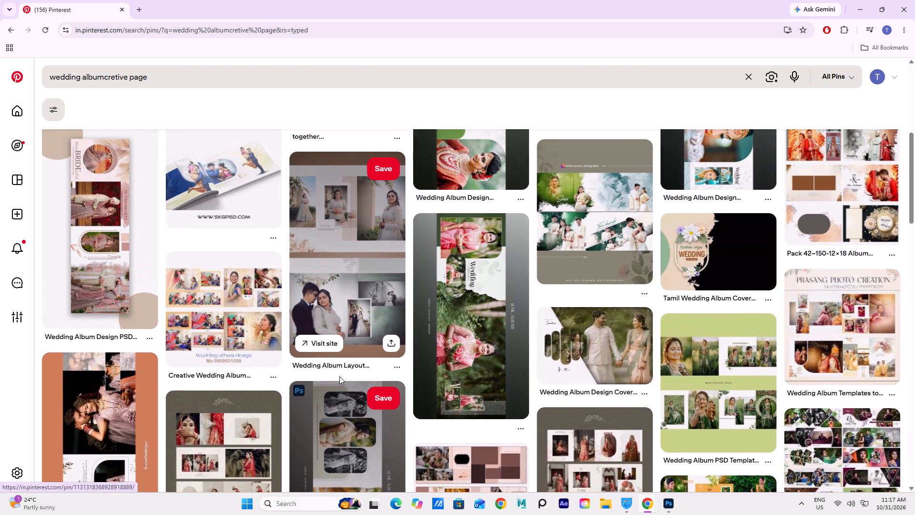
{"action": "scroll", "coordinate": [334, 382], "scroll_direction": "up", "scroll_amount": 9}
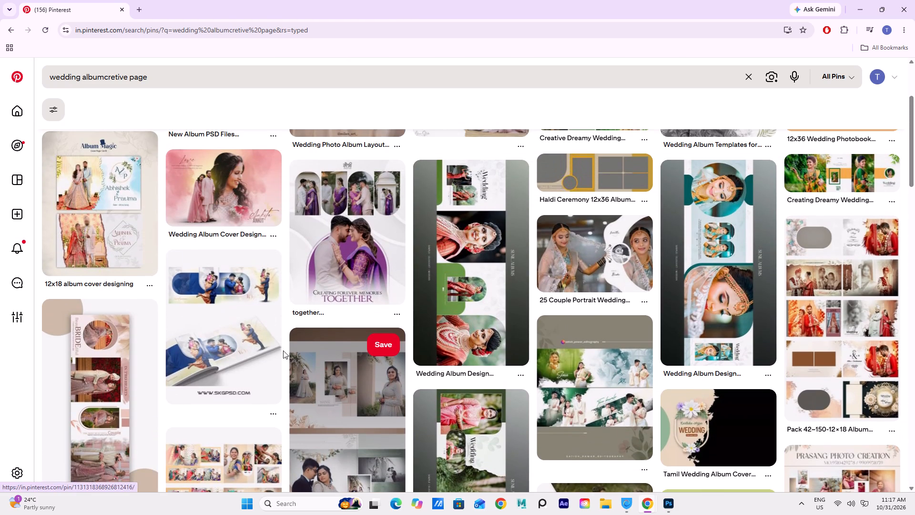
Open the purple "together..." couple poster pin and copy its image.
{"action": "left_click", "coordinate": [366, 252]}
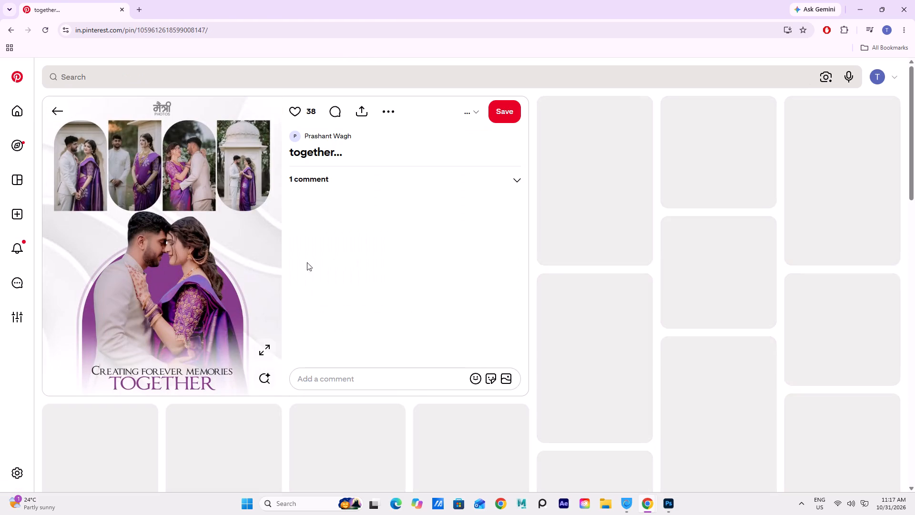
{"action": "scroll", "coordinate": [634, 357], "scroll_direction": "down", "scroll_amount": 1}
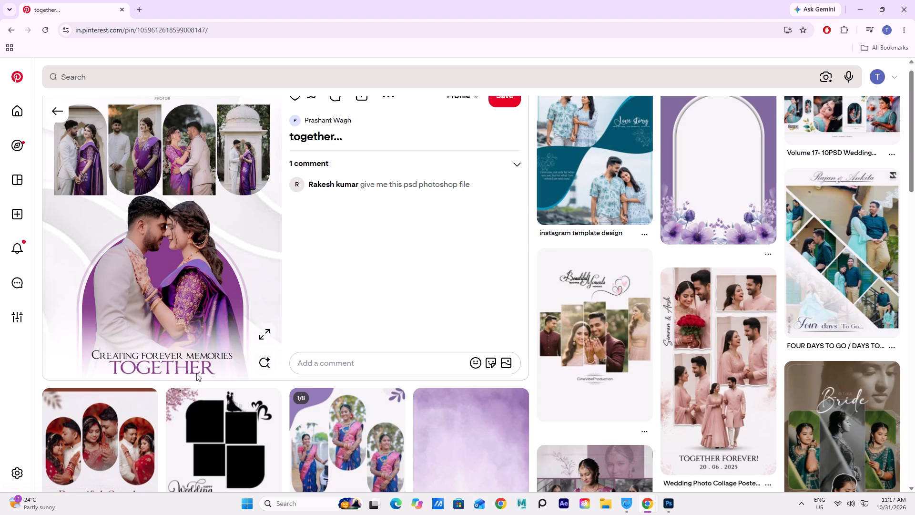
{"action": "left_click", "coordinate": [213, 329]}
{"action": "right_click_drag", "start_coordinate": [200, 324], "coordinate": [196, 325]}
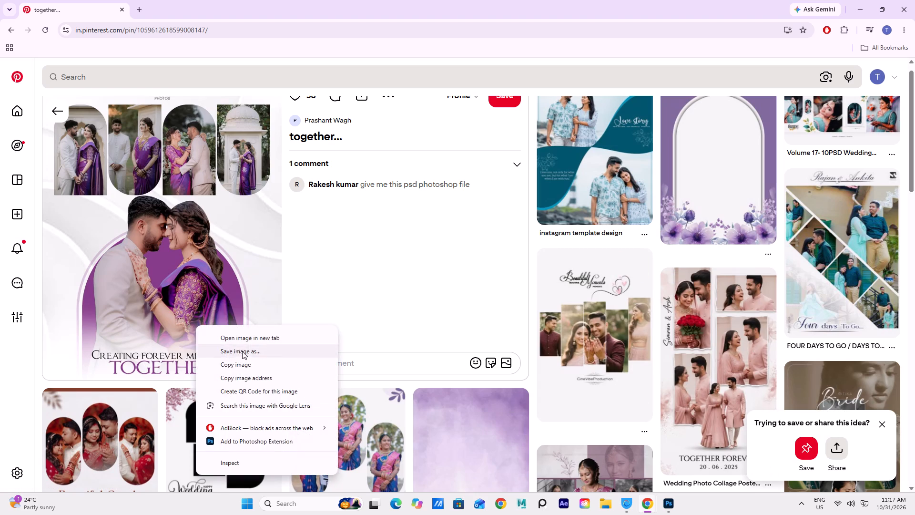
{"action": "left_click", "coordinate": [234, 368]}
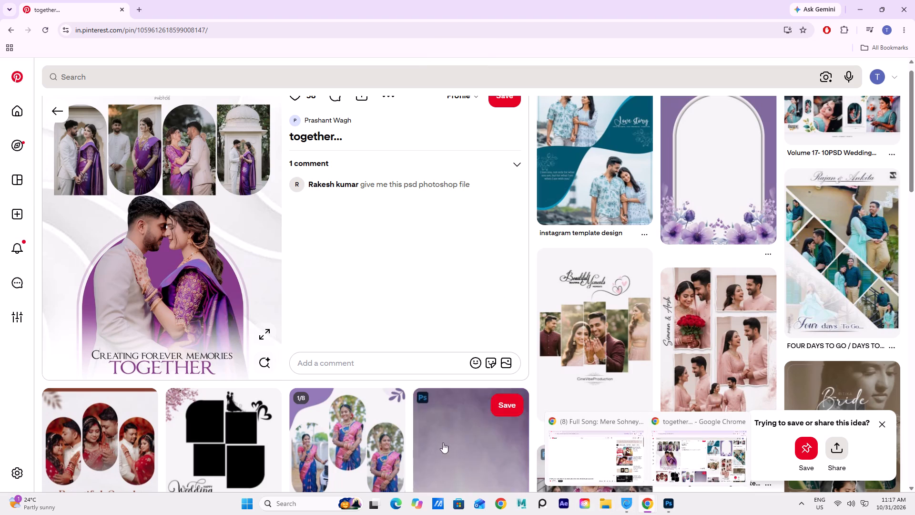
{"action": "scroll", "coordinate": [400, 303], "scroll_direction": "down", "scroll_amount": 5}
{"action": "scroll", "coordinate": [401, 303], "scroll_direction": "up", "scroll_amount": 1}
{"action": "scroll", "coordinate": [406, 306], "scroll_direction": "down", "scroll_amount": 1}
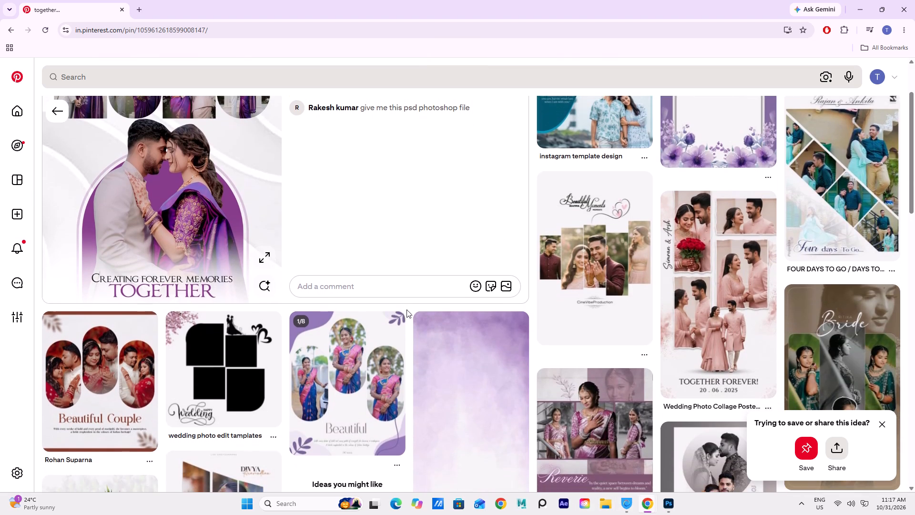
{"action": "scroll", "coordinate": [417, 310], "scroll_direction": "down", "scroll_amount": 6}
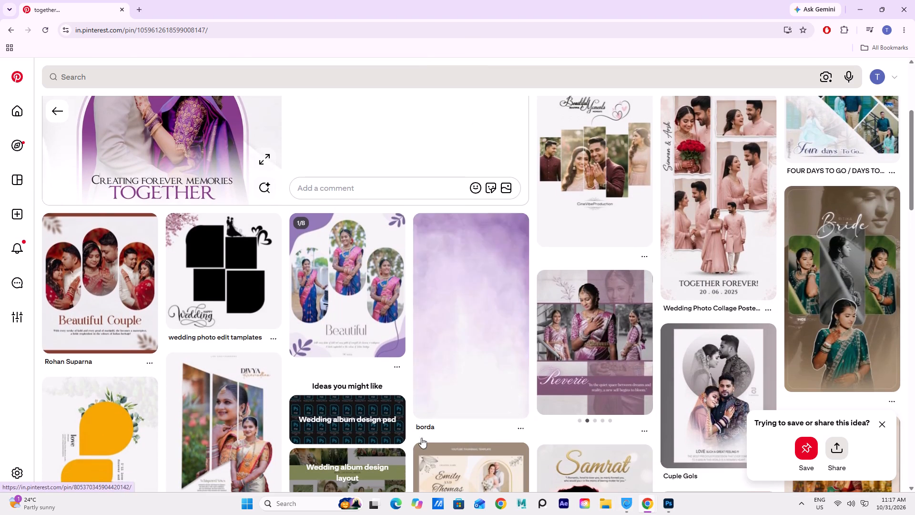
In a new Chrome window, paste the copied poster image into Google search and submit it with the prompt "ya ime geche ajun photode".
{"action": "left_click", "coordinate": [498, 498]}
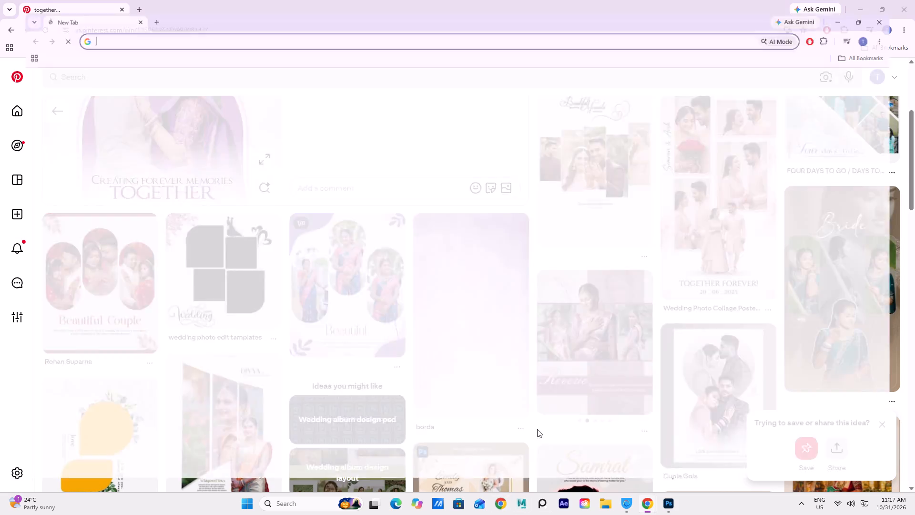
{"action": "left_click", "coordinate": [370, 199]}
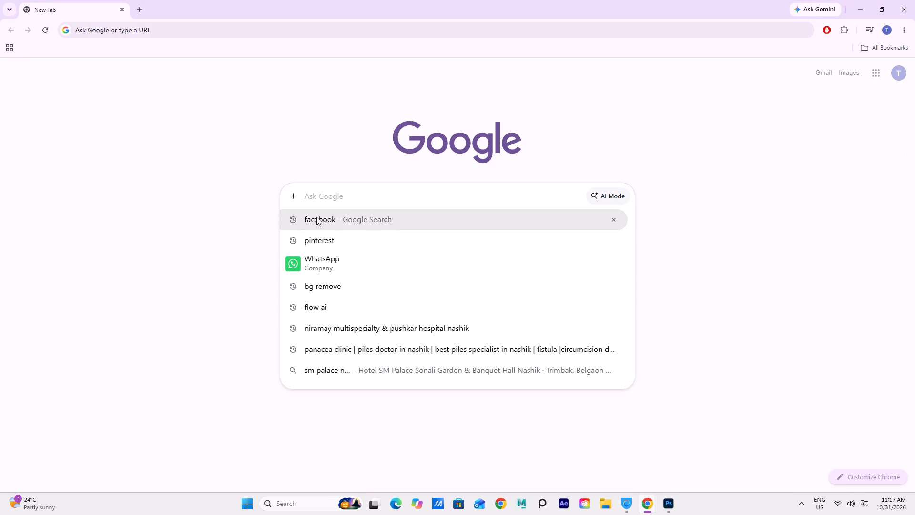
{"action": "key", "text": "ctrl+v"}
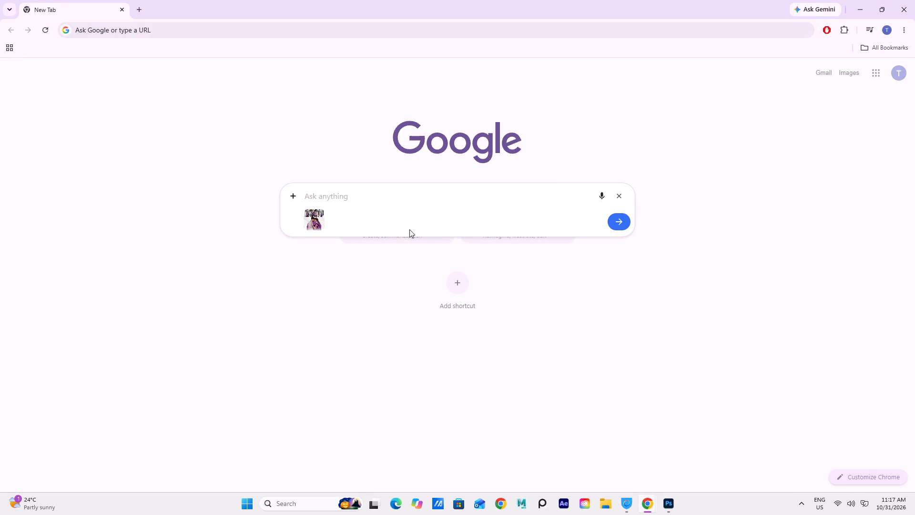
{"action": "type", "text": "ya ime"}
{"action": "key", "text": "space"}
{"action": "type", "text": "geche"}
{"action": "key", "text": "space"}
{"action": "type", "text": "ajun"}
{"action": "key", "text": "space"}
{"action": "type", "text": "pho"}
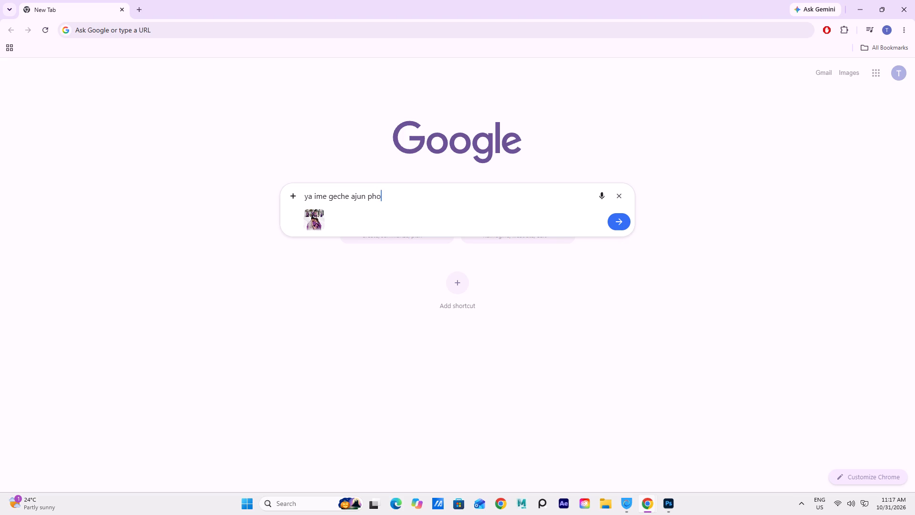
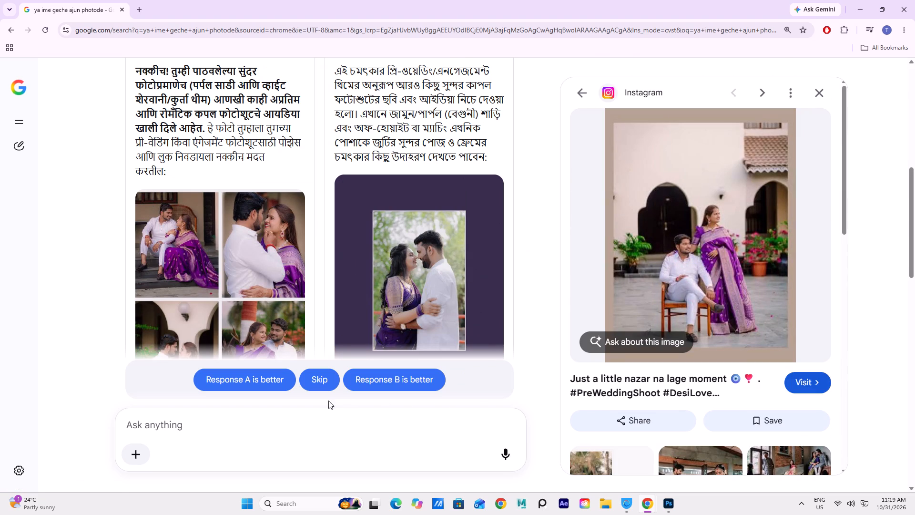
Copy the Instagram photo of the couple with the wooden chair and submit it in the Google chat with the prompt "bg remeve".
{"action": "right_click_drag", "start_coordinate": [693, 228], "coordinate": [693, 222]}
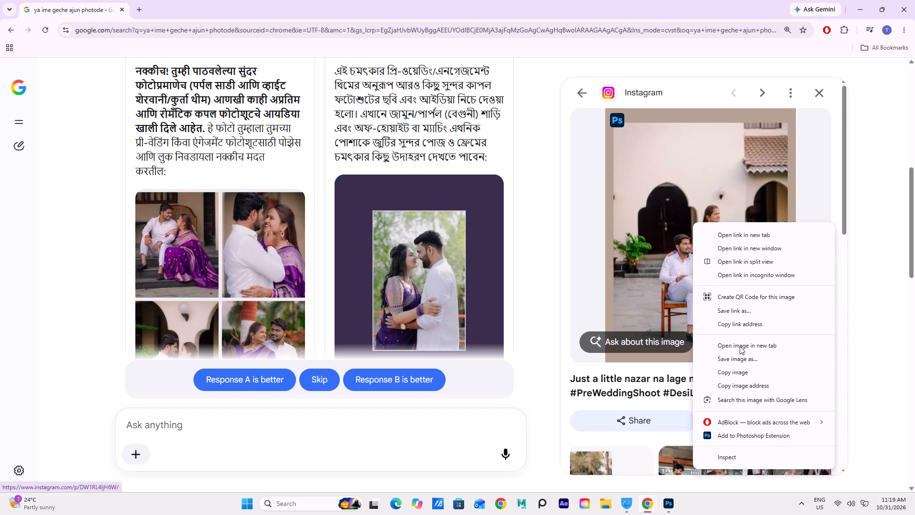
{"action": "left_click", "coordinate": [738, 373]}
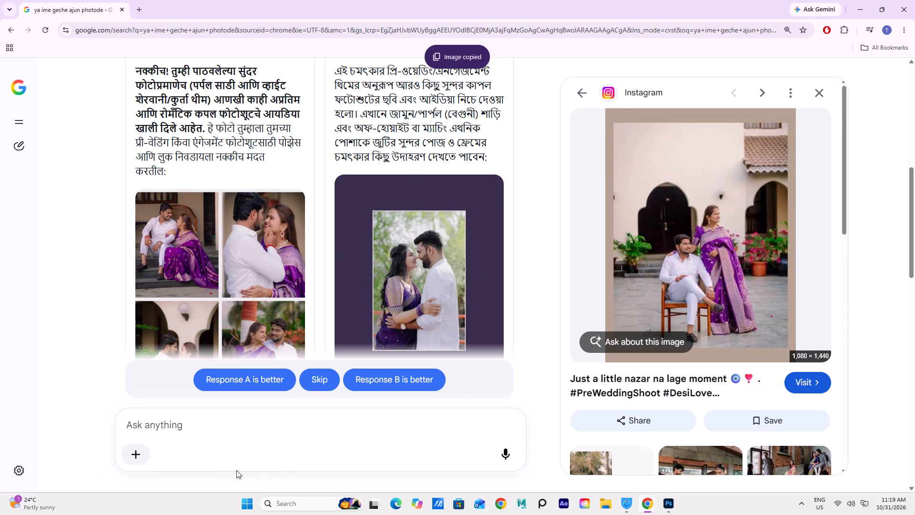
{"action": "key", "text": "ctrl+v"}
{"action": "left_click", "coordinate": [193, 438]}
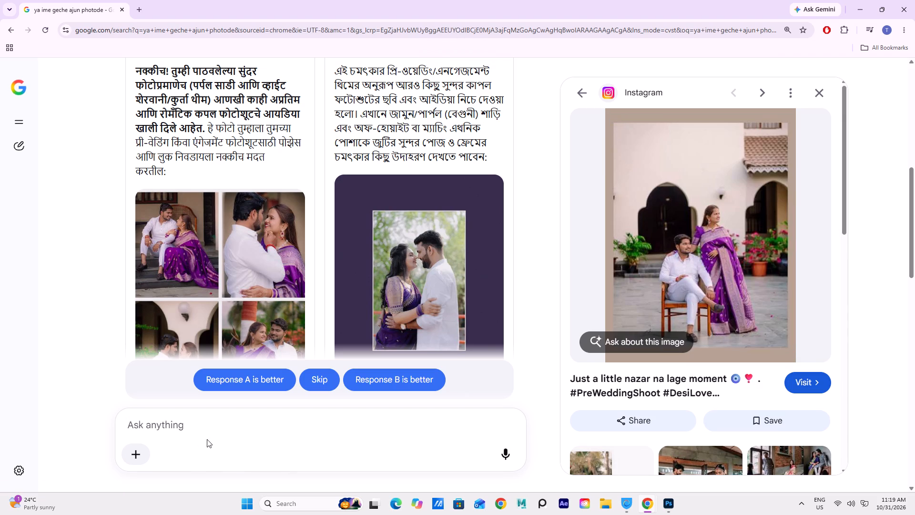
{"action": "key", "text": "ctrl+v"}
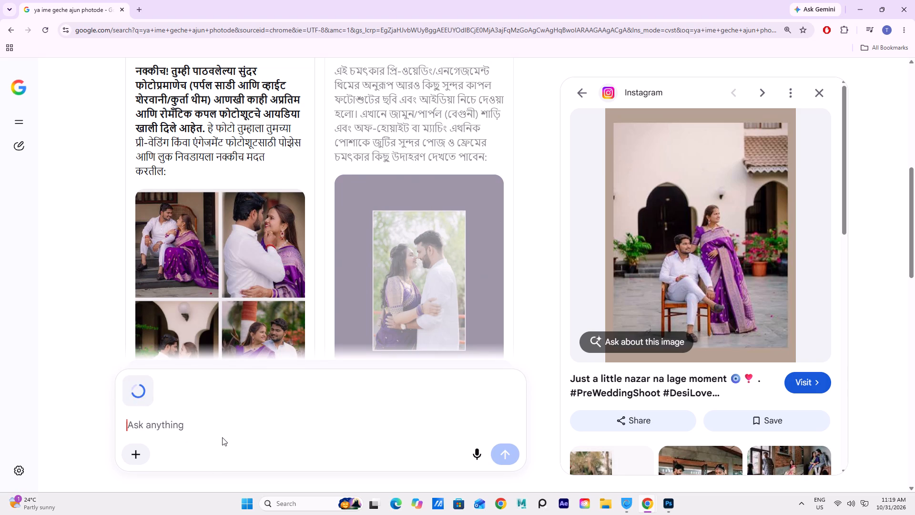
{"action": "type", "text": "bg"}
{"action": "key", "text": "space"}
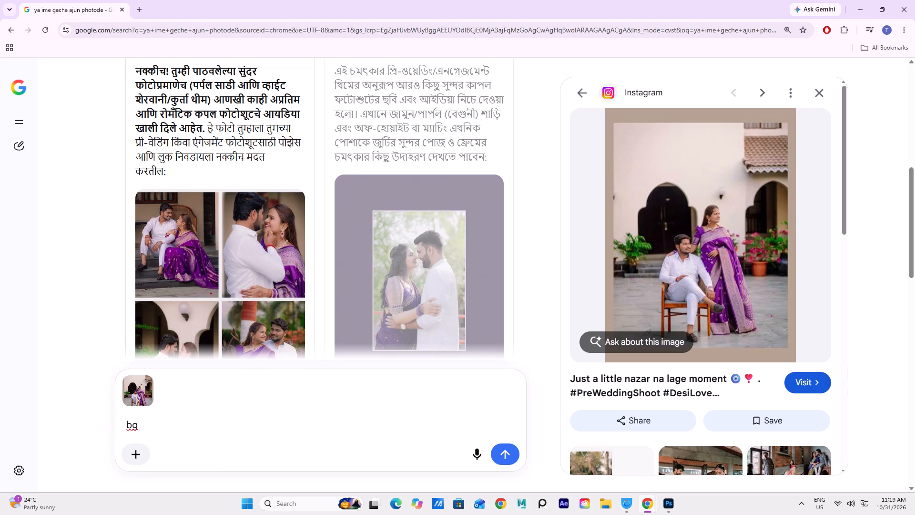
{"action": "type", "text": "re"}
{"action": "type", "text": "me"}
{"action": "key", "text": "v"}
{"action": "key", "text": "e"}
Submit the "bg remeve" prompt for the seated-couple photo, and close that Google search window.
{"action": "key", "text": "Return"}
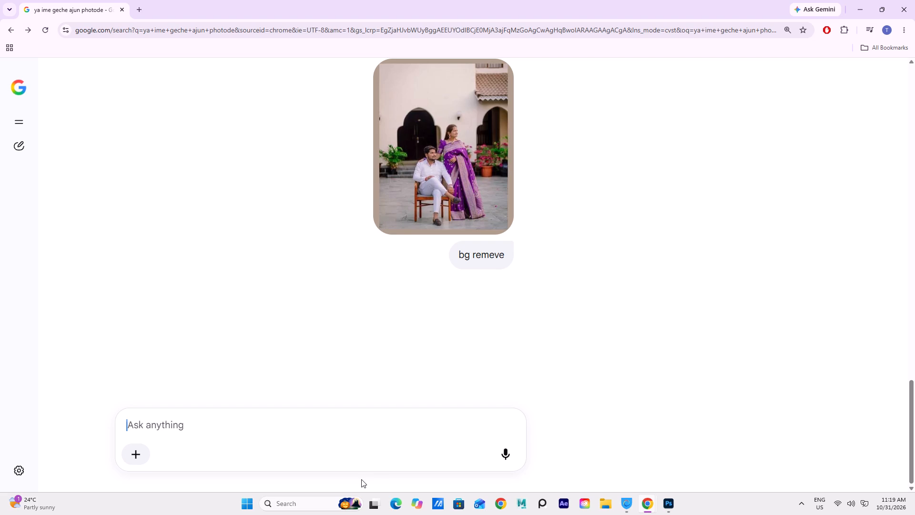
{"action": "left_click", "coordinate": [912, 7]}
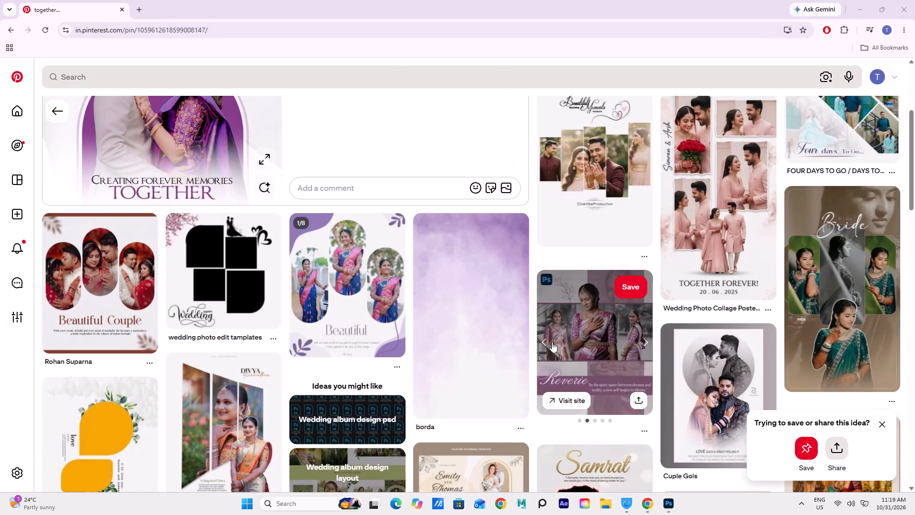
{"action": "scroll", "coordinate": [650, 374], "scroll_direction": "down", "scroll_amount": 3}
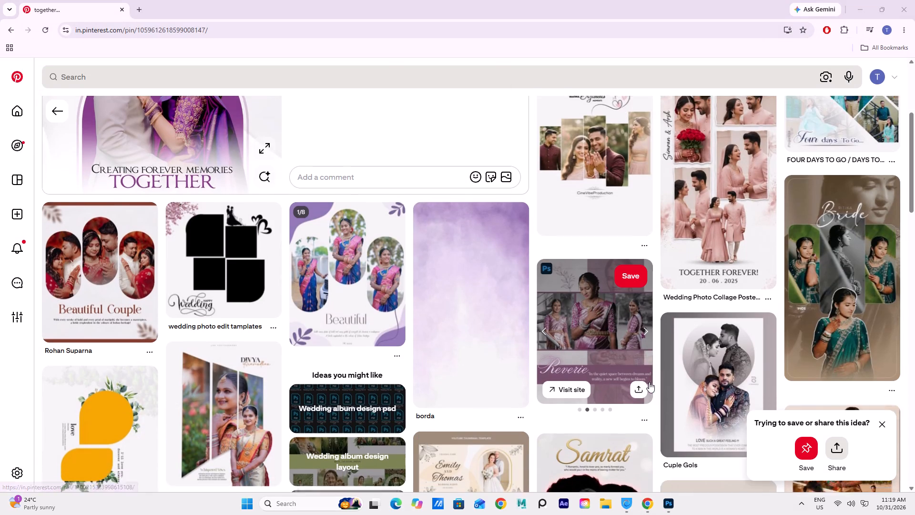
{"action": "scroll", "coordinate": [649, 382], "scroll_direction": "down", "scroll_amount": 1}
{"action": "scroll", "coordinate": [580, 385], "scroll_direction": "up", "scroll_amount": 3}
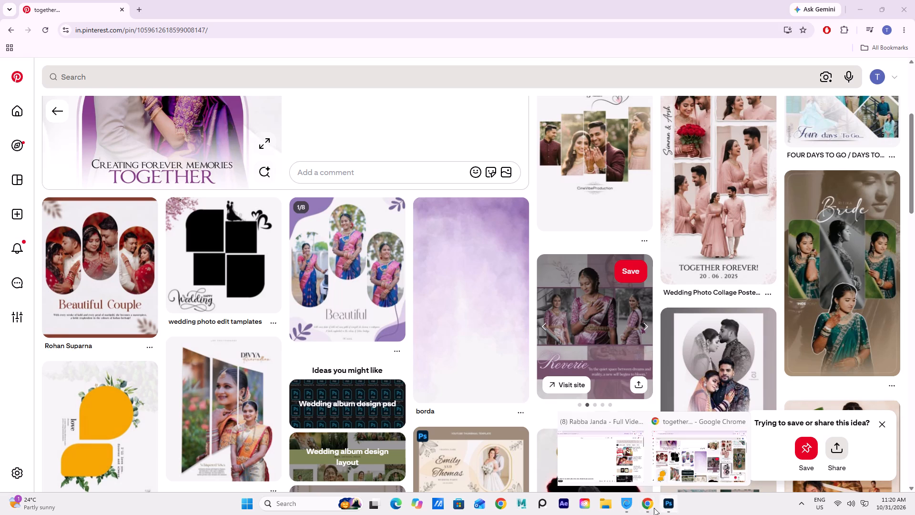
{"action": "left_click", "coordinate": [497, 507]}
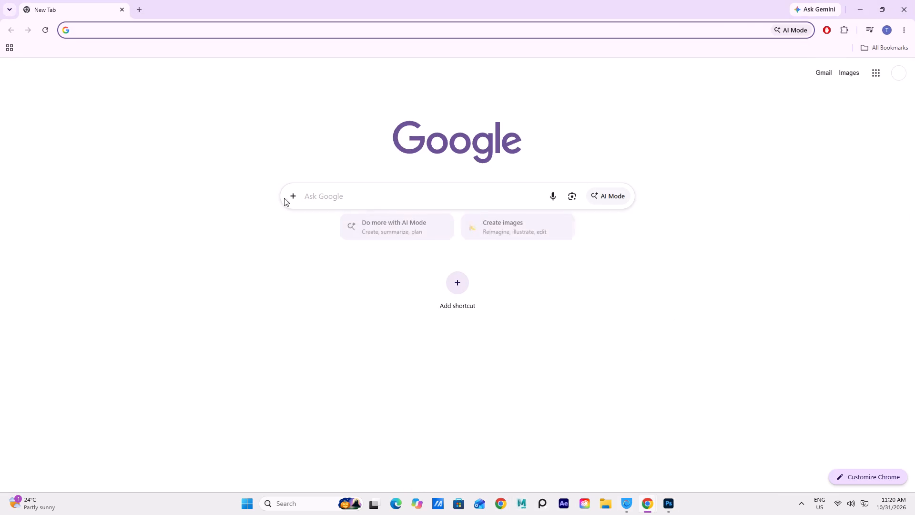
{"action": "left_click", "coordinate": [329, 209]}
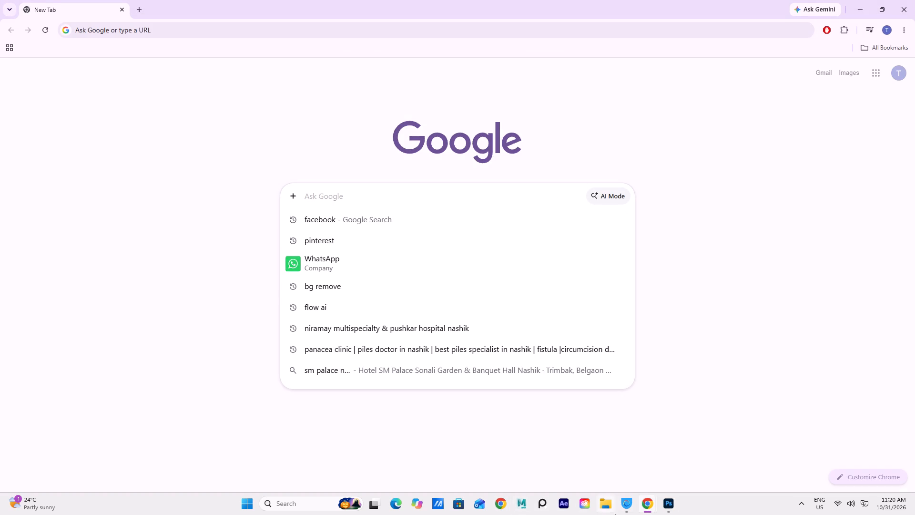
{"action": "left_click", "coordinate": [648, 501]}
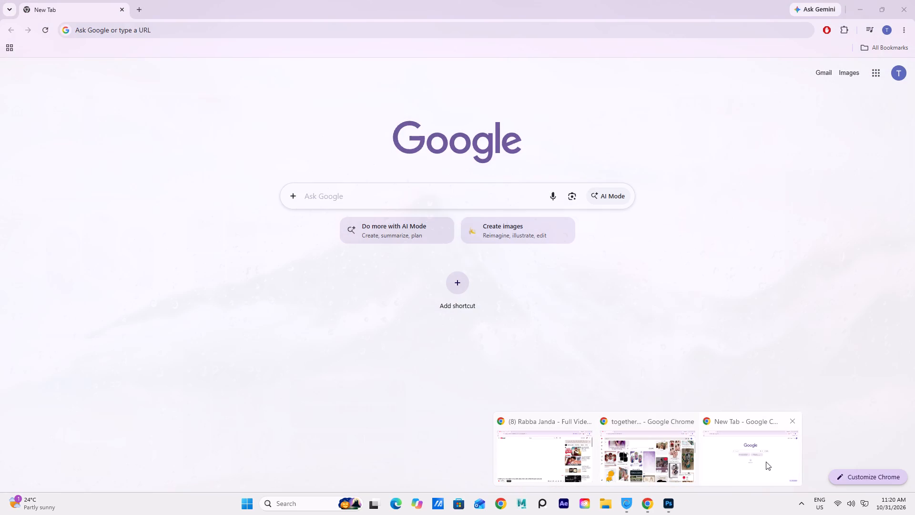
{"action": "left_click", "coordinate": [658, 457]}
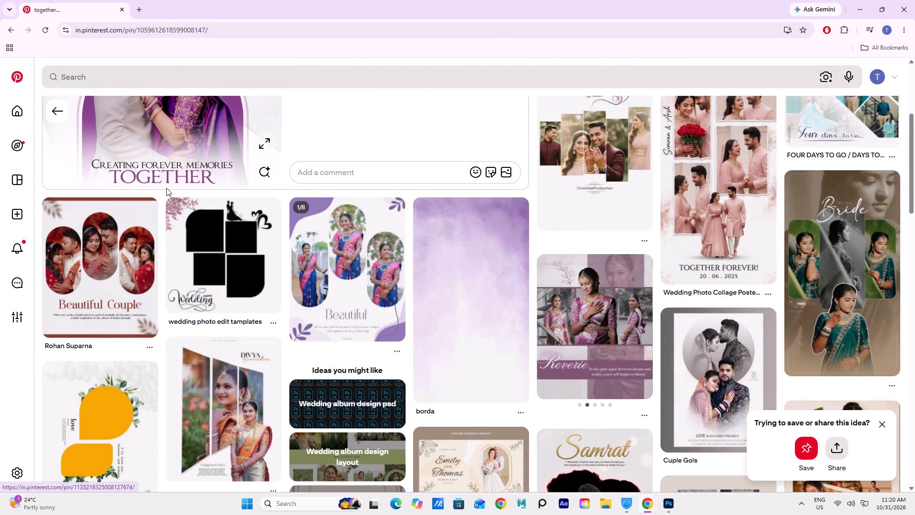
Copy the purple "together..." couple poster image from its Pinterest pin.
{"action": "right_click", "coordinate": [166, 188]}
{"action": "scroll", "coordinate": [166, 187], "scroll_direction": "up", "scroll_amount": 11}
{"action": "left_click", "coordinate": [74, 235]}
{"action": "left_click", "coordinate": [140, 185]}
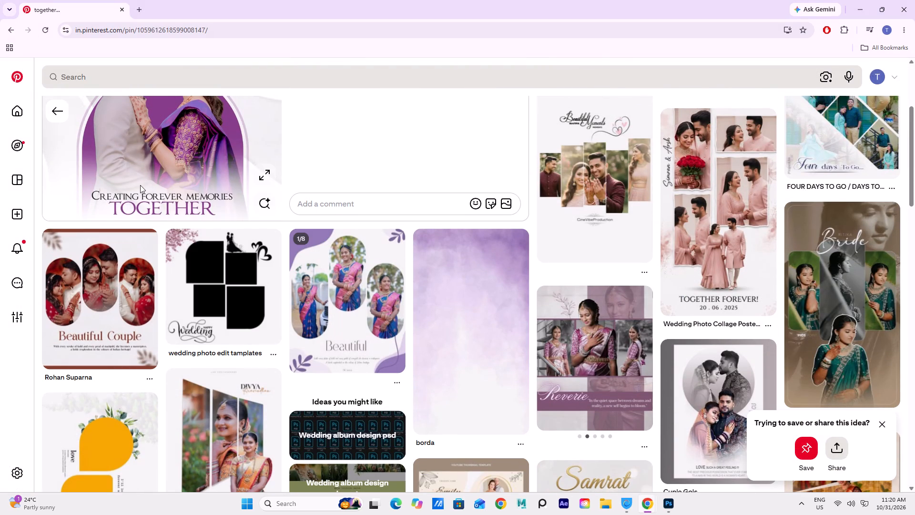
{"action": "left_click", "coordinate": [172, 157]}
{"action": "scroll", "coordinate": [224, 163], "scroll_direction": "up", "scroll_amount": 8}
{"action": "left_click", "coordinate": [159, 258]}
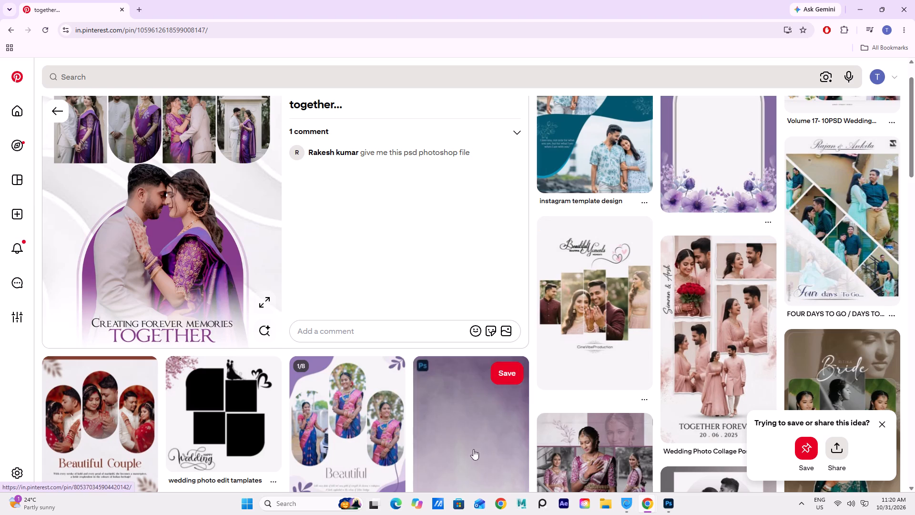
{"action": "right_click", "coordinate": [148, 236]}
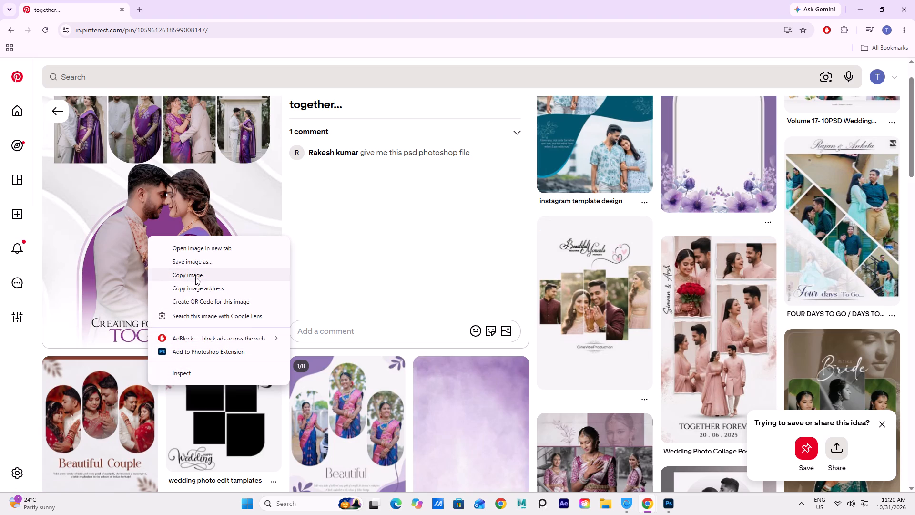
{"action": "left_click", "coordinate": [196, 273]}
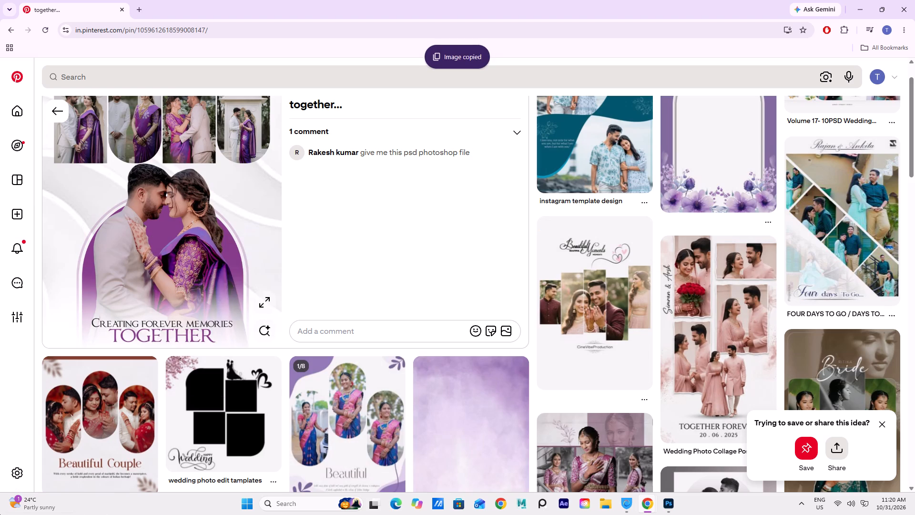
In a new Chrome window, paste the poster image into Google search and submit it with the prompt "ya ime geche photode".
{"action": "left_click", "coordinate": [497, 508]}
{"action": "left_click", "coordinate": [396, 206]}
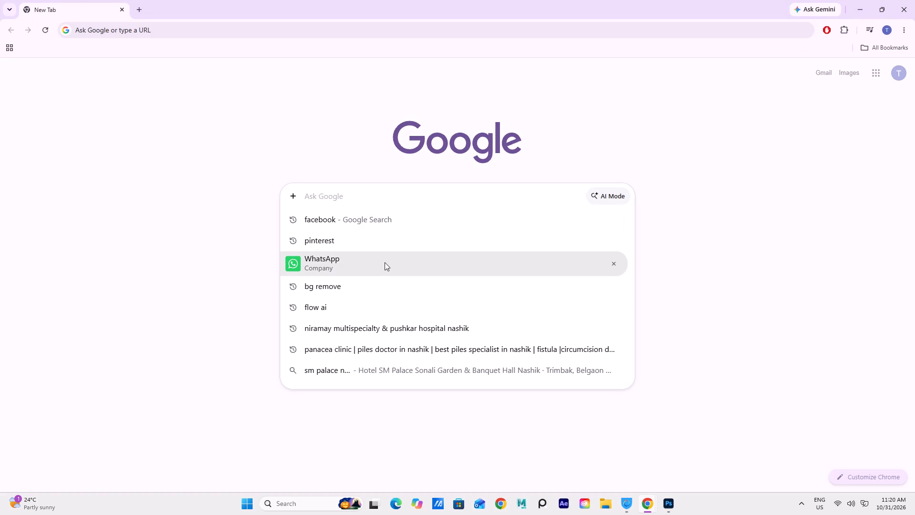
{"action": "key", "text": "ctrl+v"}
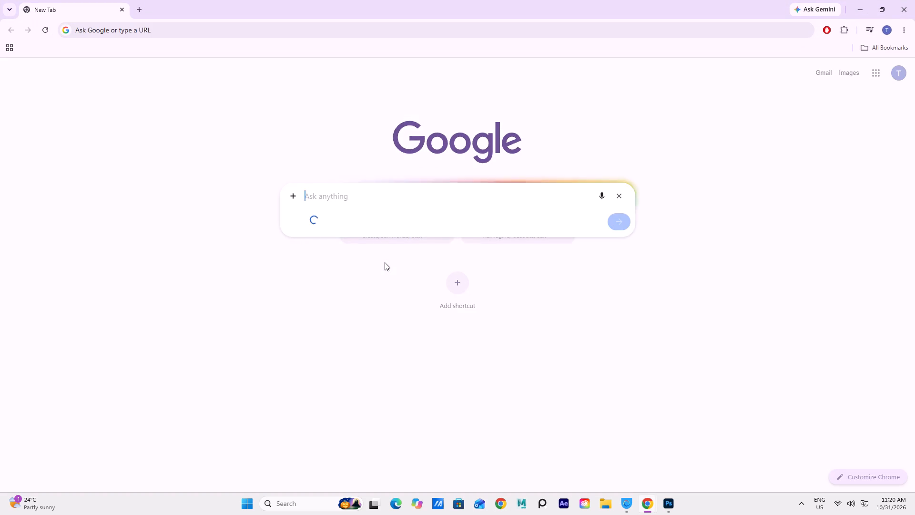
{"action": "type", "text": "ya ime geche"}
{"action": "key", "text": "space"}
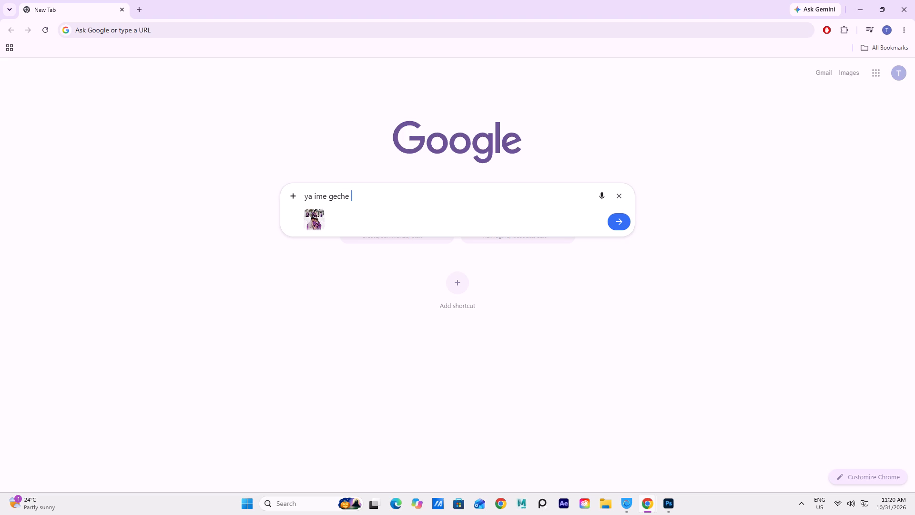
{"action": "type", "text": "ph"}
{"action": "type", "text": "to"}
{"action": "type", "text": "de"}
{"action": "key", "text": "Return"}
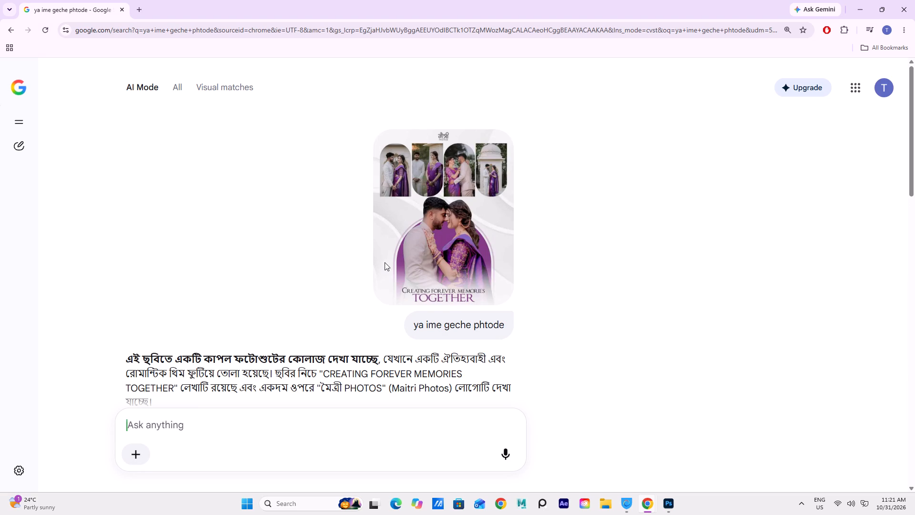
Look through the AI Mode answer and its suggested purple-themed couple photos for usable pictures.
{"action": "scroll", "coordinate": [315, 193], "scroll_direction": "down", "scroll_amount": 20}
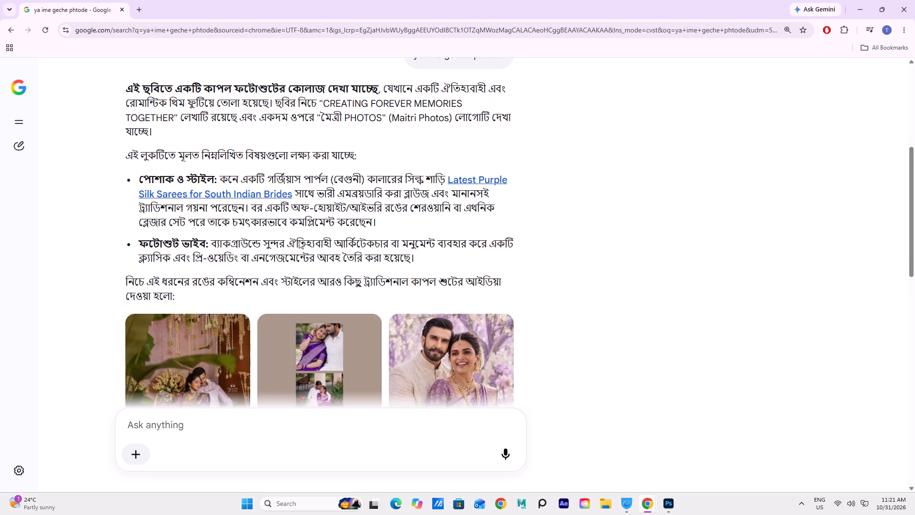
{"action": "scroll", "coordinate": [299, 240], "scroll_direction": "down", "scroll_amount": 13}
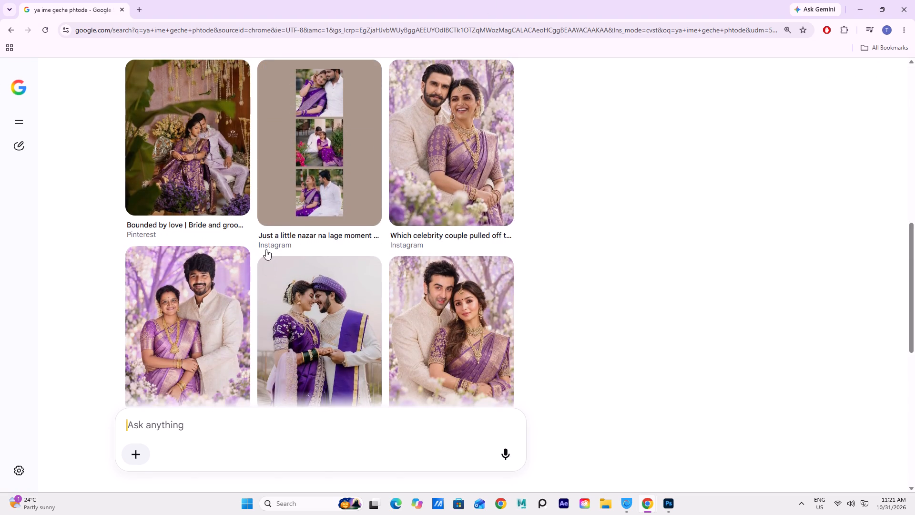
{"action": "scroll", "coordinate": [255, 265], "scroll_direction": "down", "scroll_amount": 4}
{"action": "scroll", "coordinate": [305, 283], "scroll_direction": "down", "scroll_amount": 6}
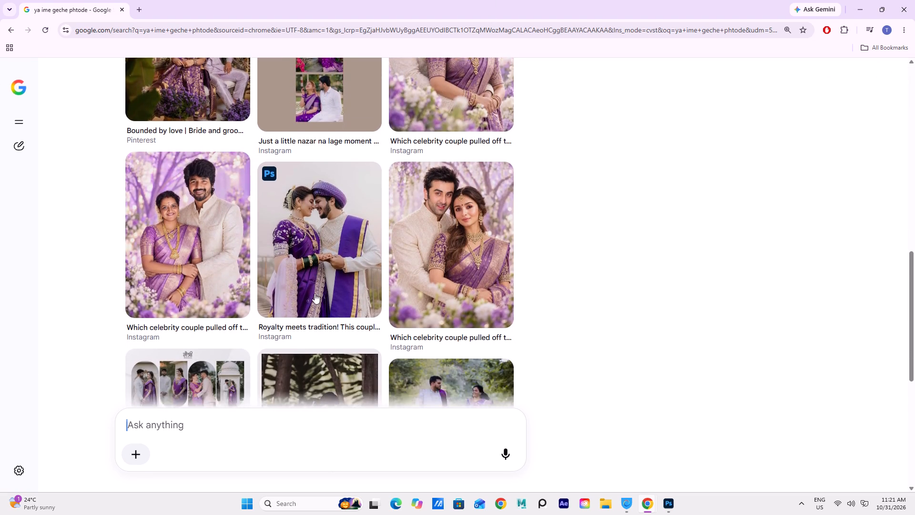
{"action": "scroll", "coordinate": [315, 293], "scroll_direction": "down", "scroll_amount": 1}
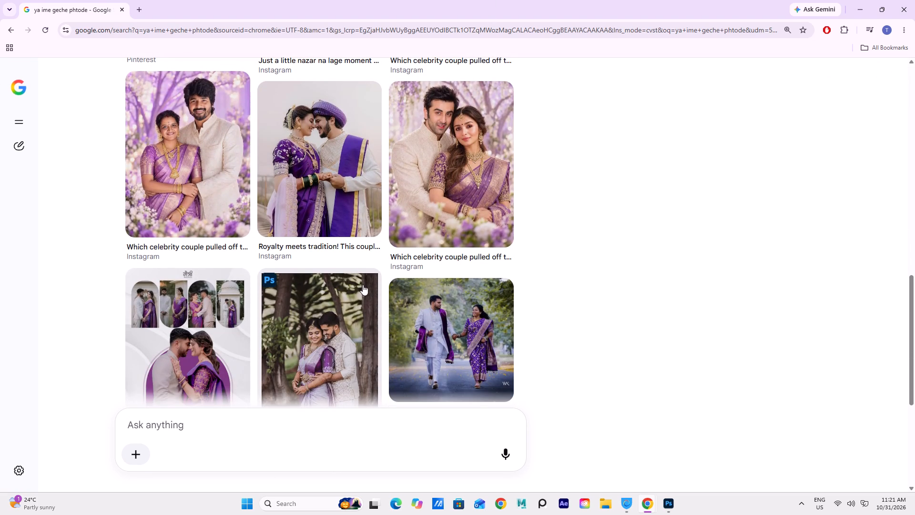
{"action": "scroll", "coordinate": [363, 287], "scroll_direction": "down", "scroll_amount": 8}
{"action": "scroll", "coordinate": [349, 290], "scroll_direction": "up", "scroll_amount": 13}
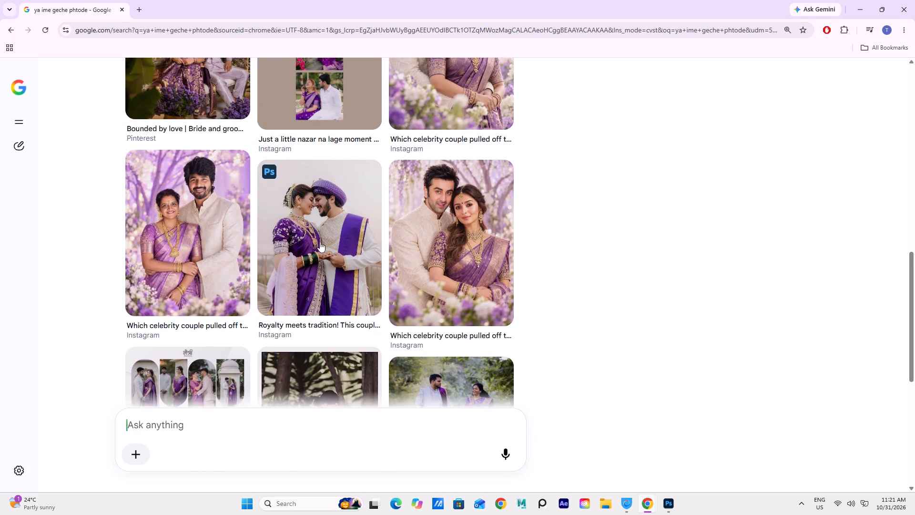
{"action": "scroll", "coordinate": [323, 240], "scroll_direction": "up", "scroll_amount": 7}
View the "Which celebrity couple pulled off this royal lavender look" photo and its Instagram post, then close that search window.
{"action": "left_click", "coordinate": [465, 208]}
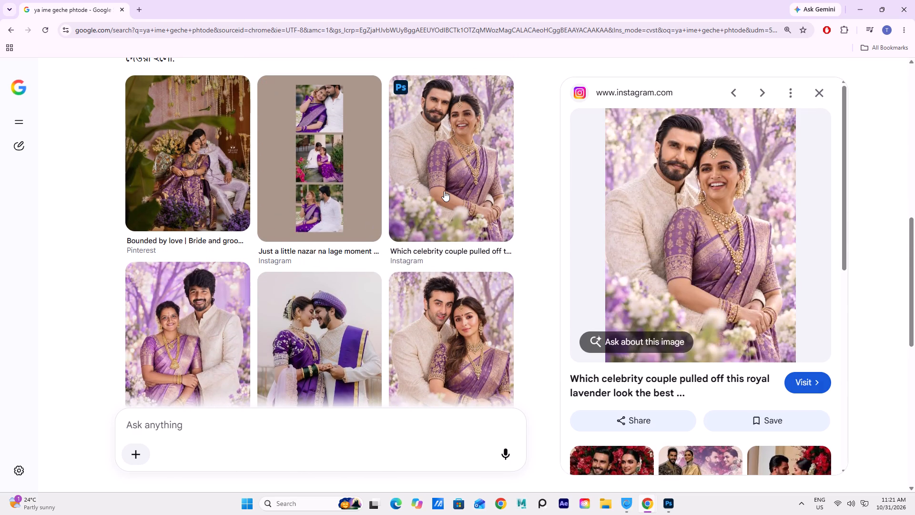
{"action": "left_click", "coordinate": [696, 214]}
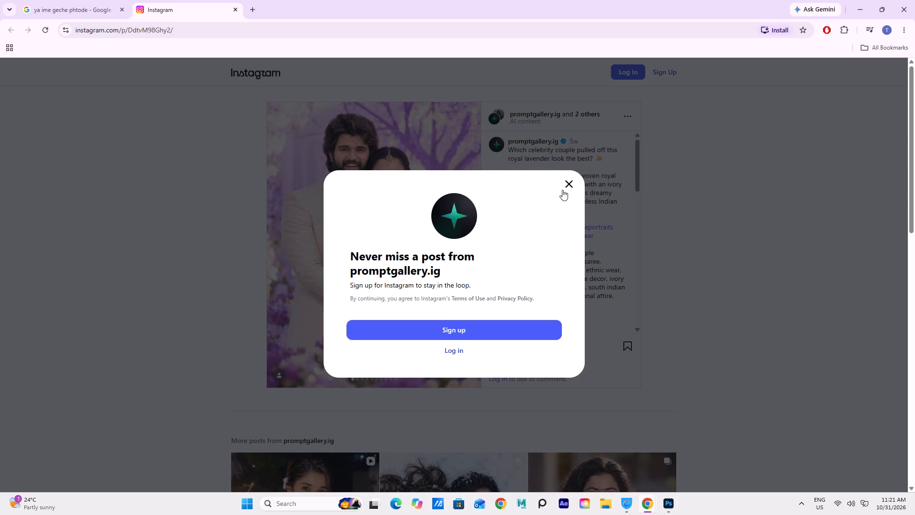
{"action": "left_click", "coordinate": [569, 186]}
{"action": "scroll", "coordinate": [375, 249], "scroll_direction": "down", "scroll_amount": 6}
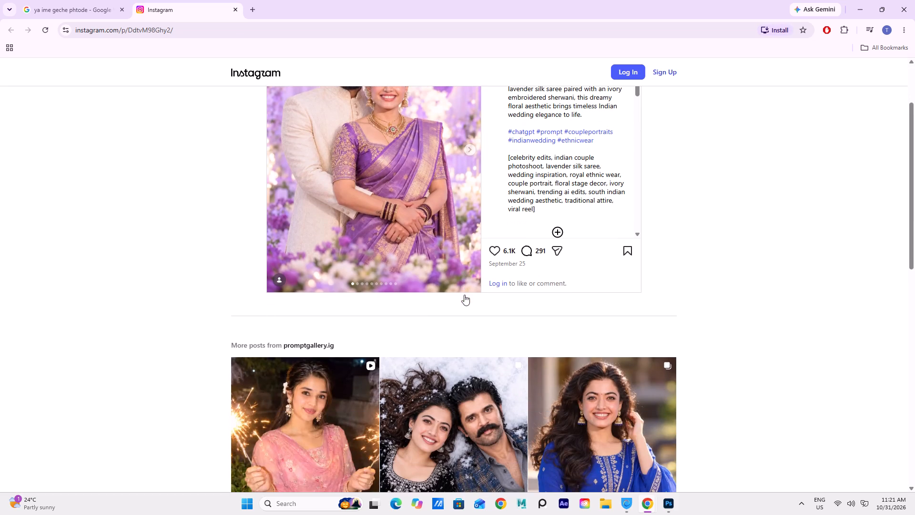
{"action": "scroll", "coordinate": [464, 294], "scroll_direction": "up", "scroll_amount": 3}
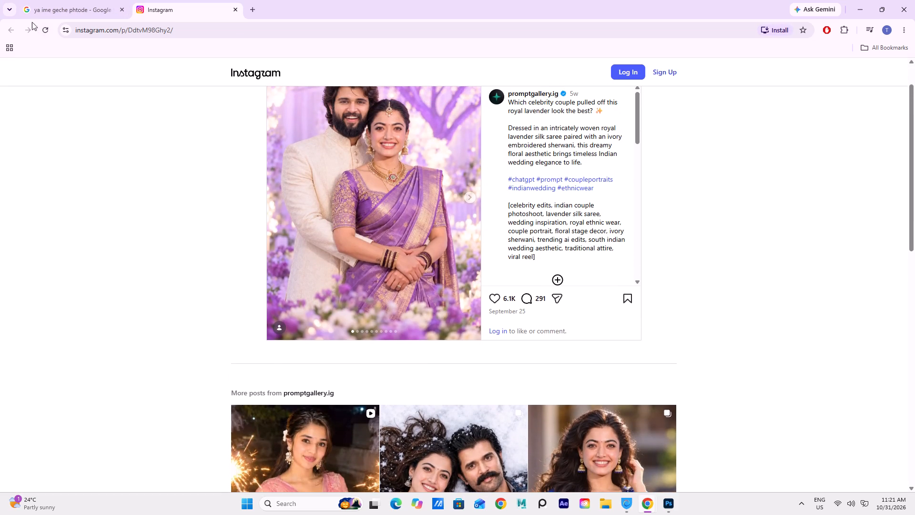
{"action": "left_click", "coordinate": [9, 28]}
{"action": "left_click", "coordinate": [907, 18]}
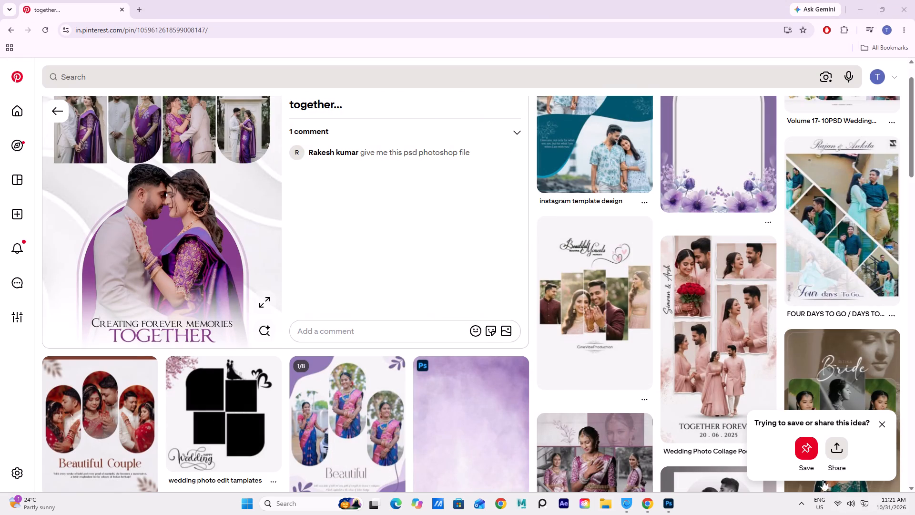
Bring up the image options for the purple couple poster on its "together..." Pinterest pin.
{"action": "left_click", "coordinate": [182, 199]}
{"action": "right_click", "coordinate": [182, 190]}
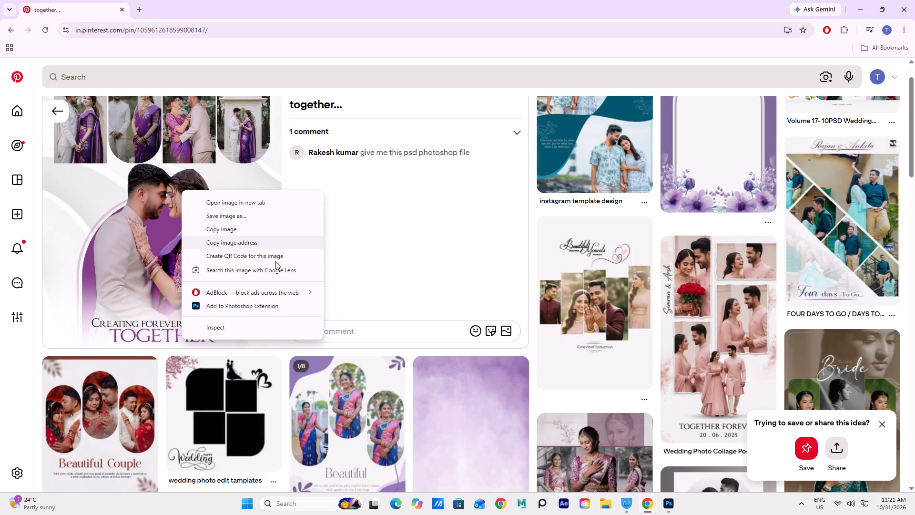
Copy the "together..." poster image and submit it to Google search in a new window with the prompt "ya imegeche photode".
{"action": "left_click", "coordinate": [241, 228]}
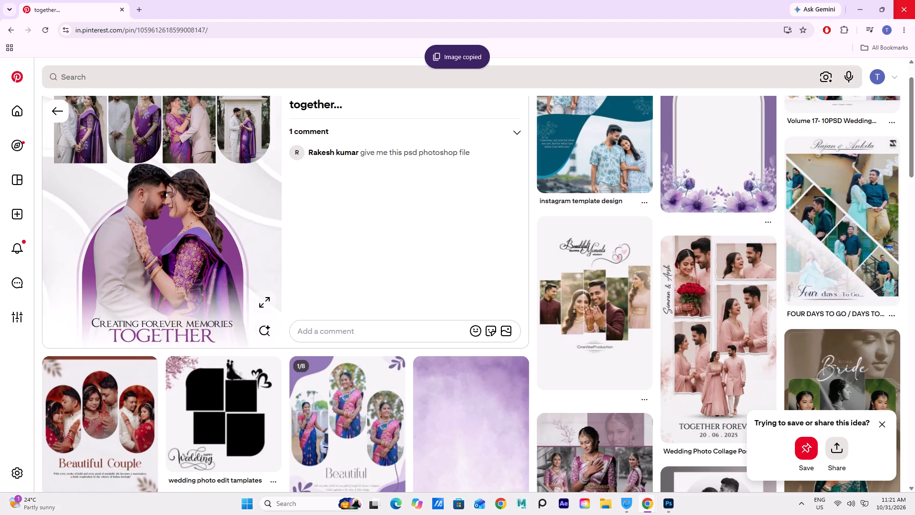
{"action": "left_click", "coordinate": [506, 511]}
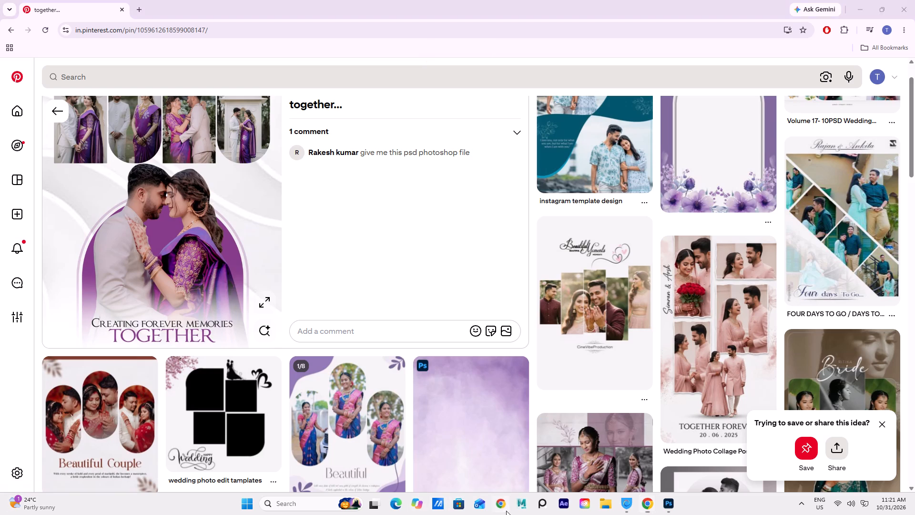
{"action": "left_click", "coordinate": [465, 196]}
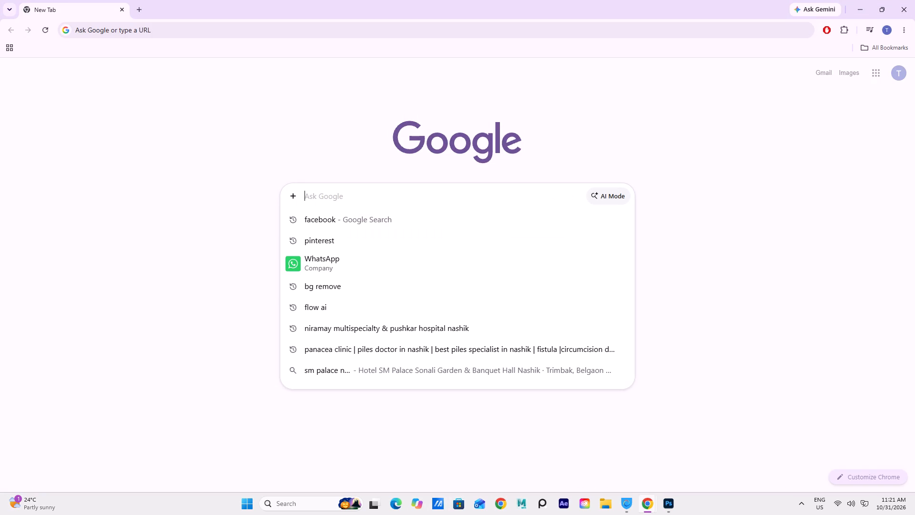
{"action": "key", "text": "ctrl+v"}
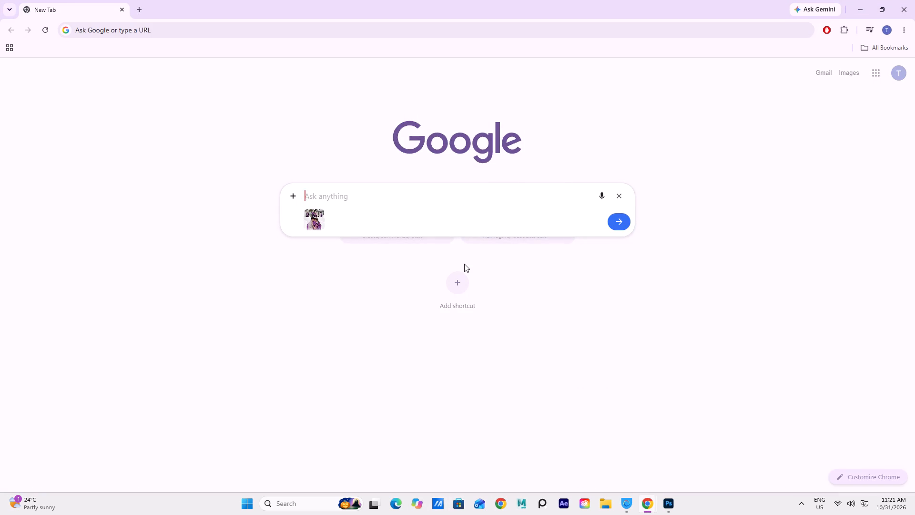
{"action": "type", "text": "ya imegeche"}
{"action": "key", "text": "space"}
{"action": "type", "text": "photo"}
{"action": "type", "text": "de"}
{"action": "key", "text": "Return"}
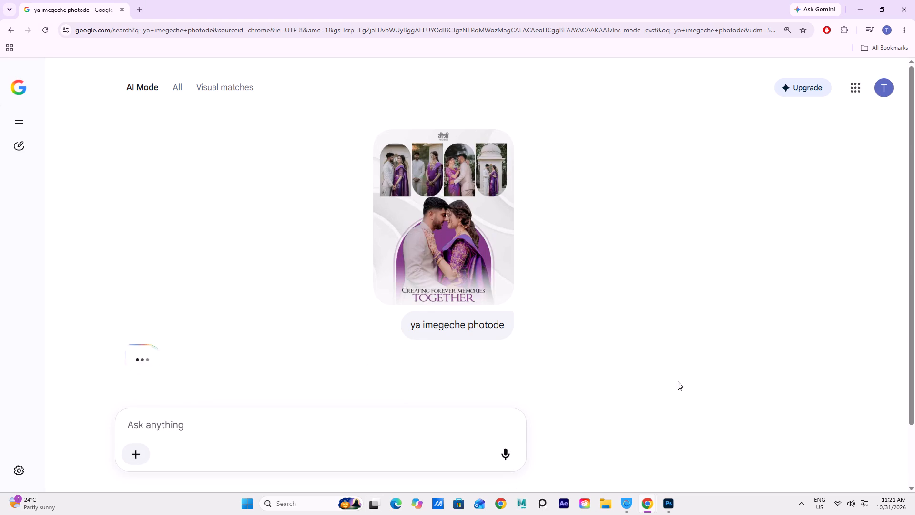
Look through the Google image results for couple photos similar to the poster.
{"action": "scroll", "coordinate": [614, 370], "scroll_direction": "down", "scroll_amount": 5}
{"action": "scroll", "coordinate": [256, 358], "scroll_direction": "down", "scroll_amount": 7}
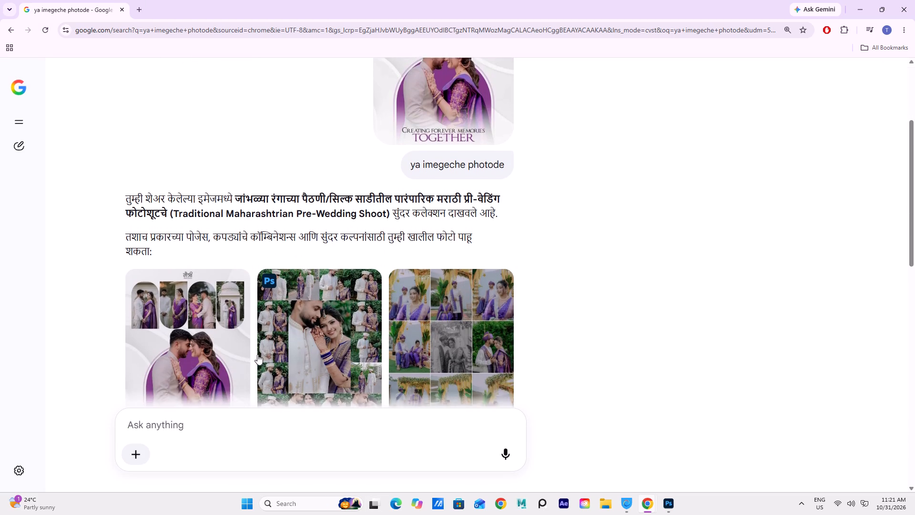
{"action": "scroll", "coordinate": [257, 354], "scroll_direction": "down", "scroll_amount": 1}
{"action": "scroll", "coordinate": [493, 348], "scroll_direction": "down", "scroll_amount": 5}
{"action": "scroll", "coordinate": [234, 384], "scroll_direction": "down", "scroll_amount": 7}
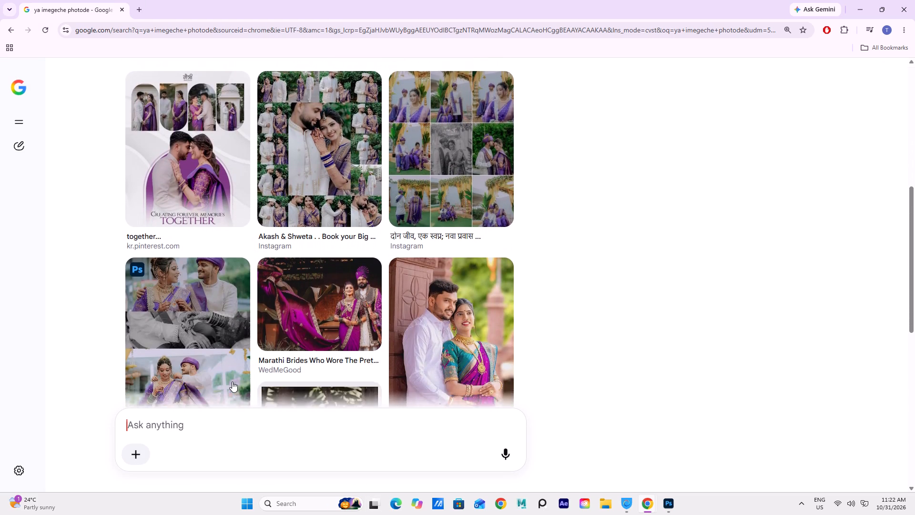
{"action": "scroll", "coordinate": [232, 381], "scroll_direction": "down", "scroll_amount": 4}
{"action": "scroll", "coordinate": [356, 337], "scroll_direction": "down", "scroll_amount": 9}
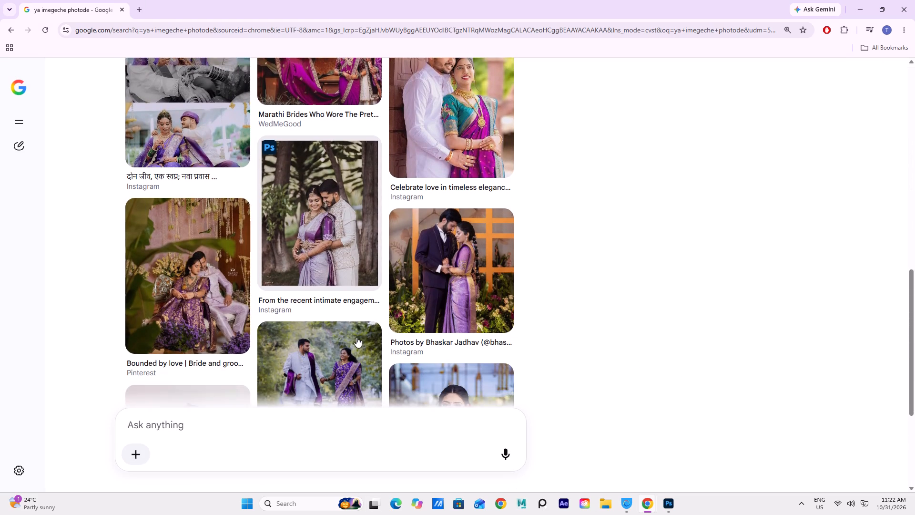
{"action": "scroll", "coordinate": [356, 337], "scroll_direction": "down", "scroll_amount": 9}
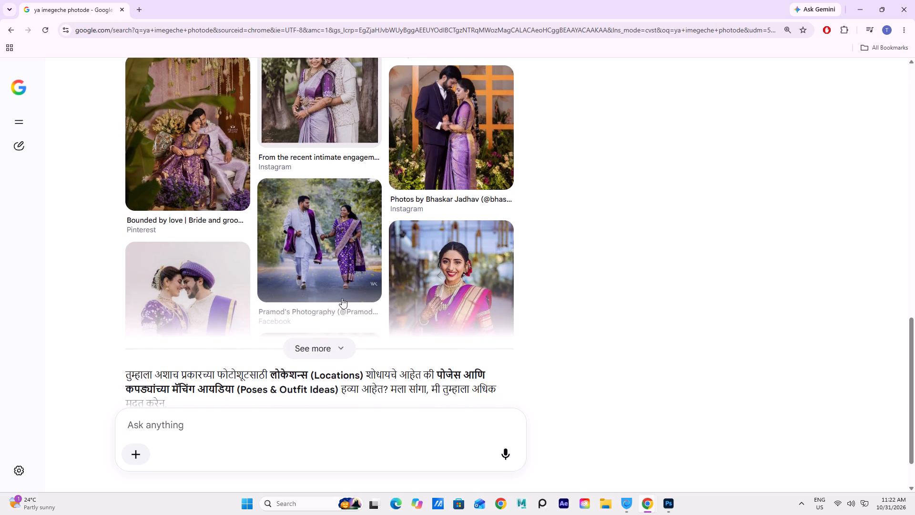
{"action": "scroll", "coordinate": [341, 288], "scroll_direction": "up", "scroll_amount": 1}
{"action": "scroll", "coordinate": [336, 291], "scroll_direction": "down", "scroll_amount": 9}
{"action": "scroll", "coordinate": [333, 291], "scroll_direction": "up", "scroll_amount": 7}
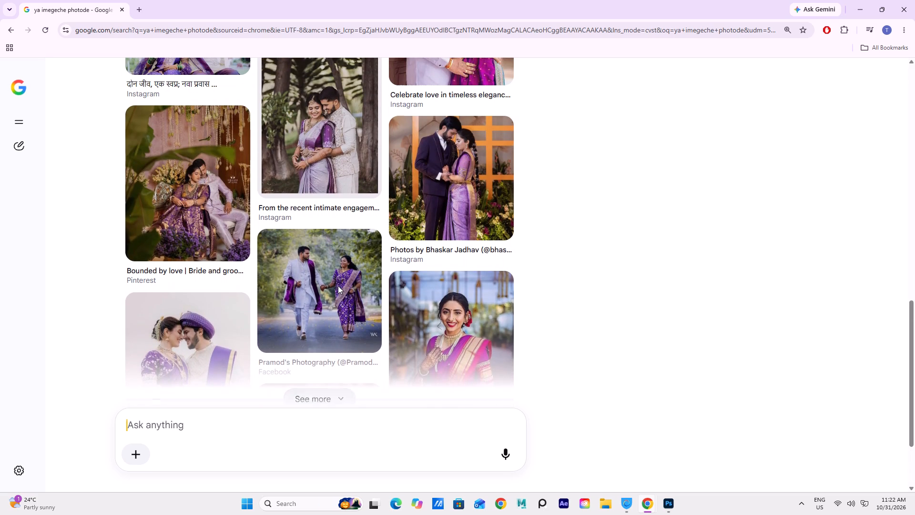
{"action": "scroll", "coordinate": [338, 286], "scroll_direction": "up", "scroll_amount": 4}
{"action": "scroll", "coordinate": [409, 272], "scroll_direction": "up", "scroll_amount": 4}
Copy the photo of the couple in a dark suit and lavender saree, and paste it into the Untitled-1 Photoshop document.
{"action": "left_click", "coordinate": [427, 308]}
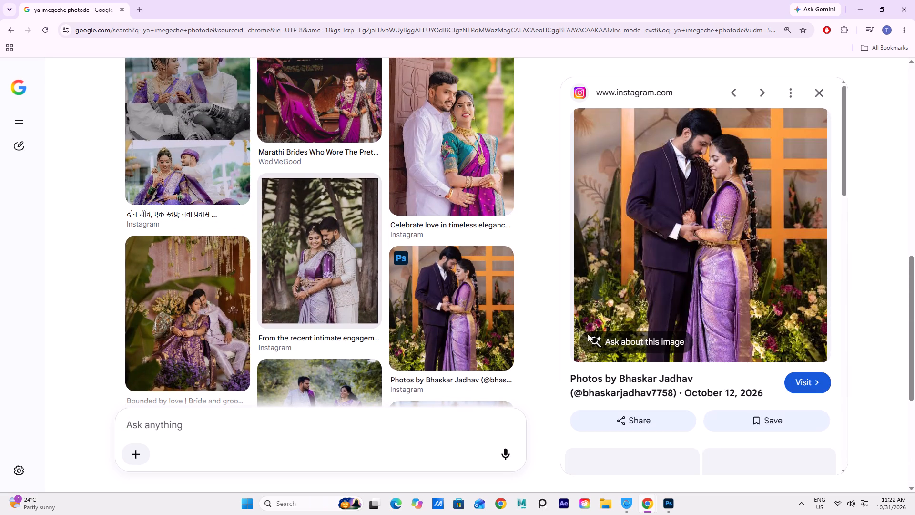
{"action": "scroll", "coordinate": [757, 353], "scroll_direction": "down", "scroll_amount": 10}
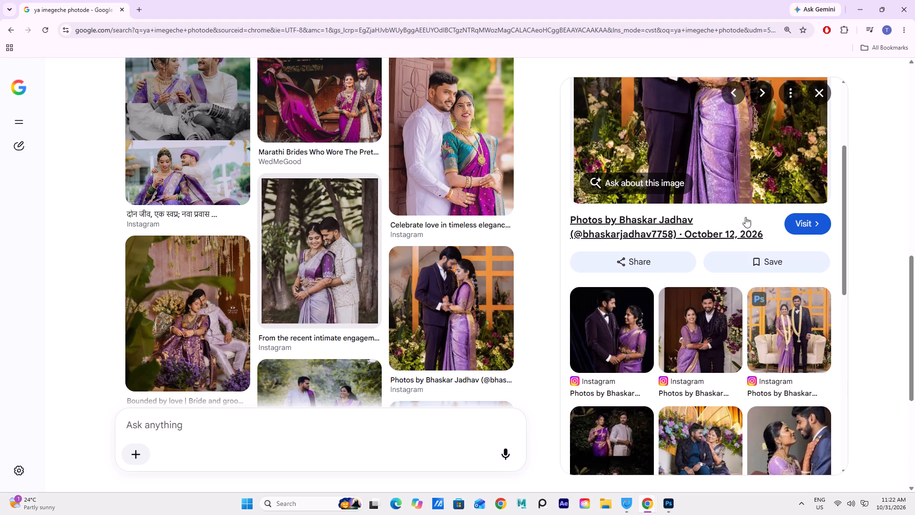
{"action": "right_click", "coordinate": [711, 188]}
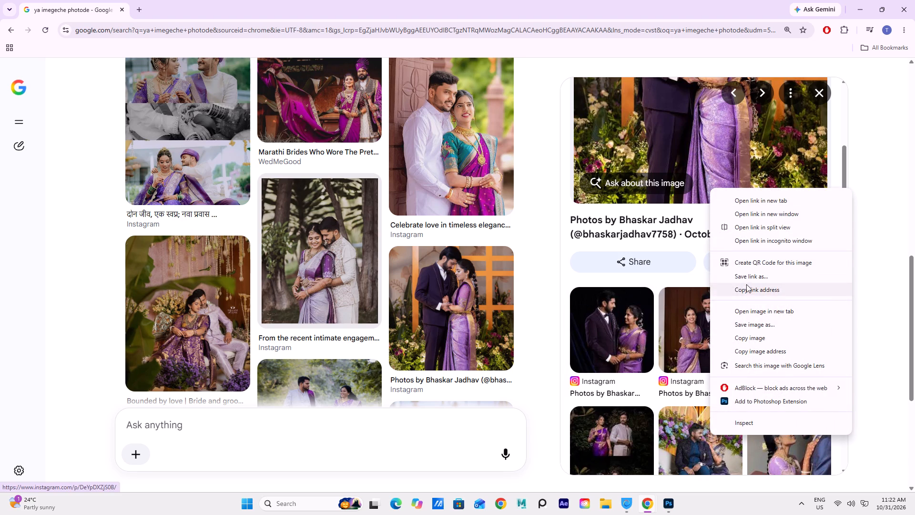
{"action": "left_click", "coordinate": [743, 335]}
{"action": "left_click", "coordinate": [667, 506]}
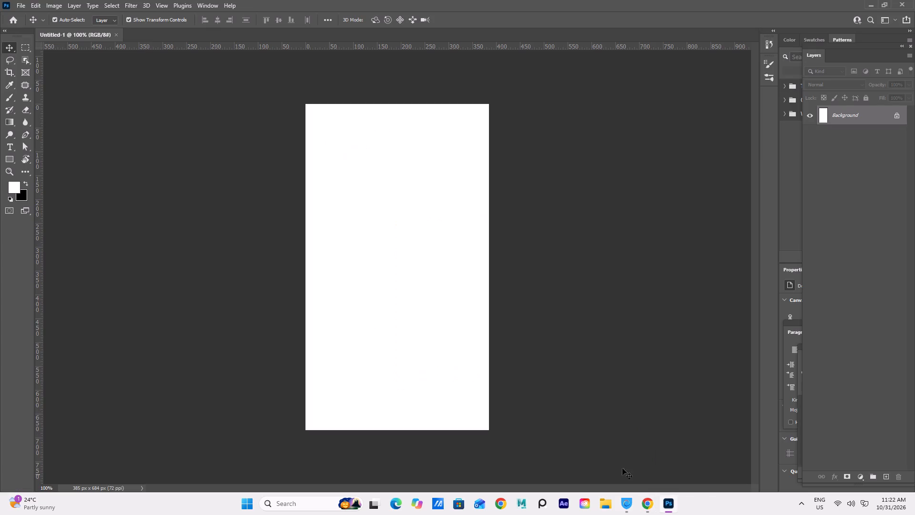
{"action": "key", "text": "ctrl+v"}
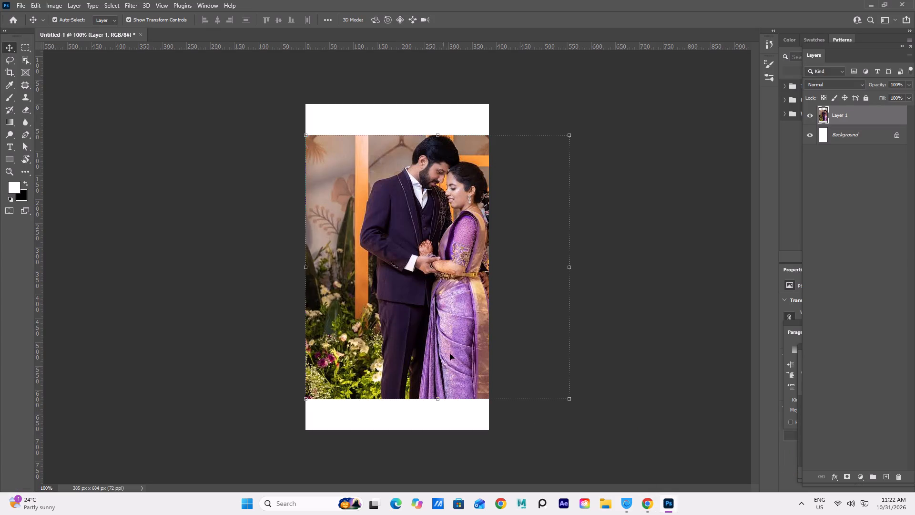
Scale the pasted couple photo down to about 39.5% and move it into the canvas's lower-left corner, partly off its left edge.
{"action": "left_click_drag", "start_coordinate": [453, 348], "coordinate": [404, 397]}
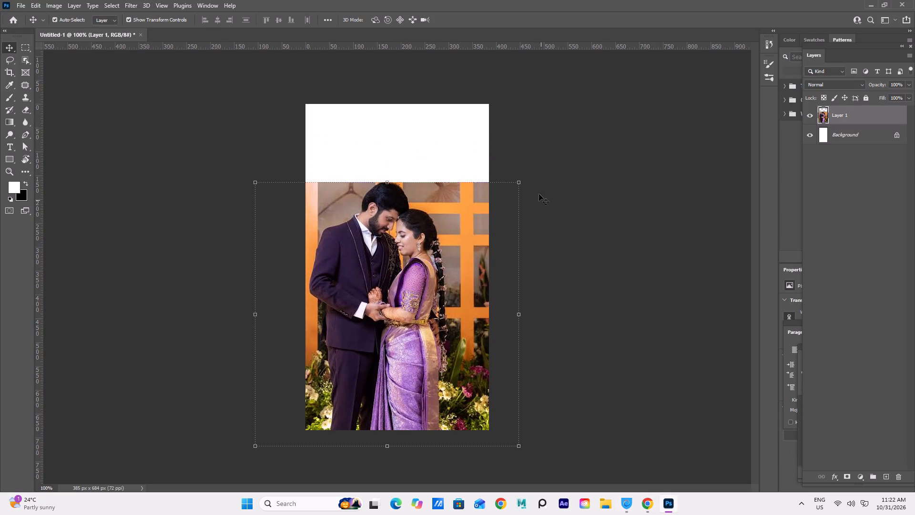
{"action": "left_click_drag", "start_coordinate": [519, 182], "coordinate": [405, 336]}
{"action": "left_click_drag", "start_coordinate": [309, 390], "coordinate": [309, 403]}
{"action": "left_click_drag", "start_coordinate": [383, 330], "coordinate": [363, 360]}
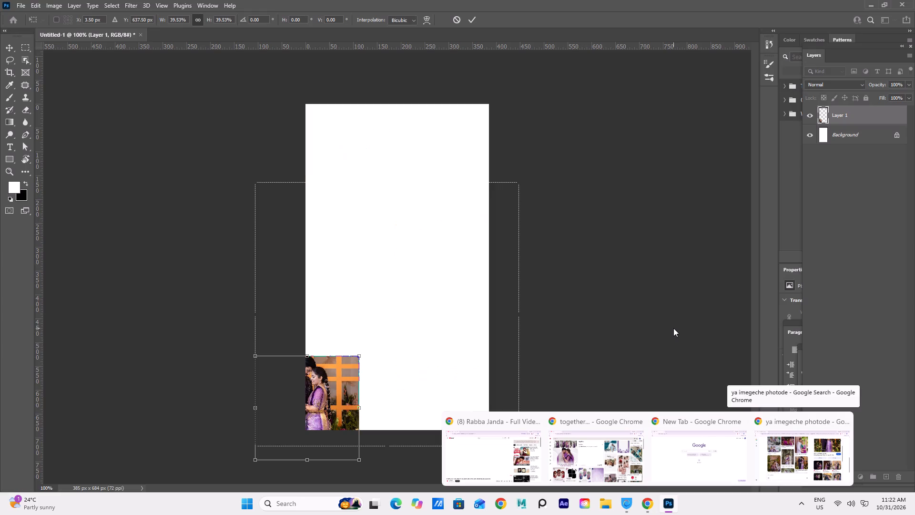
In the Google results in Chrome, open and copy the related photo of the garlanded couple standing before a cream sofa.
{"action": "scroll", "coordinate": [673, 328], "scroll_direction": "up", "scroll_amount": 2}
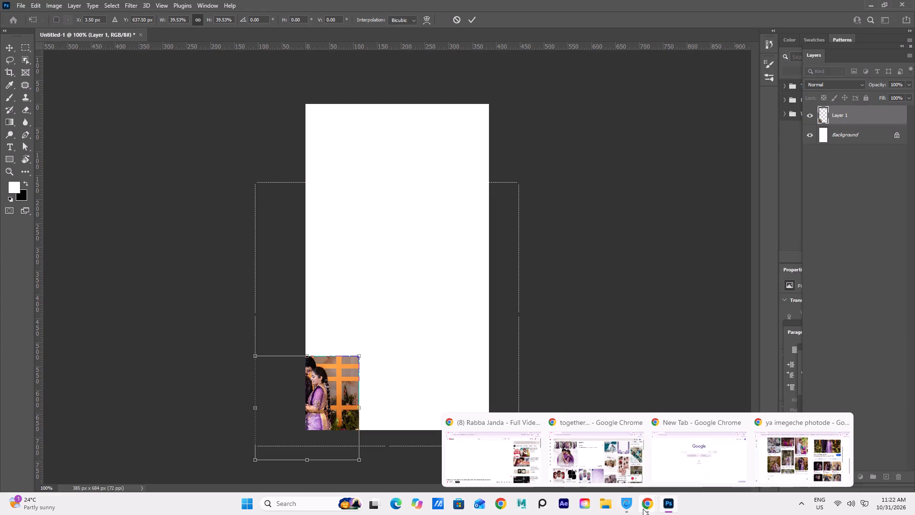
{"action": "left_click", "coordinate": [788, 461]}
{"action": "scroll", "coordinate": [542, 331], "scroll_direction": "up", "scroll_amount": 5}
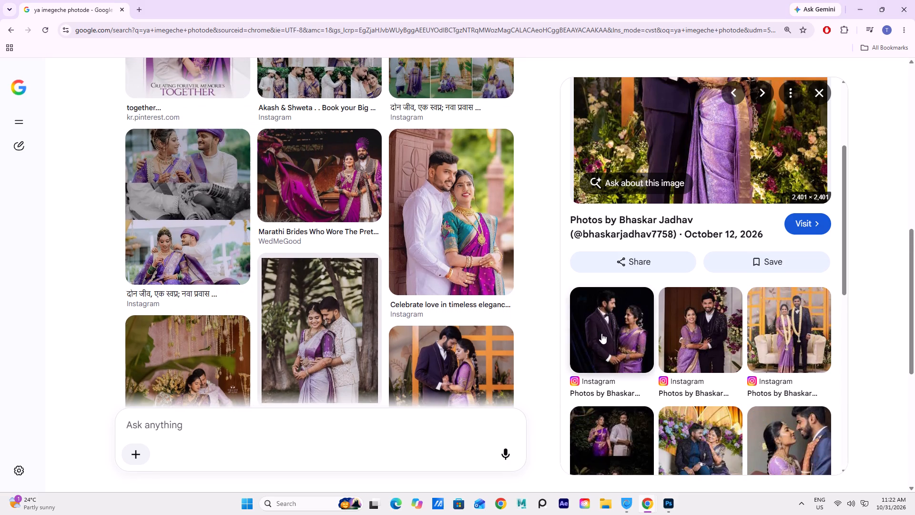
{"action": "scroll", "coordinate": [601, 333], "scroll_direction": "up", "scroll_amount": 4}
{"action": "scroll", "coordinate": [843, 330], "scroll_direction": "up", "scroll_amount": 5}
{"action": "scroll", "coordinate": [821, 344], "scroll_direction": "down", "scroll_amount": 10}
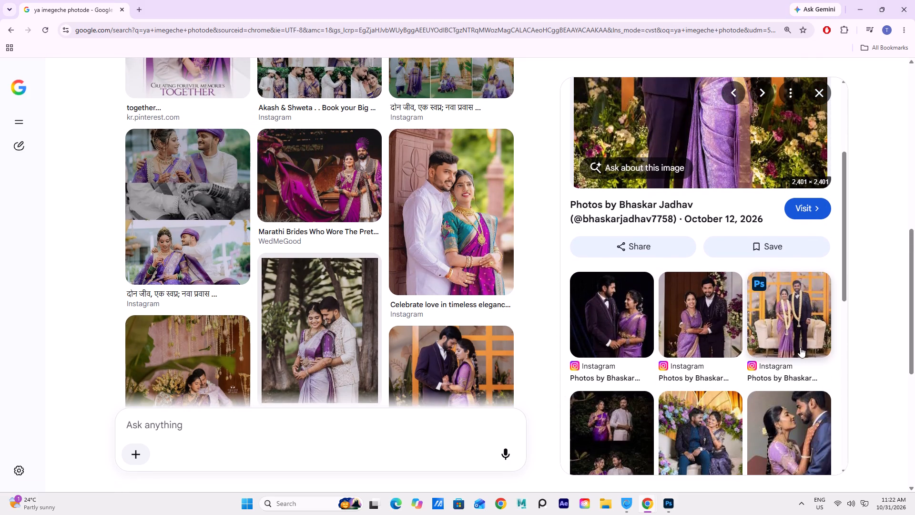
{"action": "left_click", "coordinate": [787, 315]}
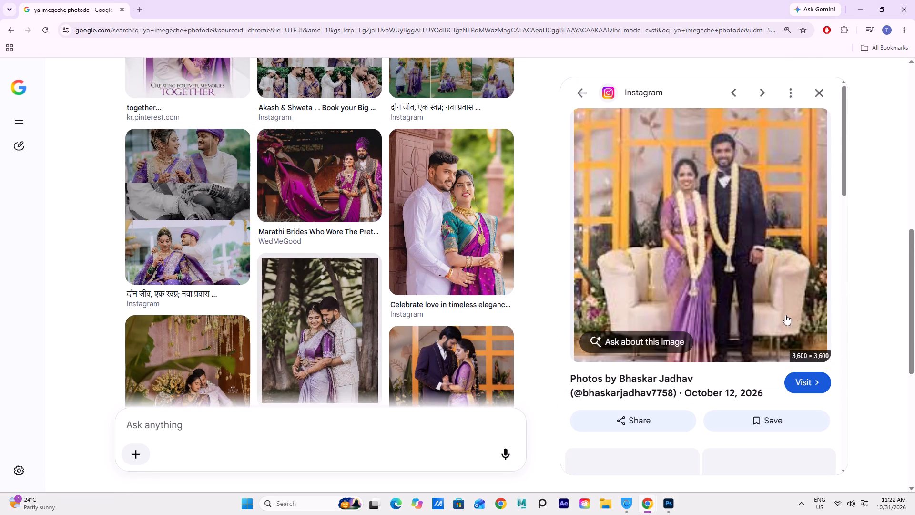
{"action": "right_click", "coordinate": [684, 290]}
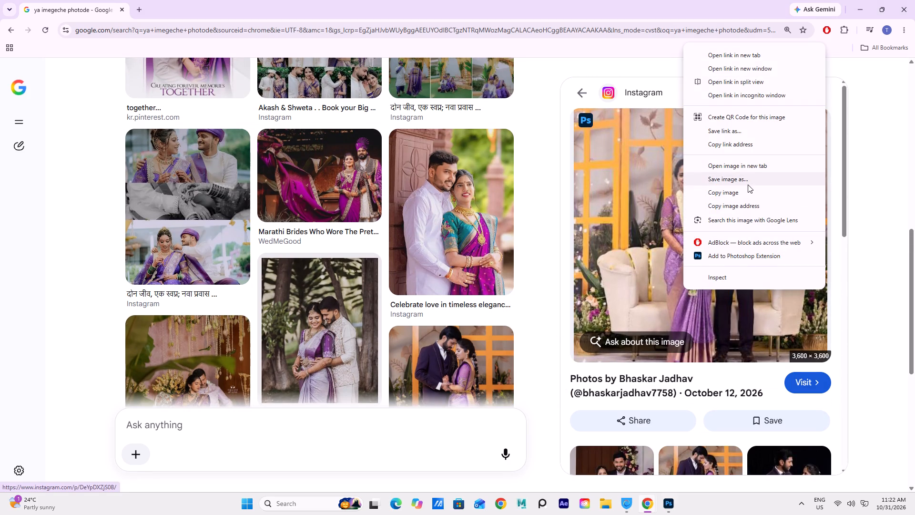
{"action": "left_click", "coordinate": [739, 195]}
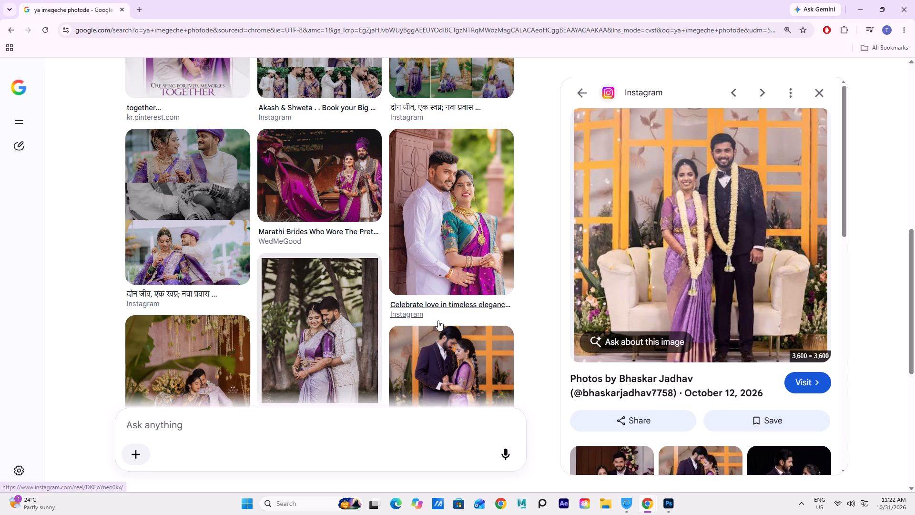
Back in Photoshop, commit the first photo's transform and paste the garlanded couple photo into Untitled-1 as a new layer.
{"action": "left_click", "coordinate": [671, 506]}
{"action": "key", "text": "ctrl+v"}
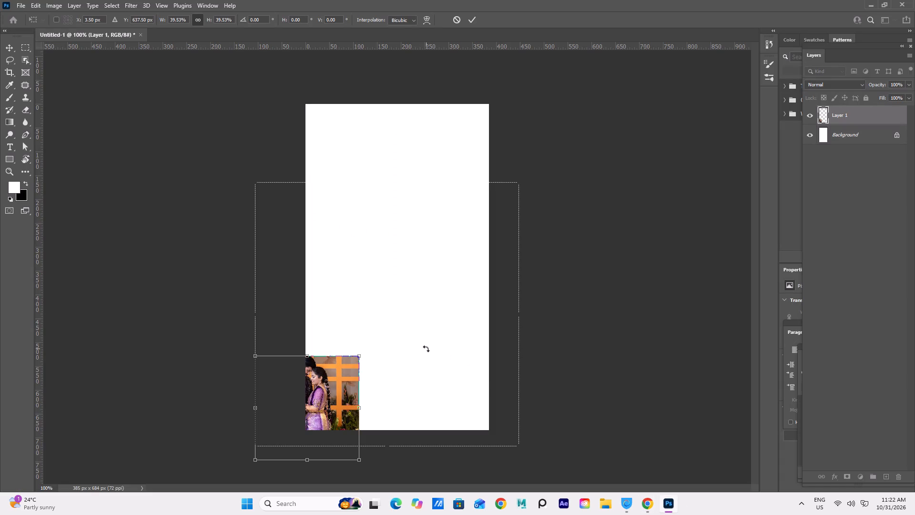
{"action": "key", "text": "ctrl+v"}
{"action": "left_click", "coordinate": [605, 333]}
{"action": "left_click", "coordinate": [447, 226]}
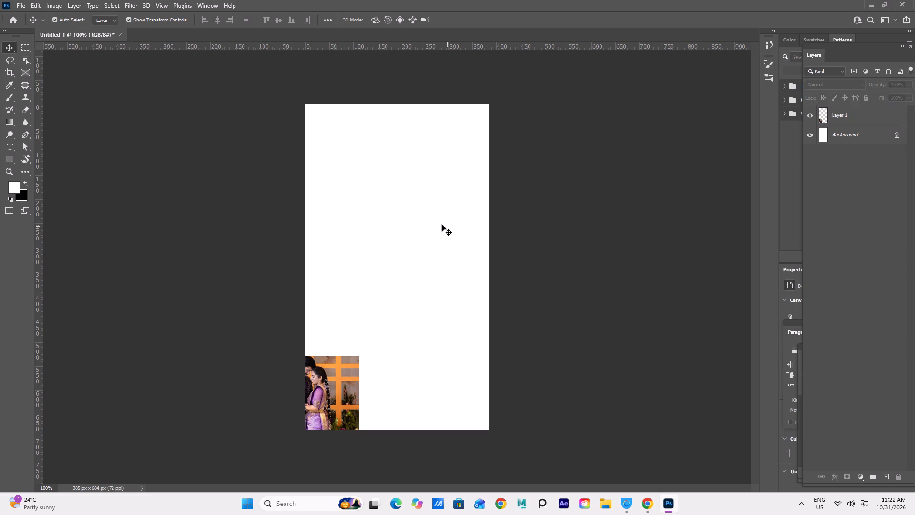
{"action": "key", "text": "ctrl+v"}
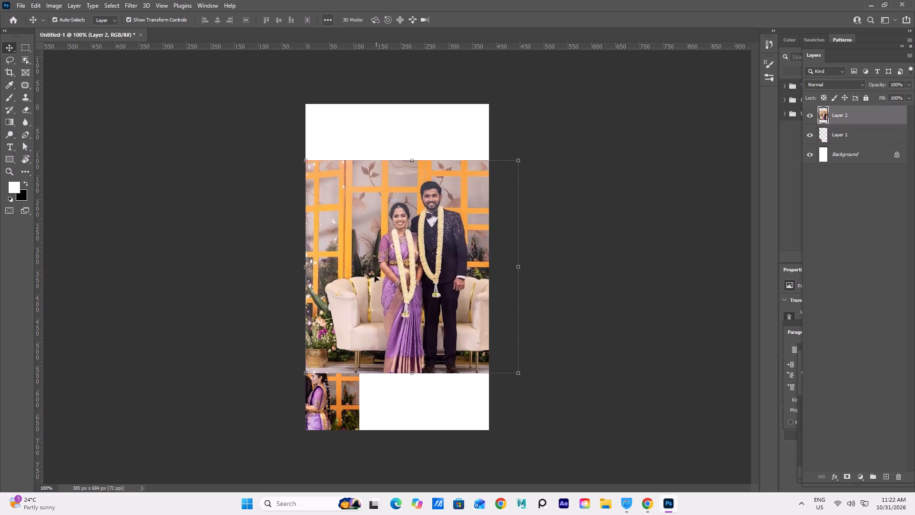
Shrink the garlanded couple photo to a small tile at the canvas's left edge, directly above the first photo.
{"action": "left_click_drag", "start_coordinate": [519, 161], "coordinate": [447, 247]}
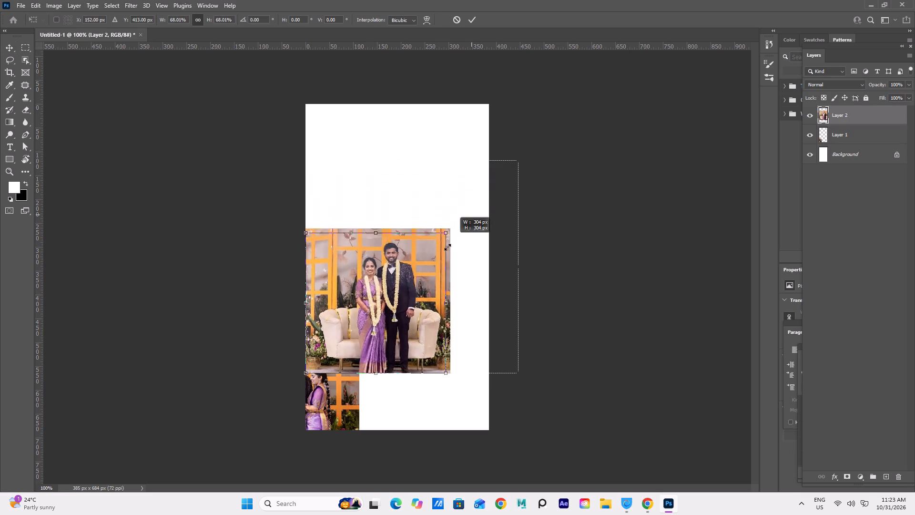
{"action": "left_click_drag", "start_coordinate": [447, 247], "coordinate": [371, 318]}
{"action": "left_click", "coordinate": [659, 376]}
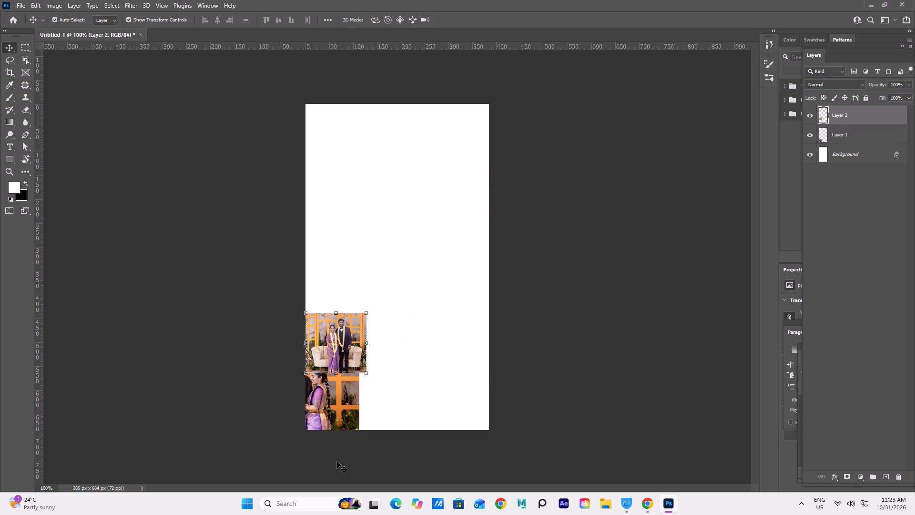
Copy the photo of the couple in a dark suit and lavender saree from the Google results again and paste it into Untitled-1.
{"action": "left_click", "coordinate": [643, 507]}
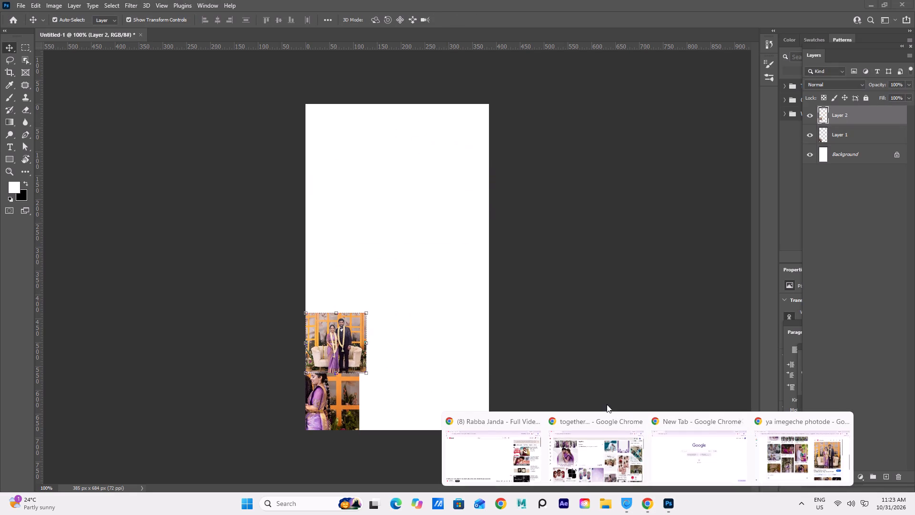
{"action": "left_click", "coordinate": [825, 465]}
{"action": "scroll", "coordinate": [463, 338], "scroll_direction": "down", "scroll_amount": 4}
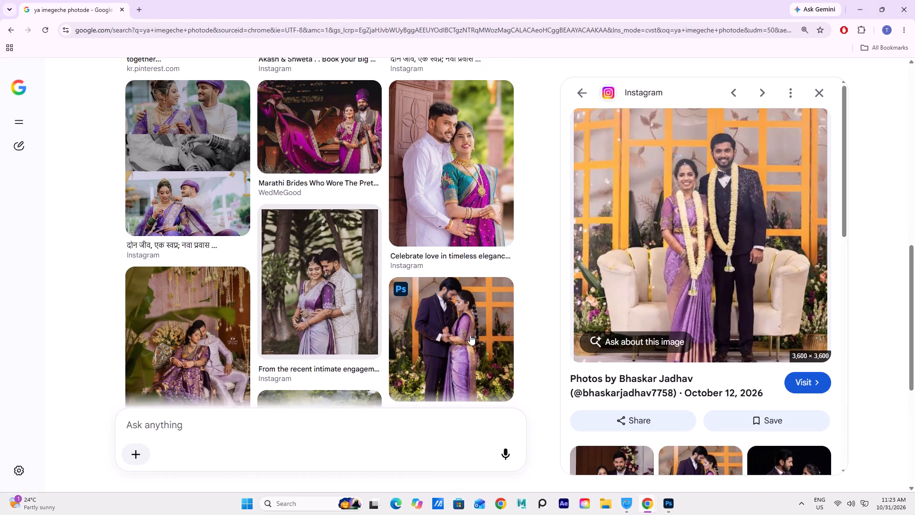
{"action": "scroll", "coordinate": [470, 335], "scroll_direction": "down", "scroll_amount": 1}
{"action": "left_click", "coordinate": [443, 314]}
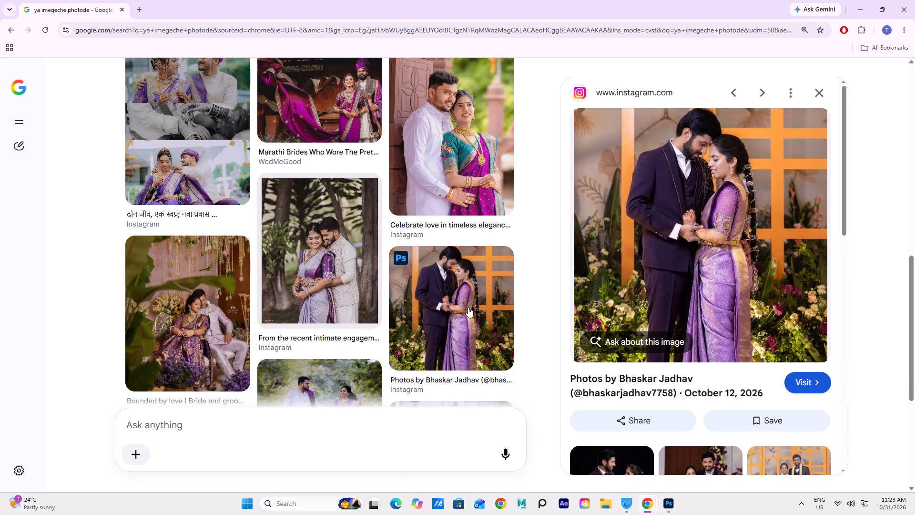
{"action": "scroll", "coordinate": [546, 371], "scroll_direction": "down", "scroll_amount": 5}
{"action": "right_click", "coordinate": [439, 268]}
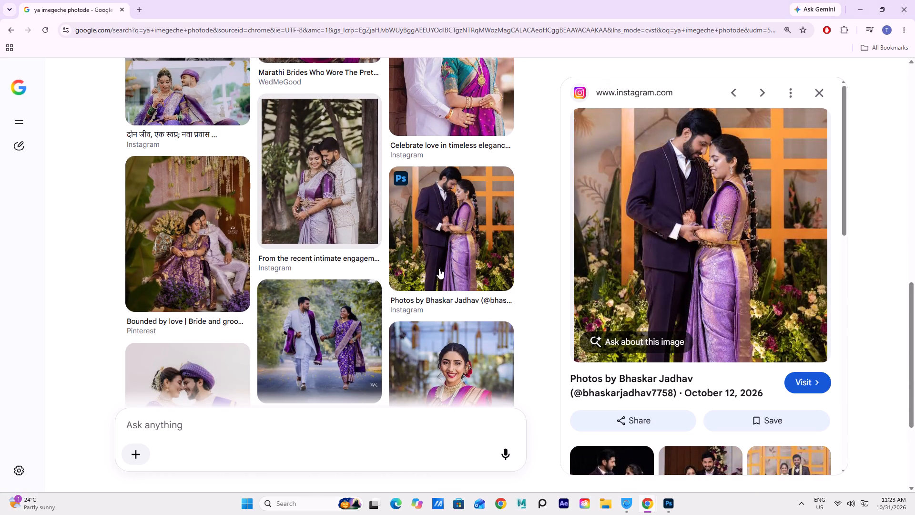
{"action": "left_click", "coordinate": [476, 303]}
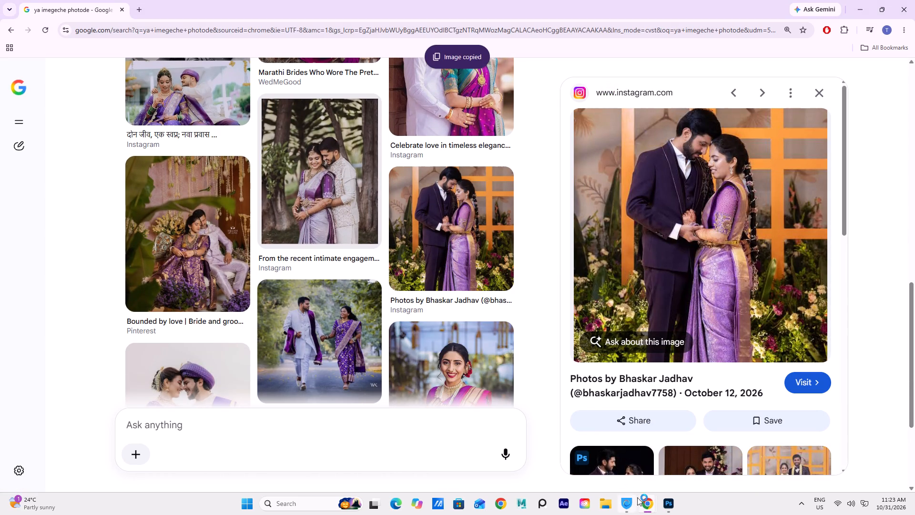
{"action": "left_click", "coordinate": [669, 507]}
{"action": "left_click", "coordinate": [387, 241]}
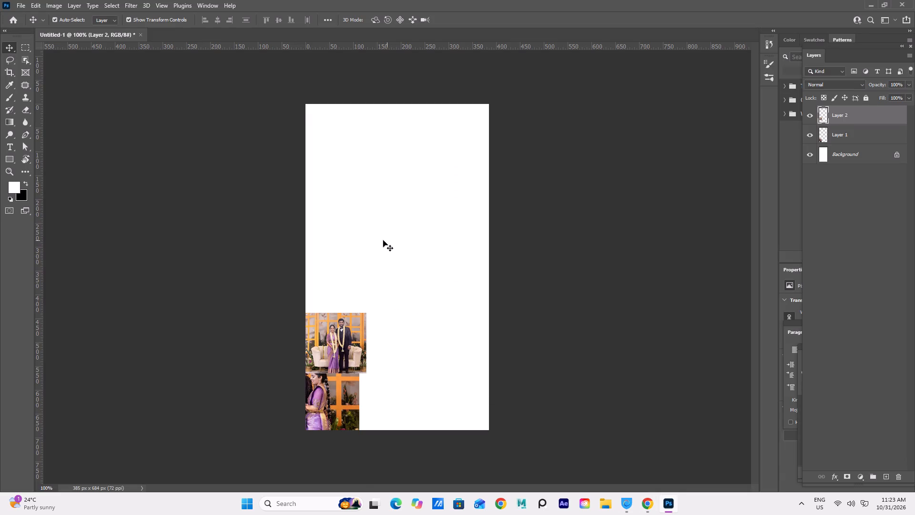
{"action": "key", "text": "ctrl+v"}
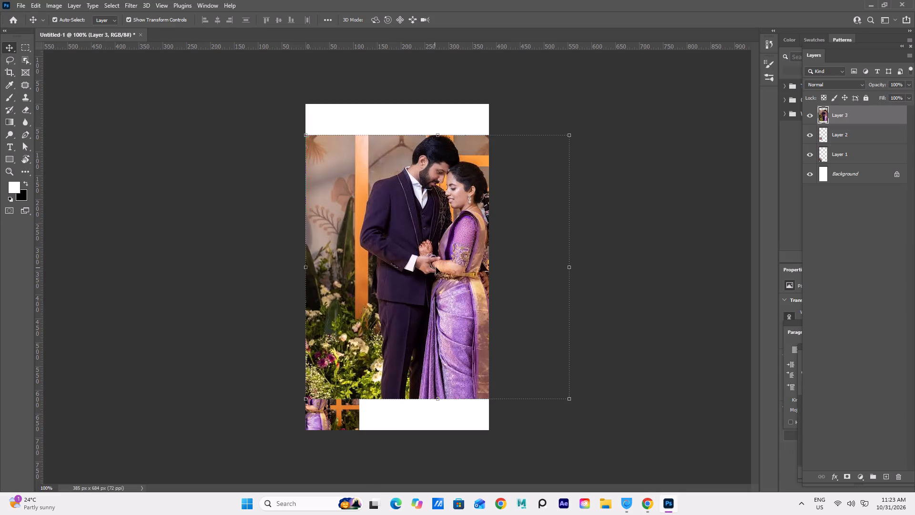
Scale down the newly pasted suit-and-saree photo and place it at the canvas's left edge, overlapping the top of the garlanded couple photo.
{"action": "left_click_drag", "start_coordinate": [437, 267], "coordinate": [393, 291]}
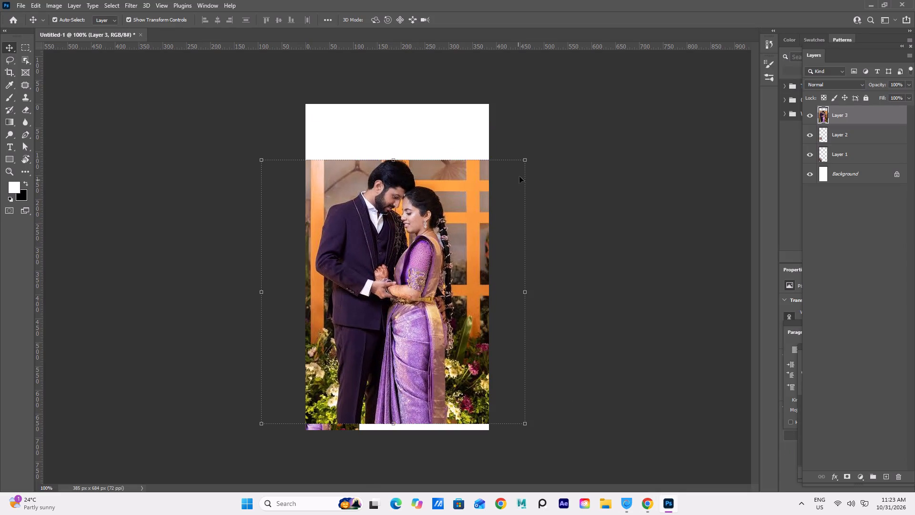
{"action": "left_click_drag", "start_coordinate": [527, 159], "coordinate": [405, 244]}
{"action": "left_click_drag", "start_coordinate": [349, 323], "coordinate": [365, 188]}
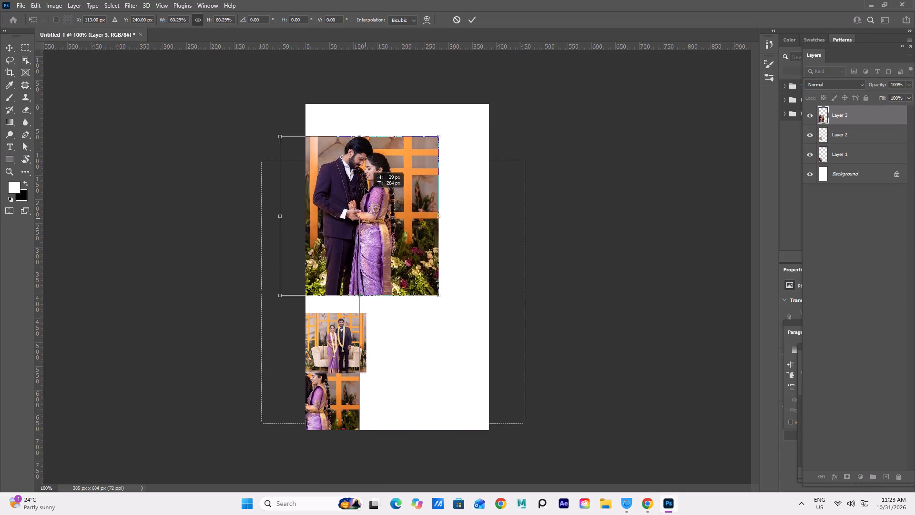
{"action": "left_click_drag", "start_coordinate": [365, 188], "coordinate": [361, 170]}
{"action": "left_click_drag", "start_coordinate": [431, 112], "coordinate": [421, 140]}
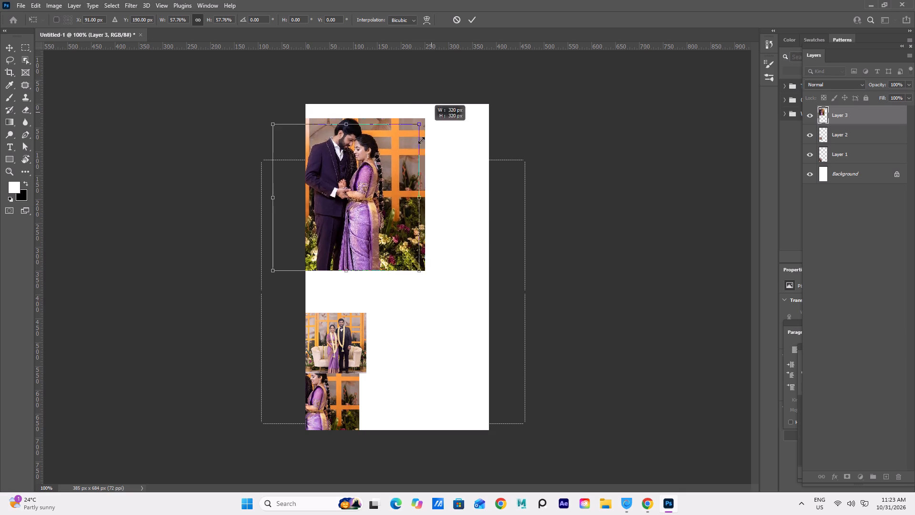
{"action": "left_click_drag", "start_coordinate": [421, 140], "coordinate": [405, 175]}
{"action": "left_click_drag", "start_coordinate": [338, 214], "coordinate": [320, 267]}
{"action": "double_click", "coordinate": [622, 263]}
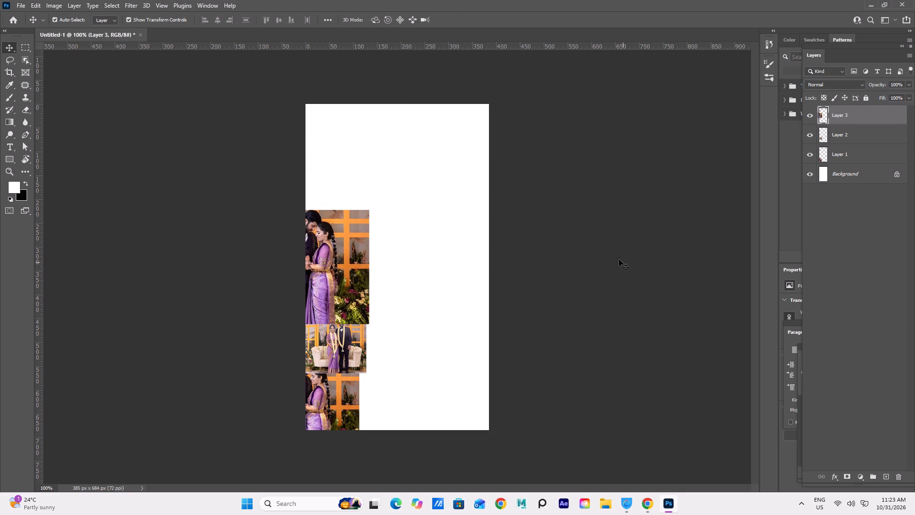
Return to the Google results in Chrome and look through the related images of the suit-and-saree photo for another couple photo.
{"action": "left_click", "coordinate": [649, 505]}
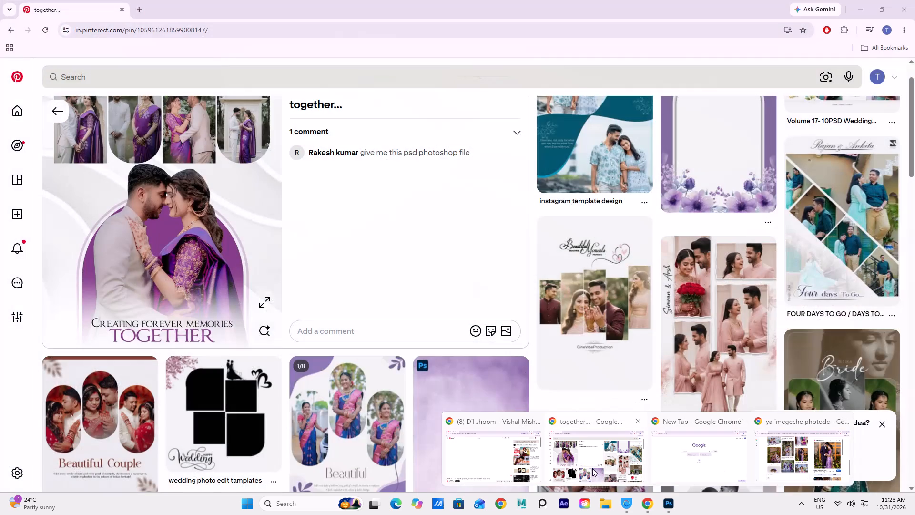
{"action": "left_click", "coordinate": [799, 462]}
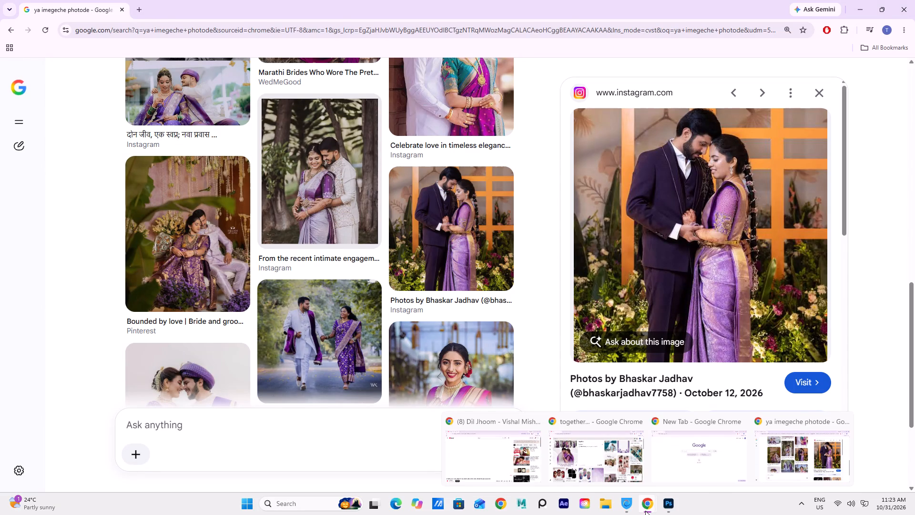
{"action": "left_click", "coordinate": [815, 456]}
{"action": "scroll", "coordinate": [609, 369], "scroll_direction": "down", "scroll_amount": 6}
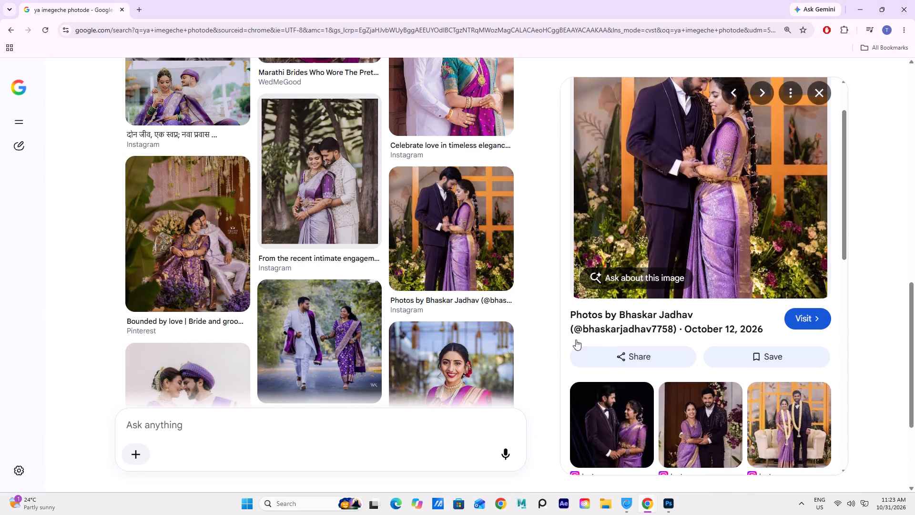
{"action": "scroll", "coordinate": [576, 340], "scroll_direction": "down", "scroll_amount": 2}
{"action": "scroll", "coordinate": [286, 282], "scroll_direction": "down", "scroll_amount": 4}
{"action": "scroll", "coordinate": [600, 325], "scroll_direction": "down", "scroll_amount": 7}
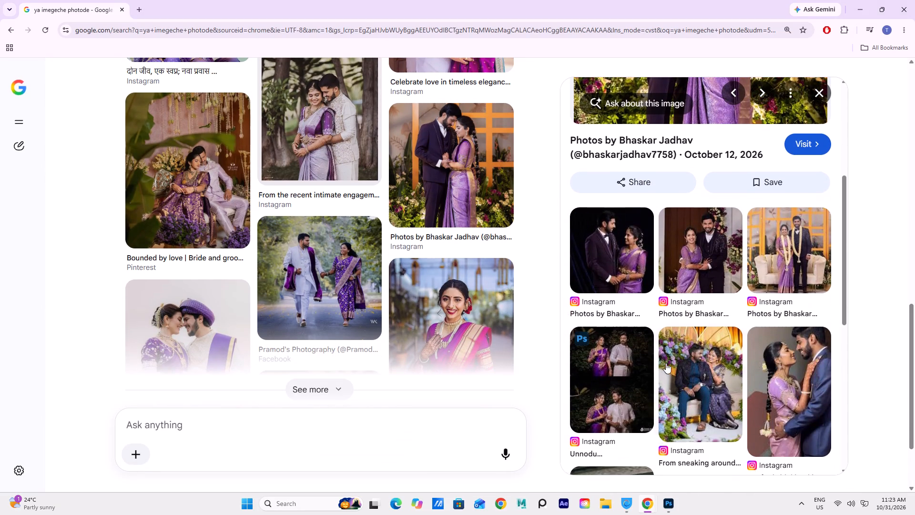
{"action": "scroll", "coordinate": [666, 363], "scroll_direction": "down", "scroll_amount": 4}
{"action": "scroll", "coordinate": [735, 362], "scroll_direction": "down", "scroll_amount": 4}
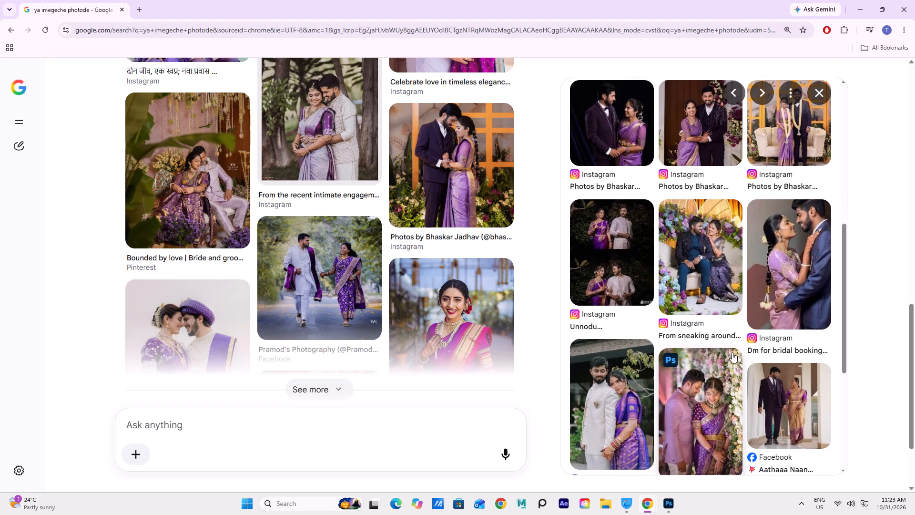
Look through the related images of the seated navy-suit couple and the suit-and-lavender-saree photo for another matching couple photo.
{"action": "left_click", "coordinate": [687, 285]}
{"action": "right_click", "coordinate": [686, 284]}
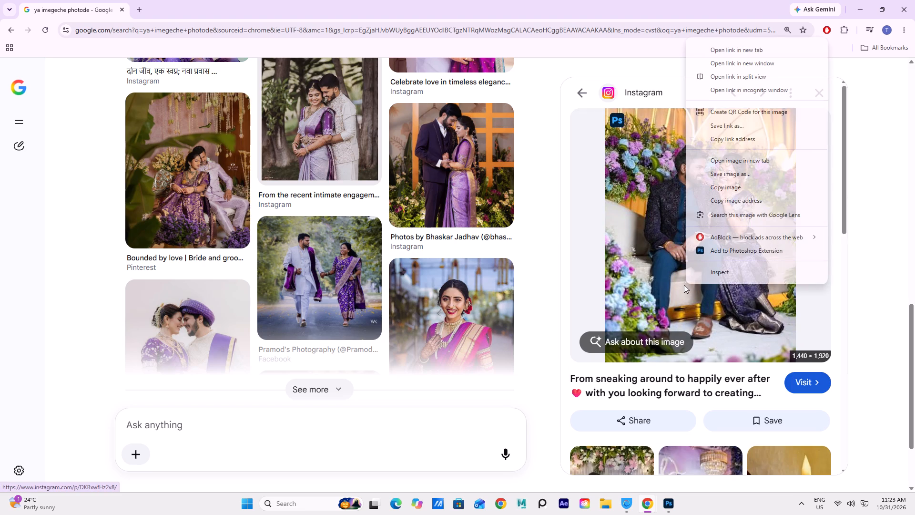
{"action": "scroll", "coordinate": [665, 310], "scroll_direction": "down", "scroll_amount": 11}
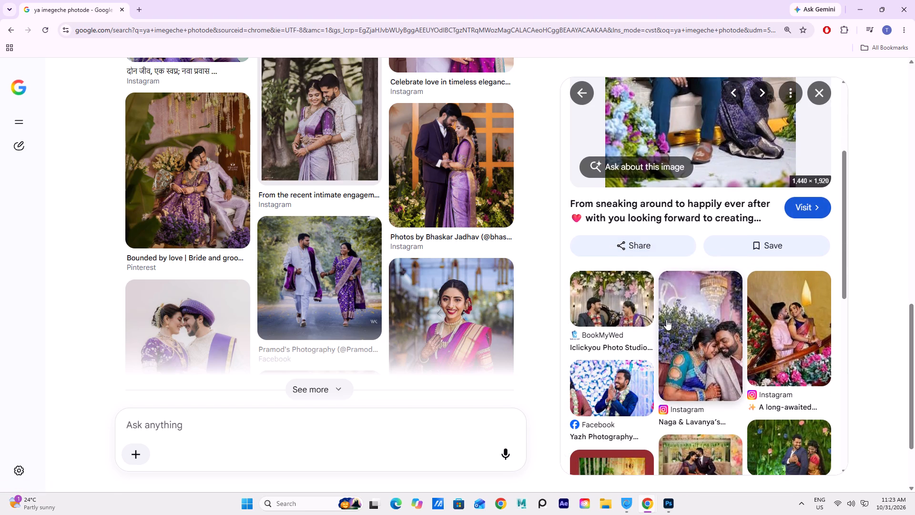
{"action": "scroll", "coordinate": [666, 319], "scroll_direction": "down", "scroll_amount": 8}
{"action": "scroll", "coordinate": [666, 317], "scroll_direction": "up", "scroll_amount": 4}
{"action": "left_click", "coordinate": [456, 189]}
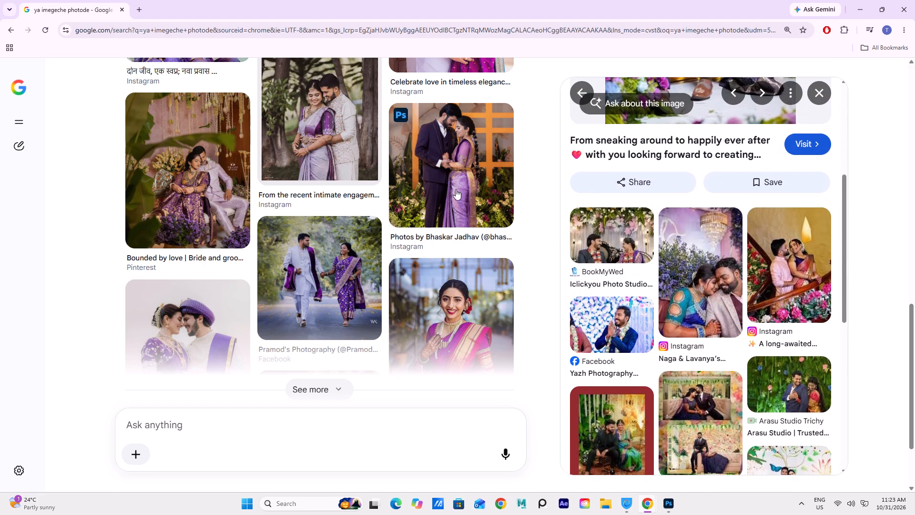
{"action": "scroll", "coordinate": [719, 326], "scroll_direction": "down", "scroll_amount": 18}
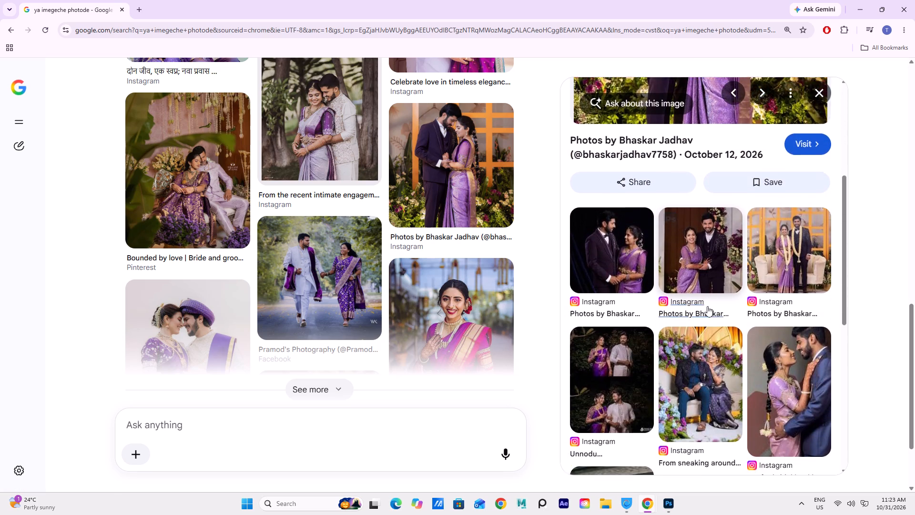
{"action": "scroll", "coordinate": [707, 306], "scroll_direction": "down", "scroll_amount": 12}
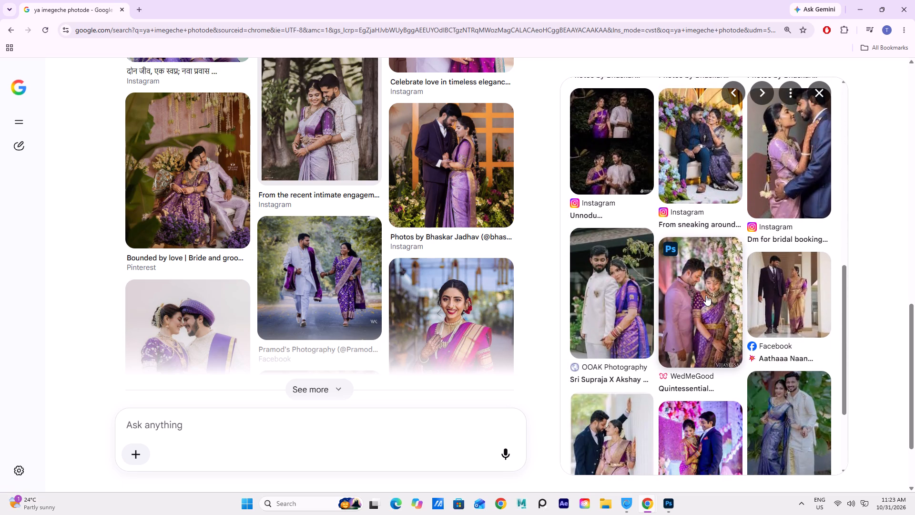
{"action": "scroll", "coordinate": [706, 295], "scroll_direction": "down", "scroll_amount": 5}
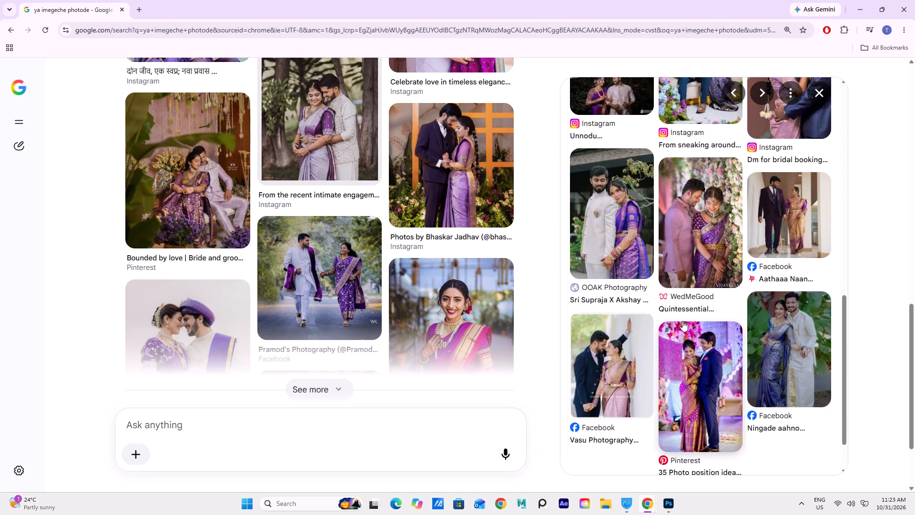
{"action": "scroll", "coordinate": [661, 339], "scroll_direction": "up", "scroll_amount": 4}
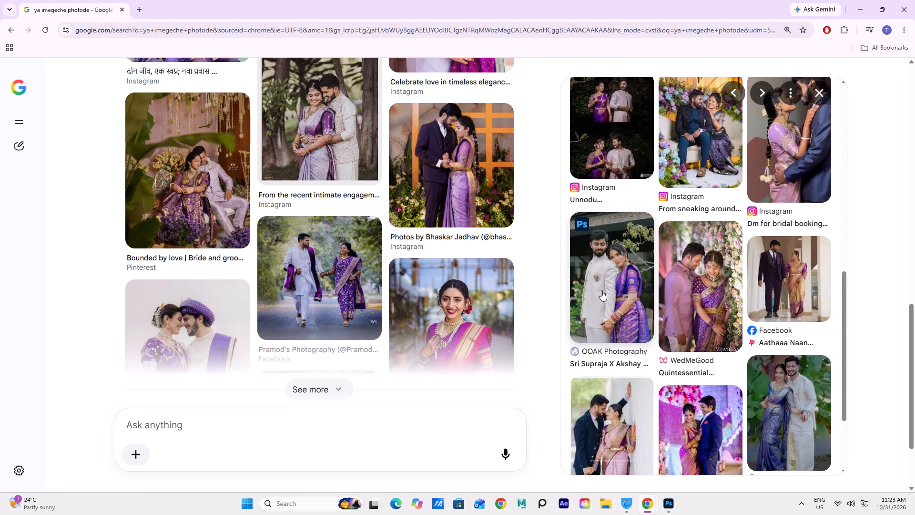
Copy the OOAK Photography photo of the couple in white sherwani and purple saree and paste it into Untitled-1 in Photoshop.
{"action": "left_click", "coordinate": [601, 290]}
{"action": "right_click", "coordinate": [688, 241]}
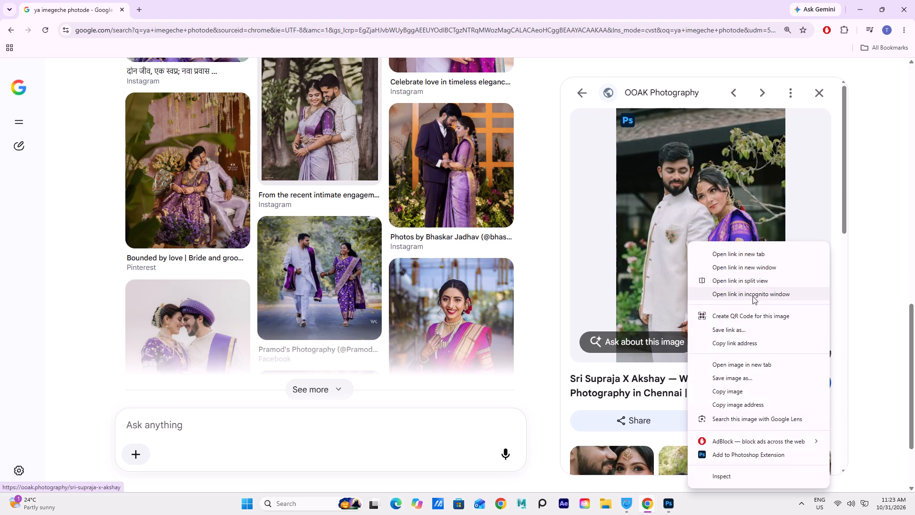
{"action": "left_click", "coordinate": [725, 395]}
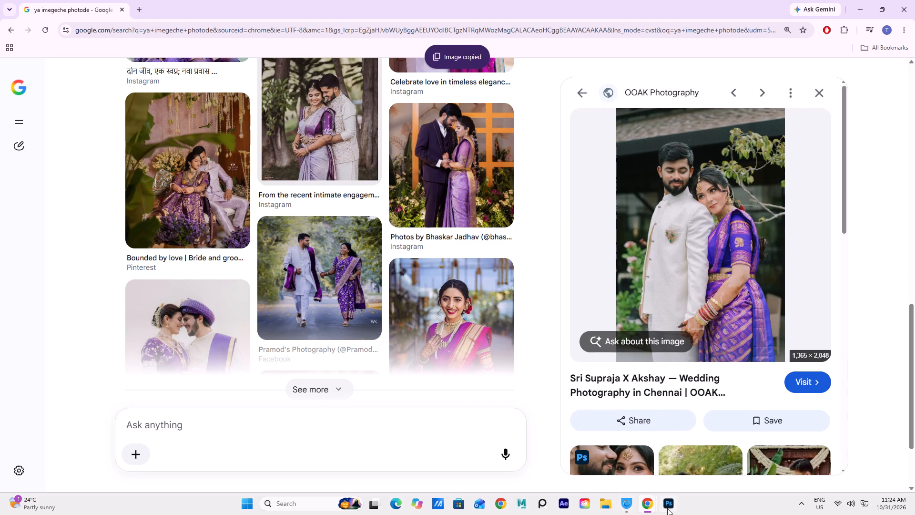
{"action": "left_click", "coordinate": [669, 507]}
{"action": "left_click", "coordinate": [406, 297]}
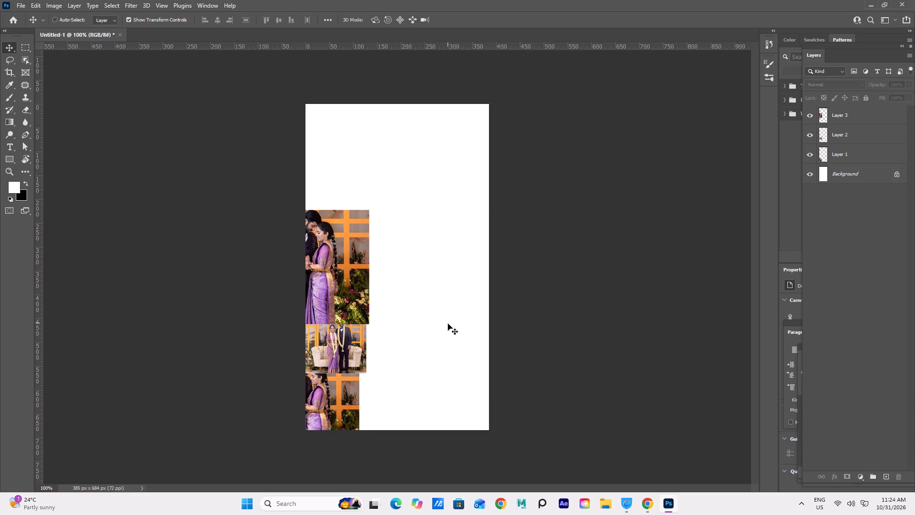
{"action": "key", "text": "ctrl+v"}
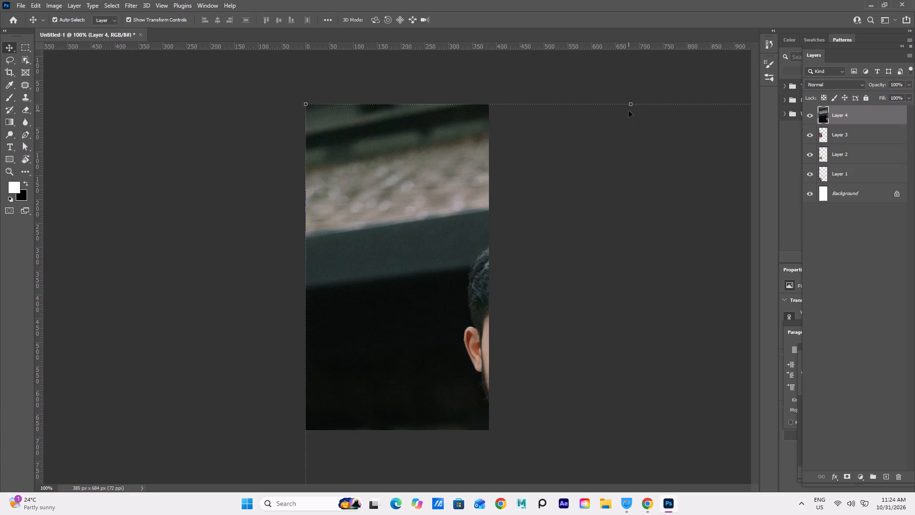
Scale the pasted sherwani couple photo to about 8% and place it at the canvas's bottom edge, just right of the bottom suit-and-saree photo.
{"action": "left_click_drag", "start_coordinate": [631, 103], "coordinate": [358, 315]}
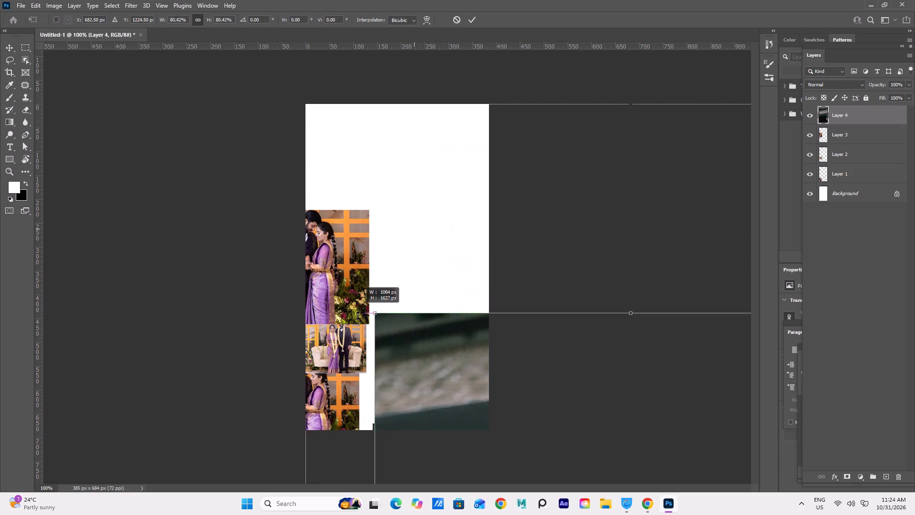
{"action": "left_click_drag", "start_coordinate": [358, 315], "coordinate": [358, 371]}
{"action": "left_click_drag", "start_coordinate": [595, 445], "coordinate": [272, 183]}
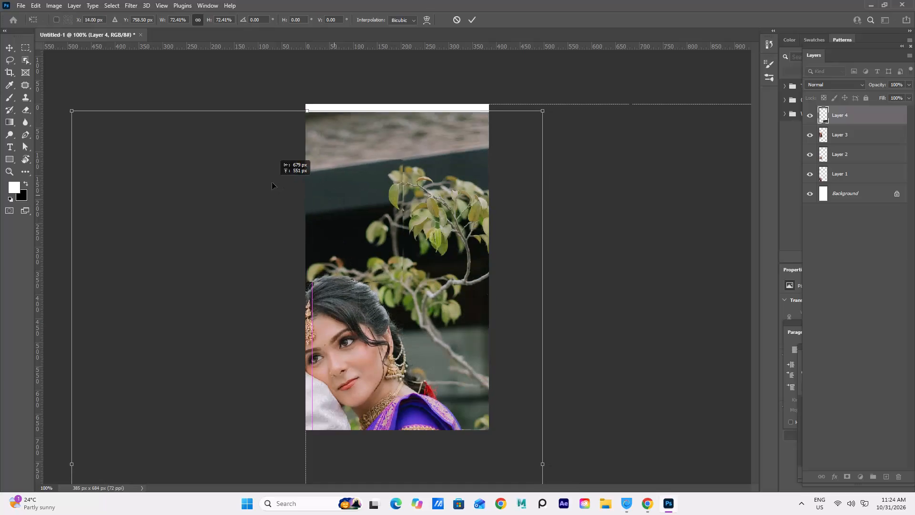
{"action": "left_click_drag", "start_coordinate": [272, 183], "coordinate": [271, 183]}
{"action": "left_click_drag", "start_coordinate": [541, 111], "coordinate": [326, 274]}
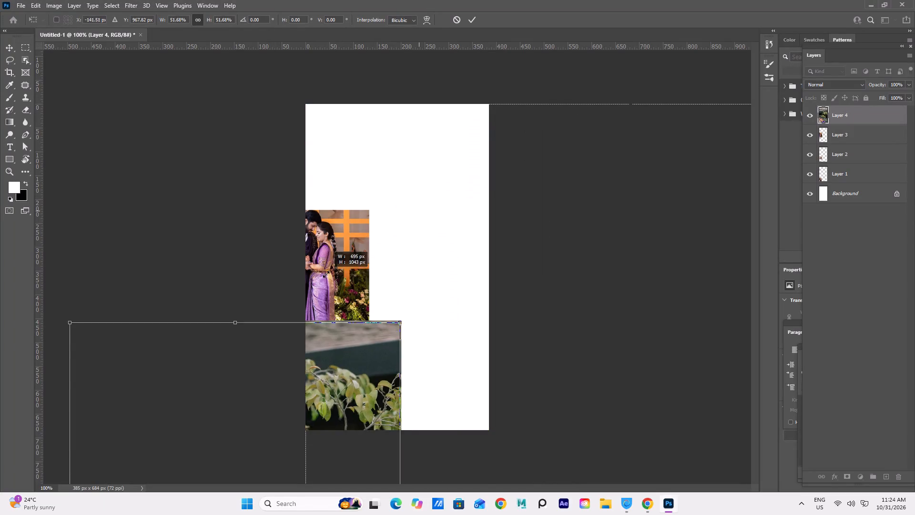
{"action": "left_click_drag", "start_coordinate": [326, 274], "coordinate": [273, 329]}
{"action": "left_click_drag", "start_coordinate": [211, 409], "coordinate": [414, 285]}
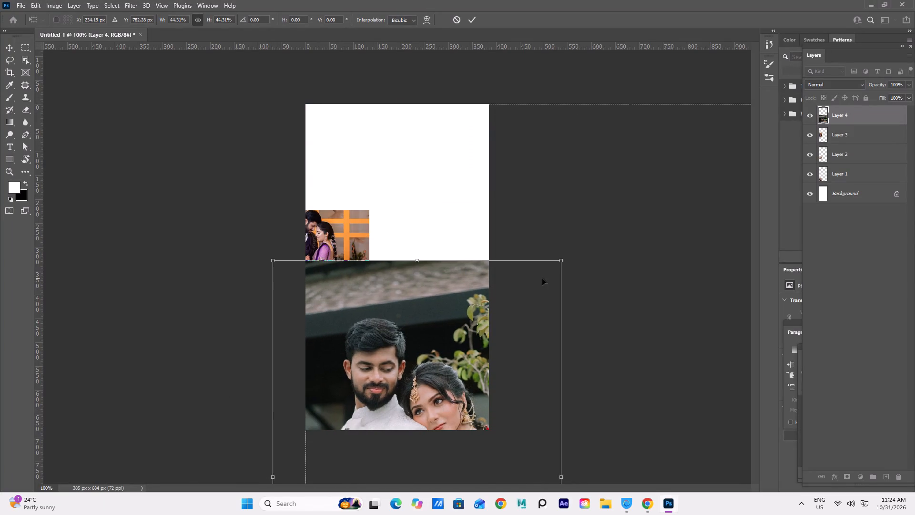
{"action": "left_click_drag", "start_coordinate": [559, 259], "coordinate": [325, 371]}
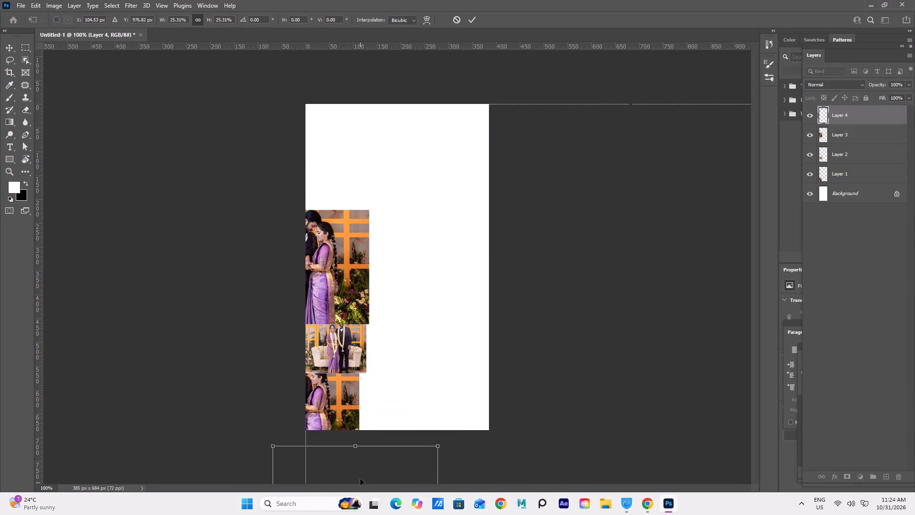
{"action": "left_click_drag", "start_coordinate": [361, 470], "coordinate": [440, 236]}
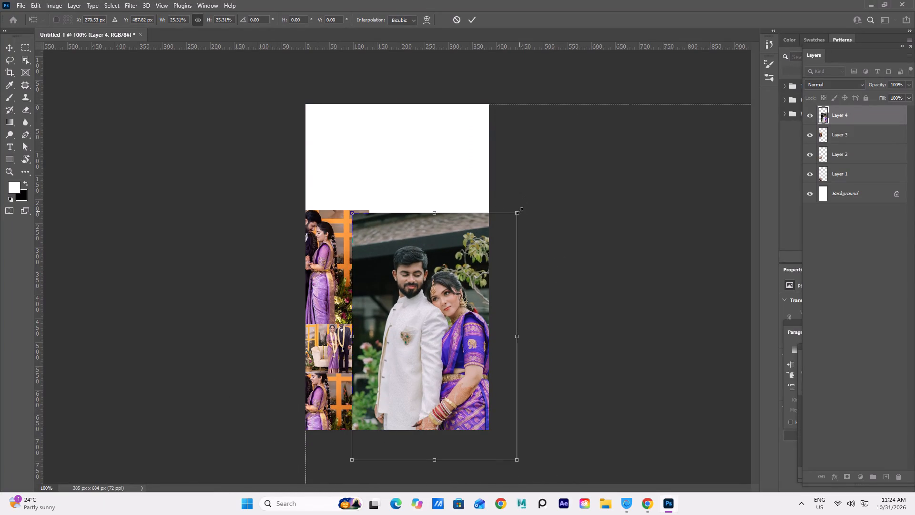
{"action": "left_click_drag", "start_coordinate": [519, 211], "coordinate": [363, 411]}
{"action": "left_click_drag", "start_coordinate": [360, 445], "coordinate": [363, 443]}
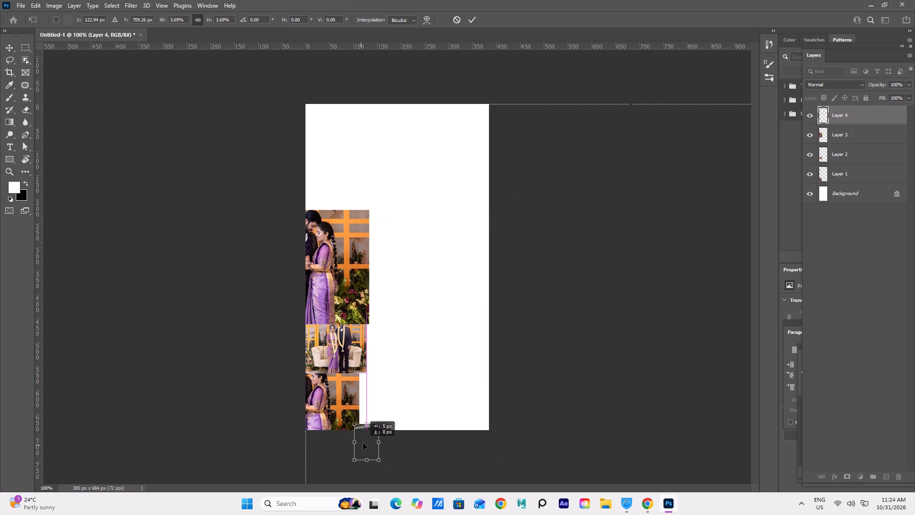
{"action": "left_click_drag", "start_coordinate": [363, 443], "coordinate": [383, 396]}
{"action": "left_click_drag", "start_coordinate": [396, 374], "coordinate": [396, 374]}
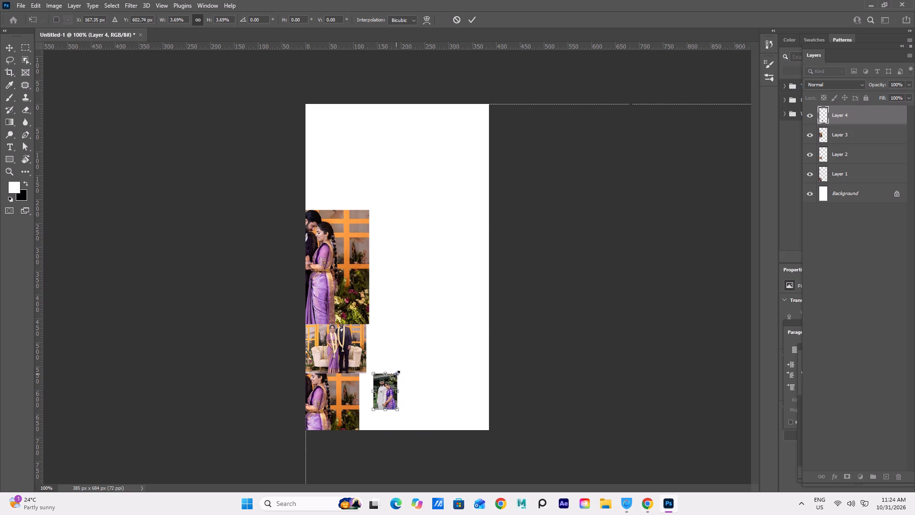
{"action": "left_click_drag", "start_coordinate": [396, 374], "coordinate": [450, 350]}
{"action": "left_click_drag", "start_coordinate": [392, 380], "coordinate": [387, 402]}
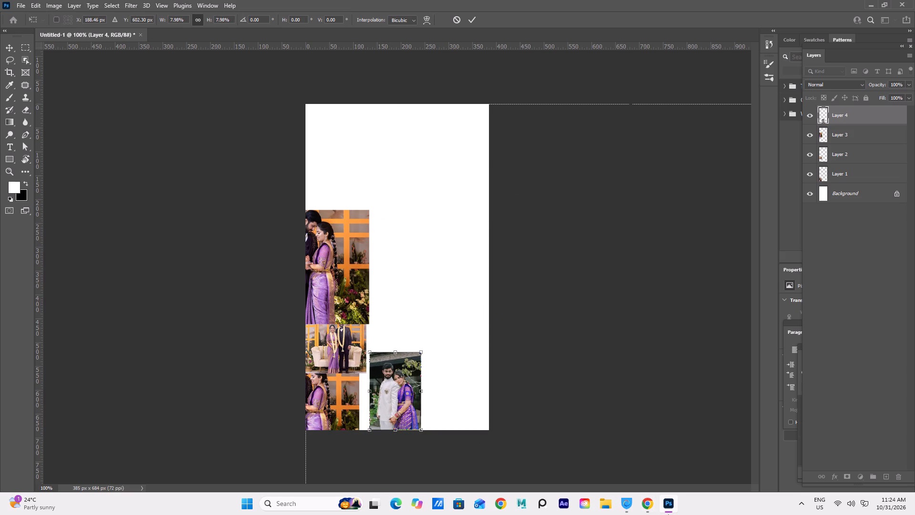
Return to the Google results in Chrome and look through the sherwani couple's related images for another photo.
{"action": "left_click", "coordinate": [645, 502]}
{"action": "left_click", "coordinate": [818, 460]}
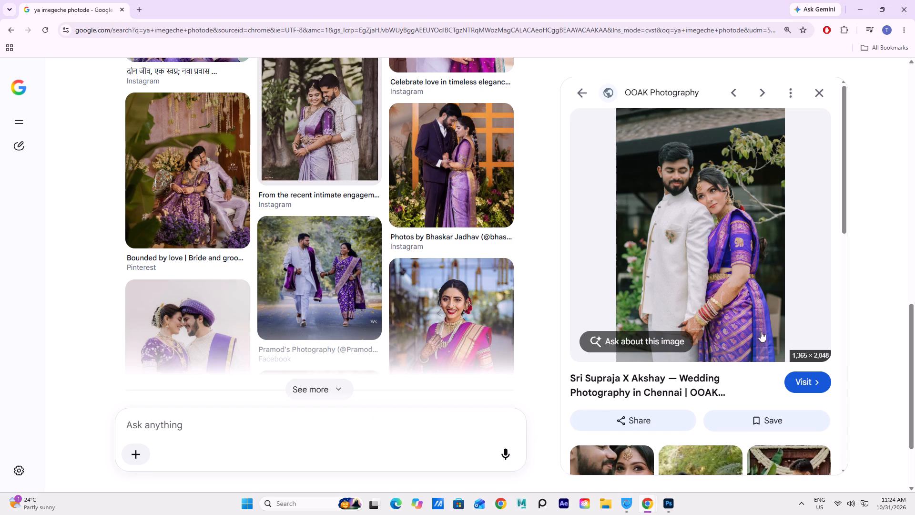
{"action": "scroll", "coordinate": [817, 277], "scroll_direction": "down", "scroll_amount": 4}
{"action": "scroll", "coordinate": [732, 293], "scroll_direction": "down", "scroll_amount": 5}
{"action": "scroll", "coordinate": [702, 373], "scroll_direction": "down", "scroll_amount": 2}
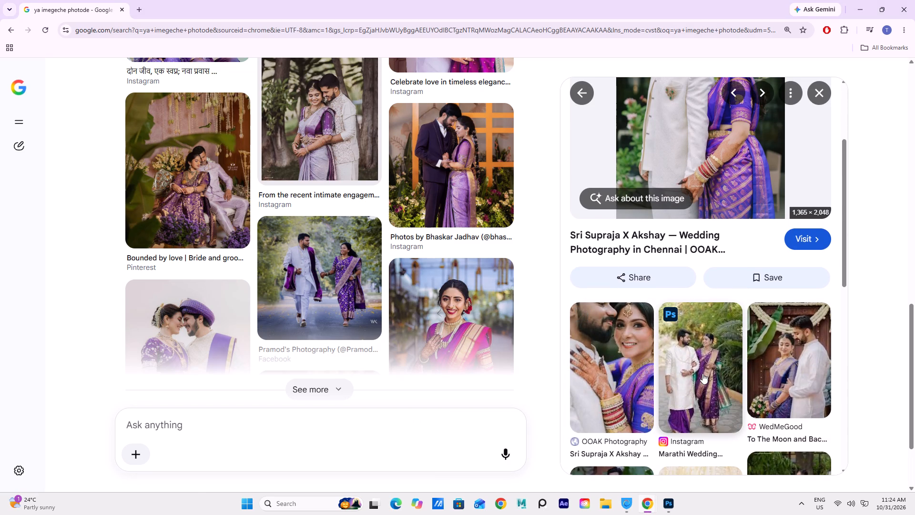
{"action": "scroll", "coordinate": [702, 373], "scroll_direction": "down", "scroll_amount": 6}
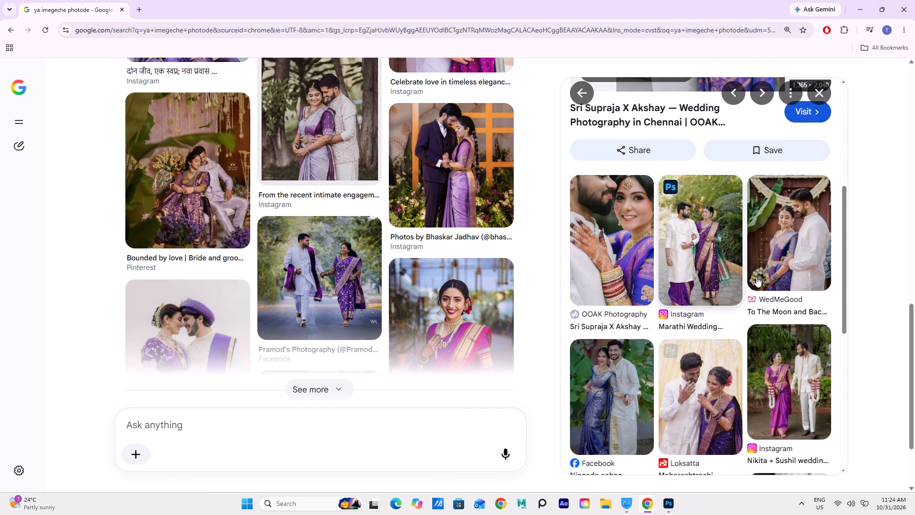
{"action": "scroll", "coordinate": [682, 376], "scroll_direction": "down", "scroll_amount": 4}
{"action": "scroll", "coordinate": [685, 374], "scroll_direction": "up", "scroll_amount": 1}
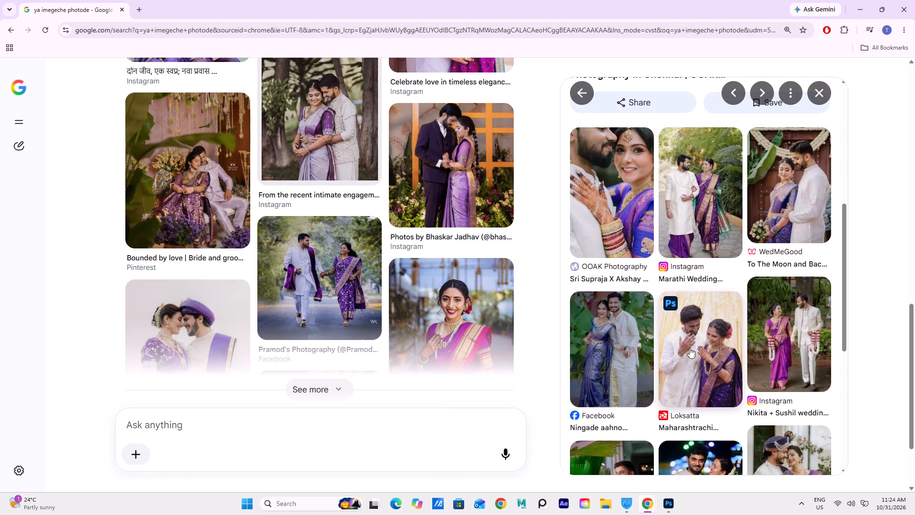
{"action": "scroll", "coordinate": [653, 264], "scroll_direction": "down", "scroll_amount": 7}
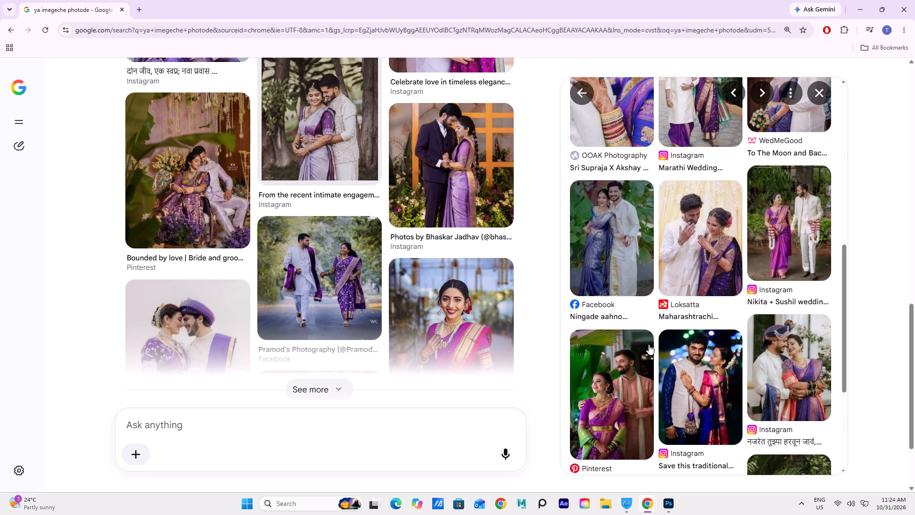
{"action": "scroll", "coordinate": [664, 360], "scroll_direction": "up", "scroll_amount": 5}
Copy the close-up of the bride with hennaed hands on the groom's chest and paste it into Untitled-1 in Photoshop.
{"action": "right_click", "coordinate": [597, 180]}
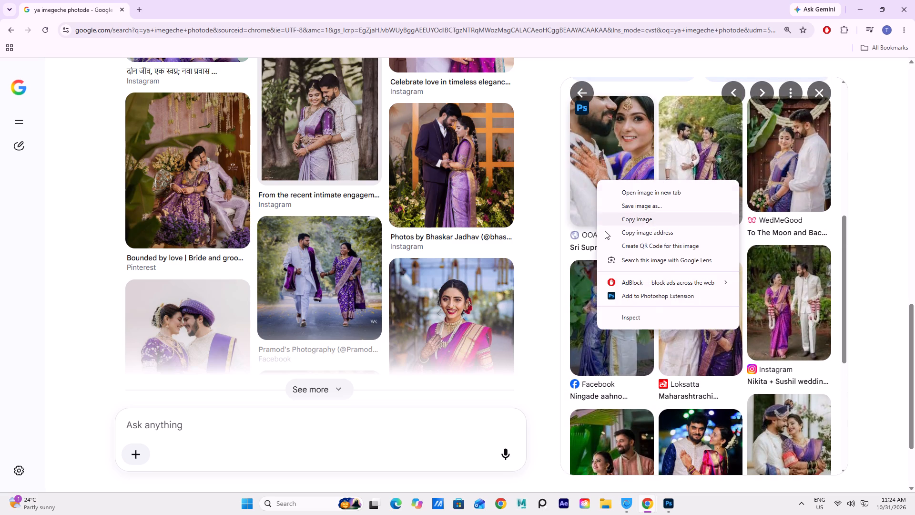
{"action": "left_click", "coordinate": [640, 217]}
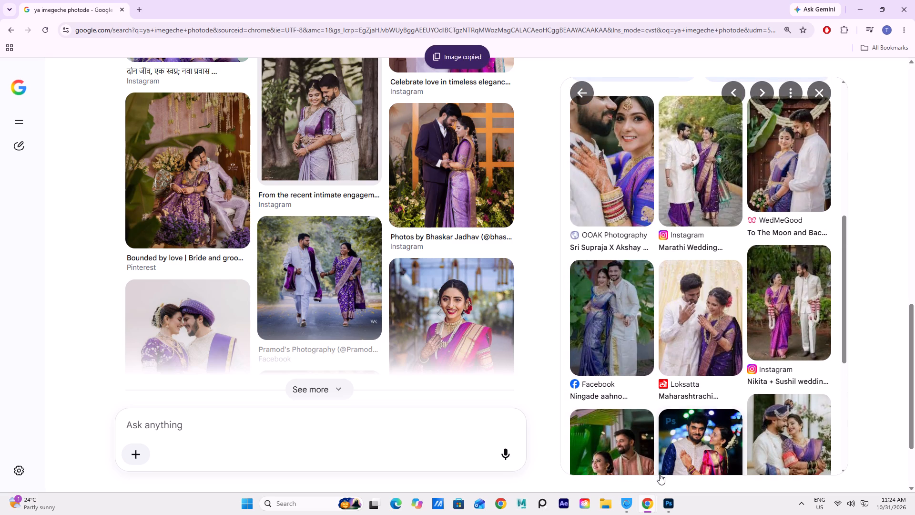
{"action": "left_click", "coordinate": [671, 514]}
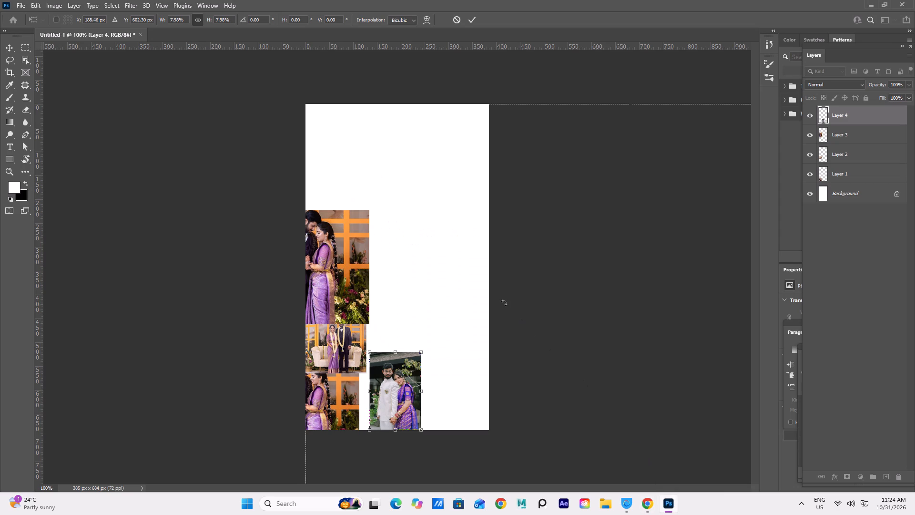
{"action": "key", "text": "ctrl+v"}
{"action": "left_click", "coordinate": [448, 255]}
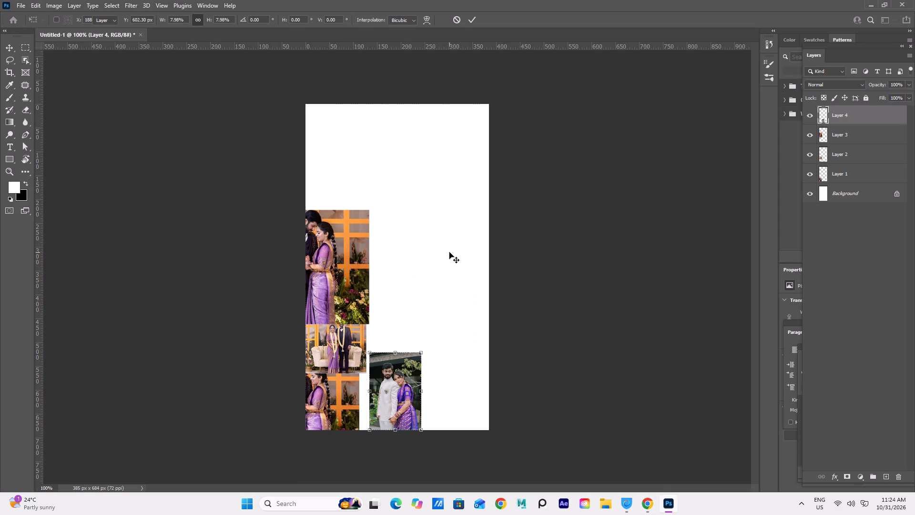
{"action": "key", "text": "ctrl+v"}
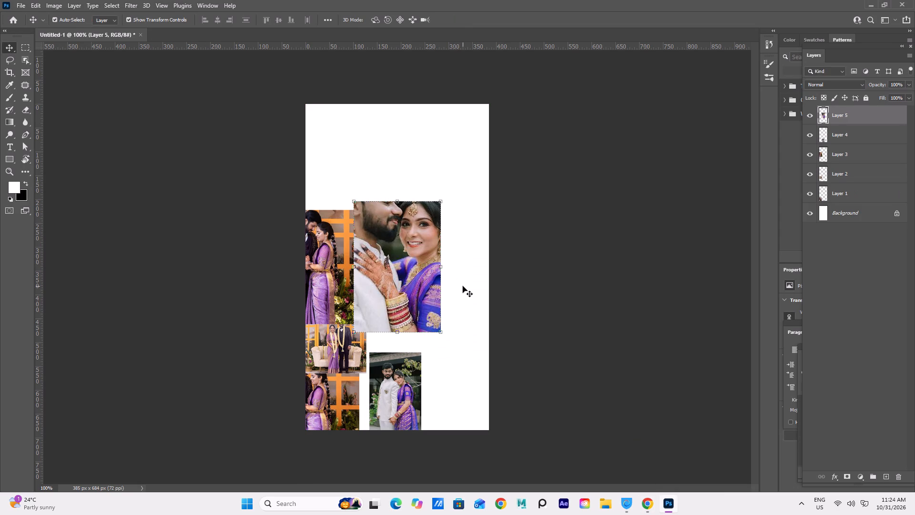
Move the pasted close-up to just above the sherwani couple photo, beside the large suit-and-saree photo.
{"action": "left_click_drag", "start_coordinate": [410, 278], "coordinate": [428, 301]}
{"action": "left_click", "coordinate": [620, 339]}
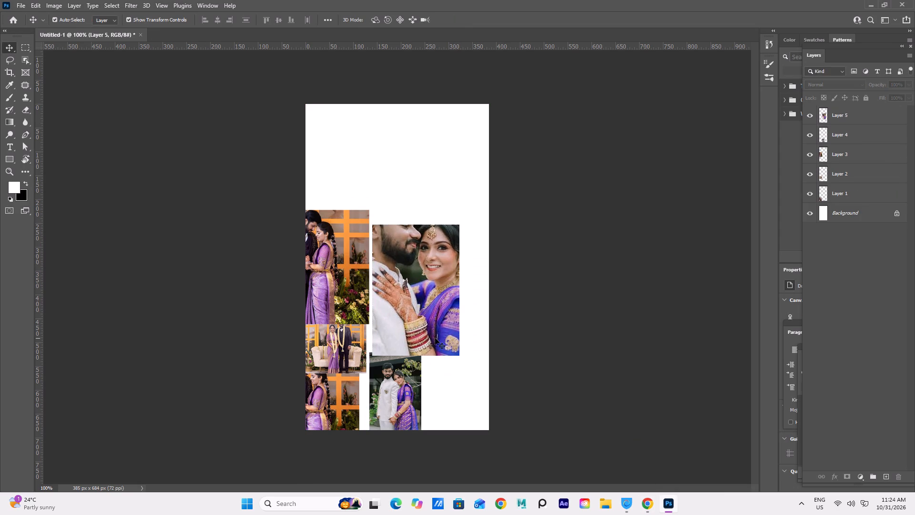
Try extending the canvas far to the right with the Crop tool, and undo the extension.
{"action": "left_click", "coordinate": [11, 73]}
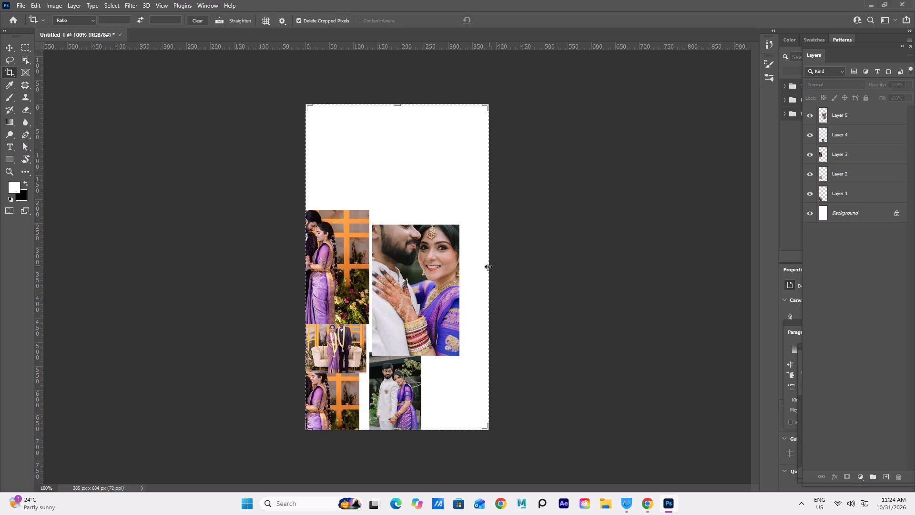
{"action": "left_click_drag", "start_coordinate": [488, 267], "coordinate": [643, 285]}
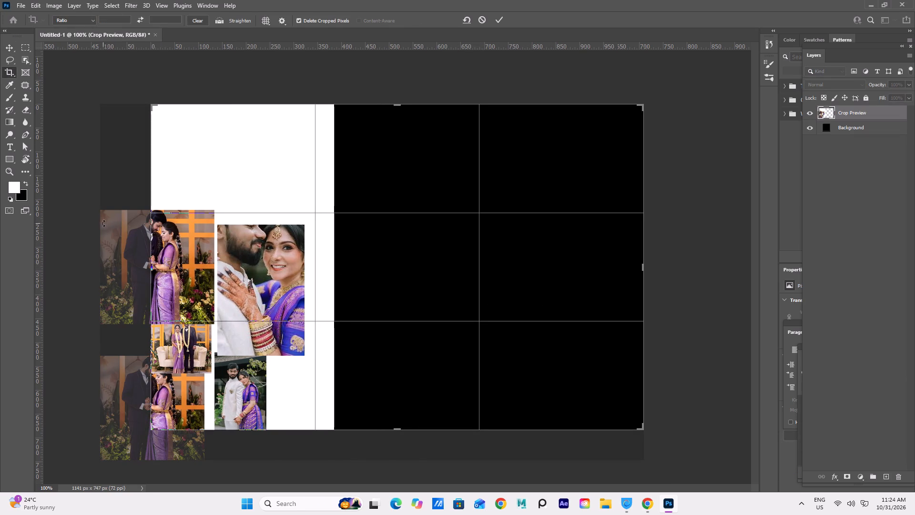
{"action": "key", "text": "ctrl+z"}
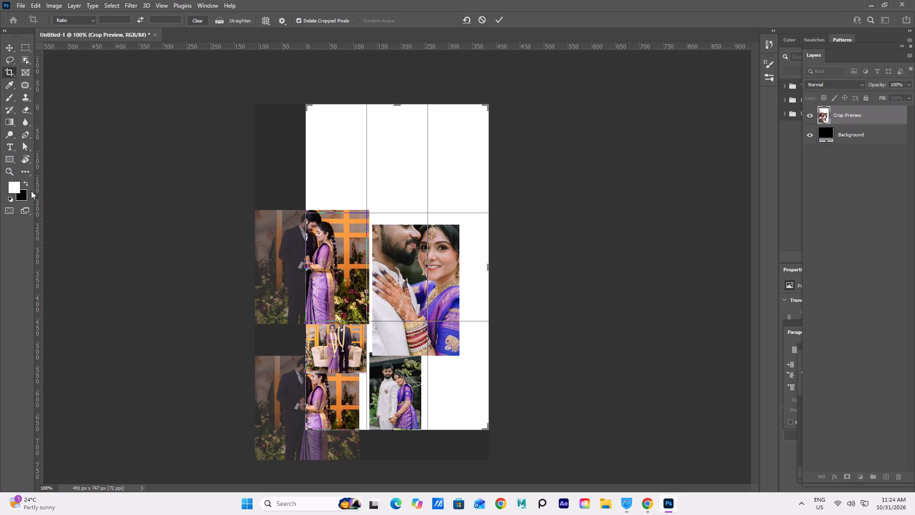
Swap the colours so white is the background, and extend the canvas to about 1223 by 826 px with the Crop tool.
{"action": "left_click", "coordinate": [26, 185]}
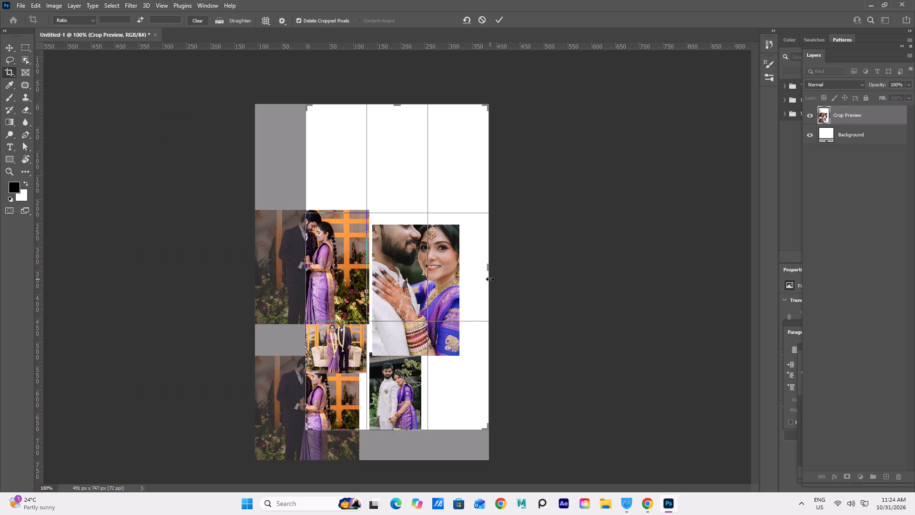
{"action": "left_click_drag", "start_coordinate": [306, 269], "coordinate": [273, 272]}
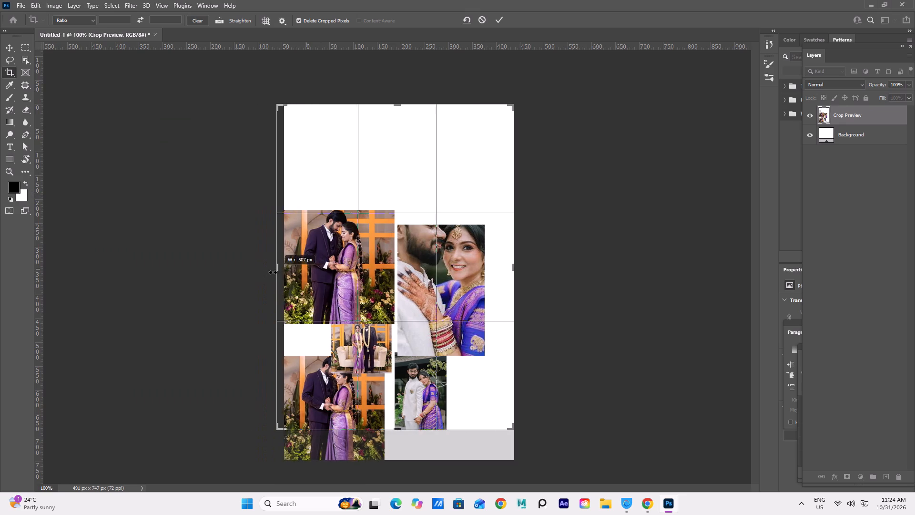
{"action": "left_click_drag", "start_coordinate": [273, 272], "coordinate": [268, 275]}
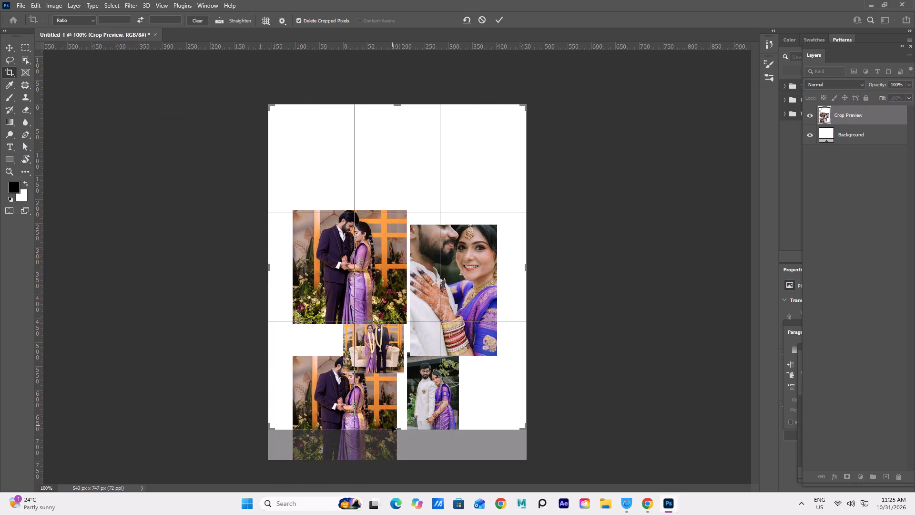
{"action": "left_click_drag", "start_coordinate": [392, 425], "coordinate": [381, 375]}
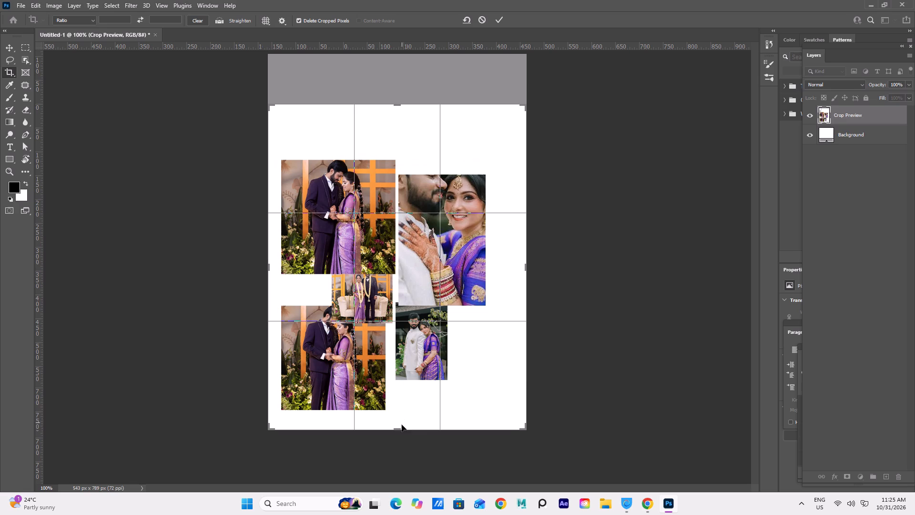
{"action": "left_click_drag", "start_coordinate": [395, 429], "coordinate": [404, 463]}
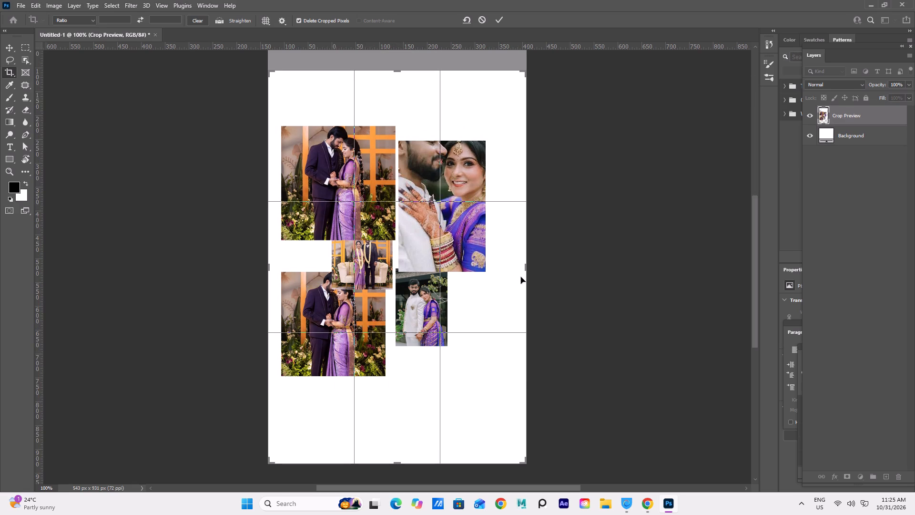
{"action": "left_click_drag", "start_coordinate": [525, 268], "coordinate": [687, 304]}
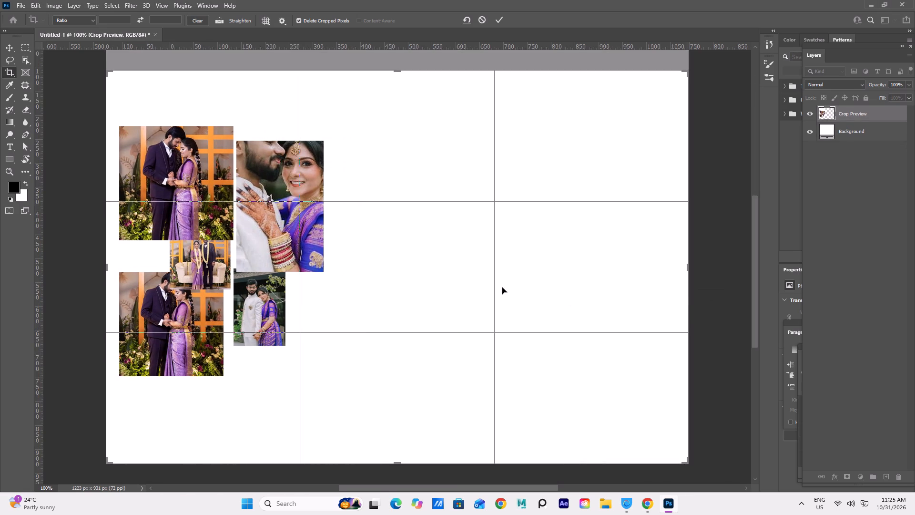
{"action": "left_click", "coordinate": [502, 288]}
{"action": "left_click", "coordinate": [8, 45]}
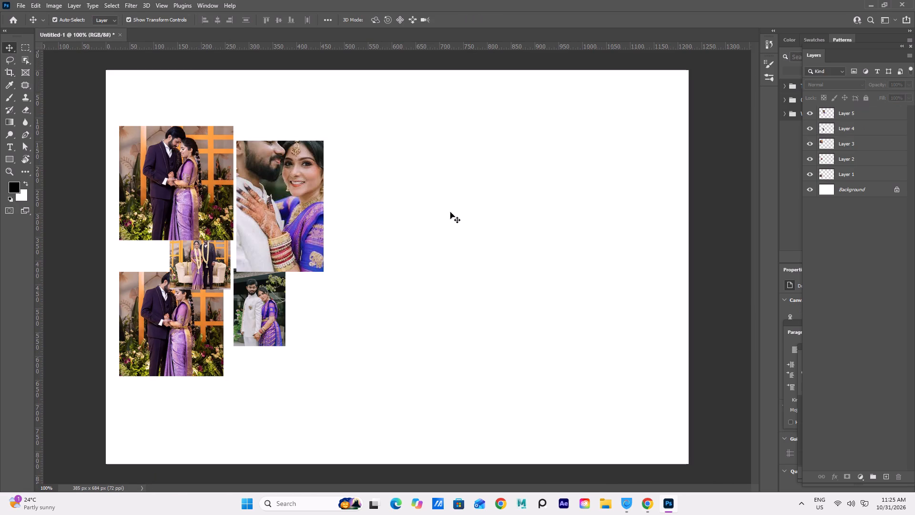
Move the hennaed-hands close-up away from the other photos into the blank canvas area and enlarge it to about 183%.
{"action": "left_click", "coordinate": [463, 214]}
{"action": "left_click_drag", "start_coordinate": [308, 219], "coordinate": [465, 310]}
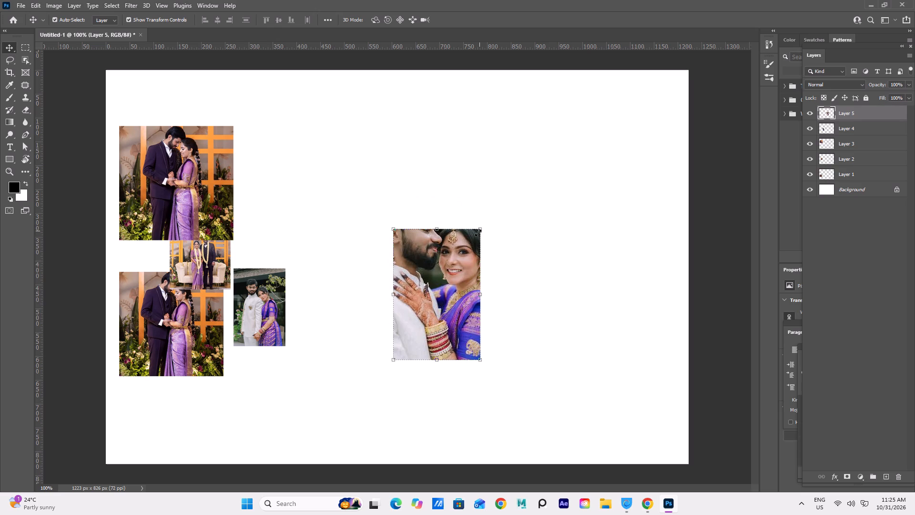
{"action": "left_click_drag", "start_coordinate": [478, 229], "coordinate": [629, 206]}
{"action": "left_click_drag", "start_coordinate": [490, 218], "coordinate": [529, 269]}
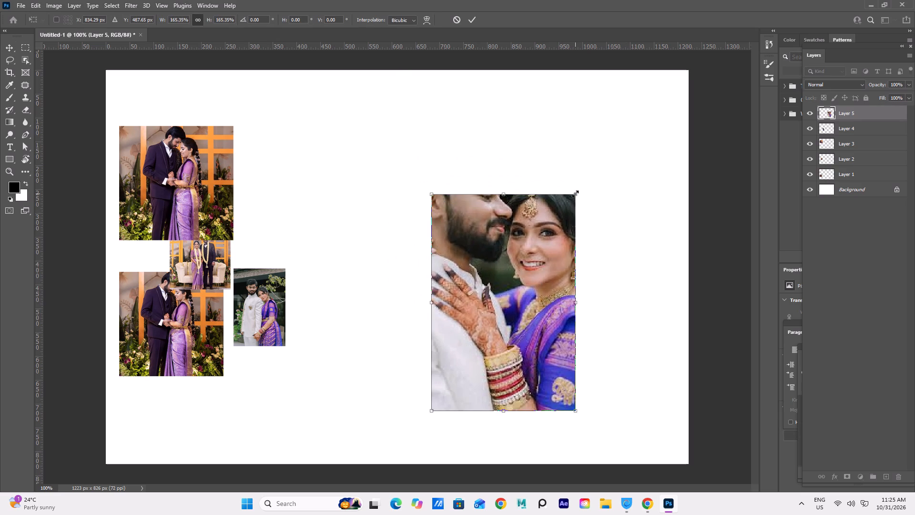
{"action": "left_click_drag", "start_coordinate": [576, 194], "coordinate": [611, 183]}
{"action": "left_click", "coordinate": [529, 225]}
{"action": "left_click", "coordinate": [634, 226]}
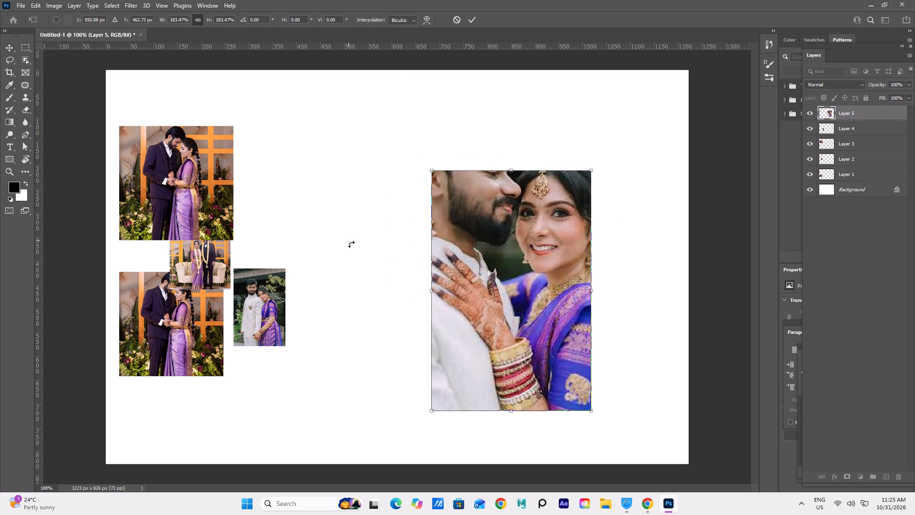
{"action": "left_click", "coordinate": [660, 220]}
{"action": "scroll", "coordinate": [14, 202], "scroll_direction": "down", "scroll_amount": 1}
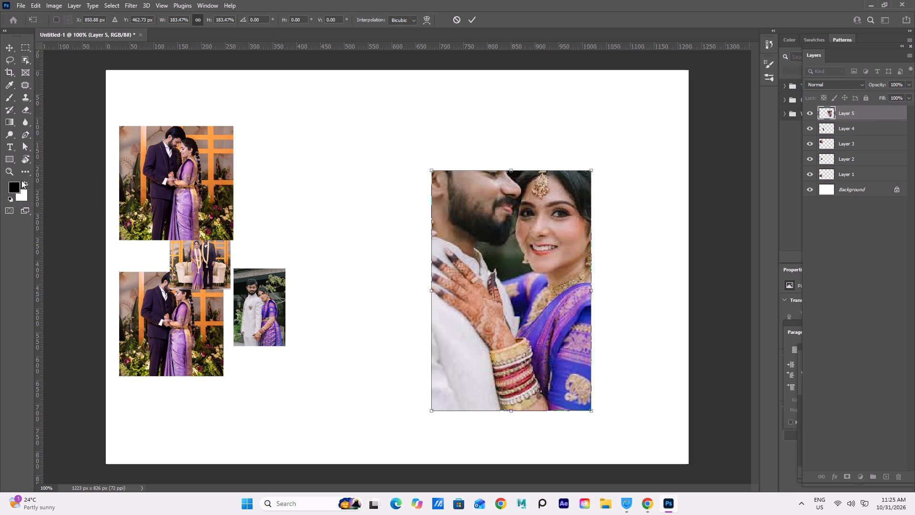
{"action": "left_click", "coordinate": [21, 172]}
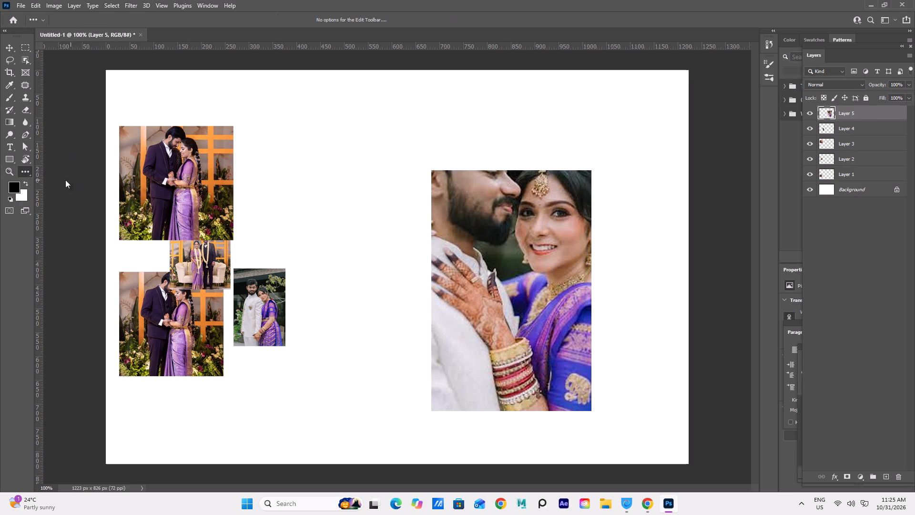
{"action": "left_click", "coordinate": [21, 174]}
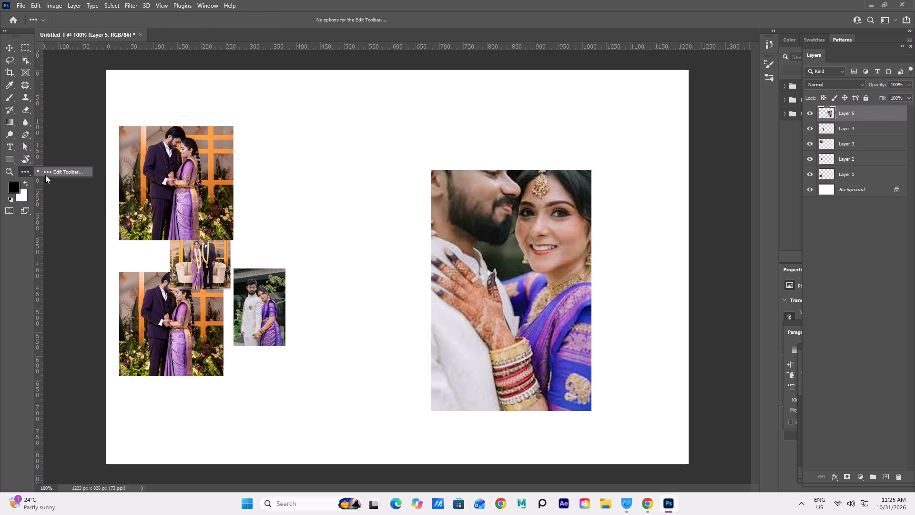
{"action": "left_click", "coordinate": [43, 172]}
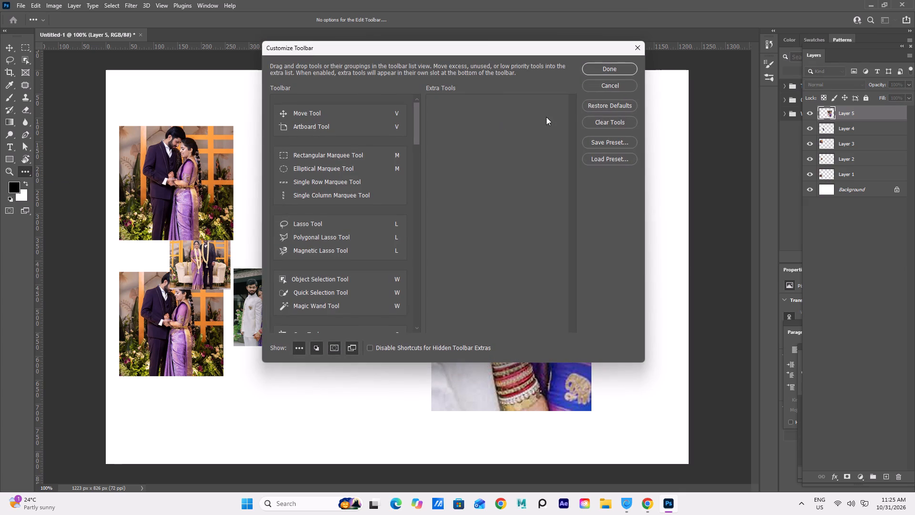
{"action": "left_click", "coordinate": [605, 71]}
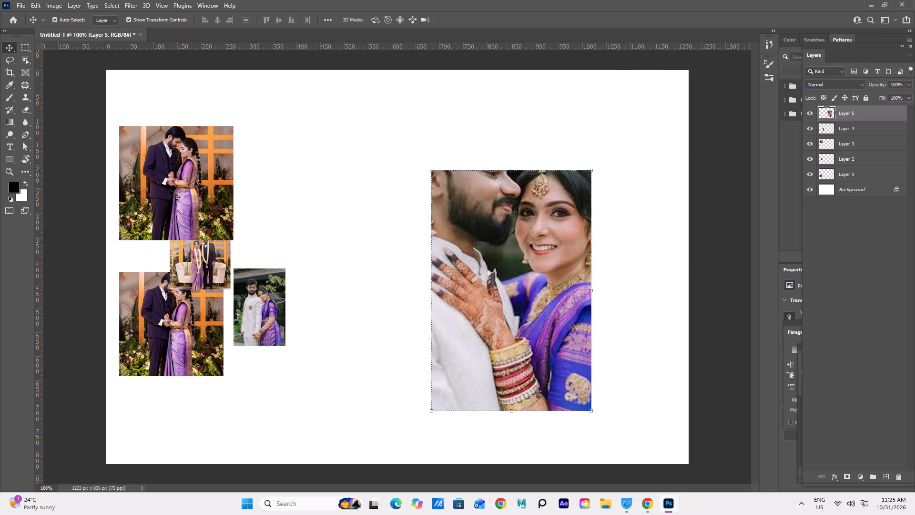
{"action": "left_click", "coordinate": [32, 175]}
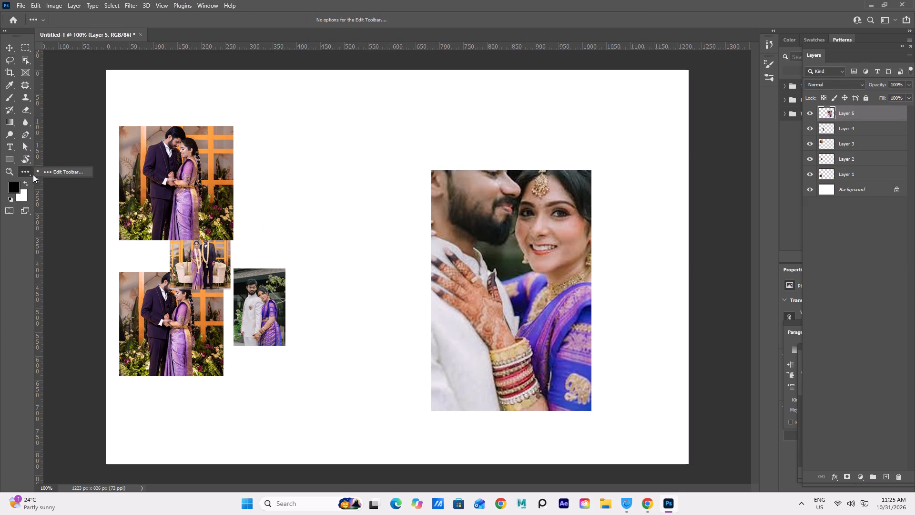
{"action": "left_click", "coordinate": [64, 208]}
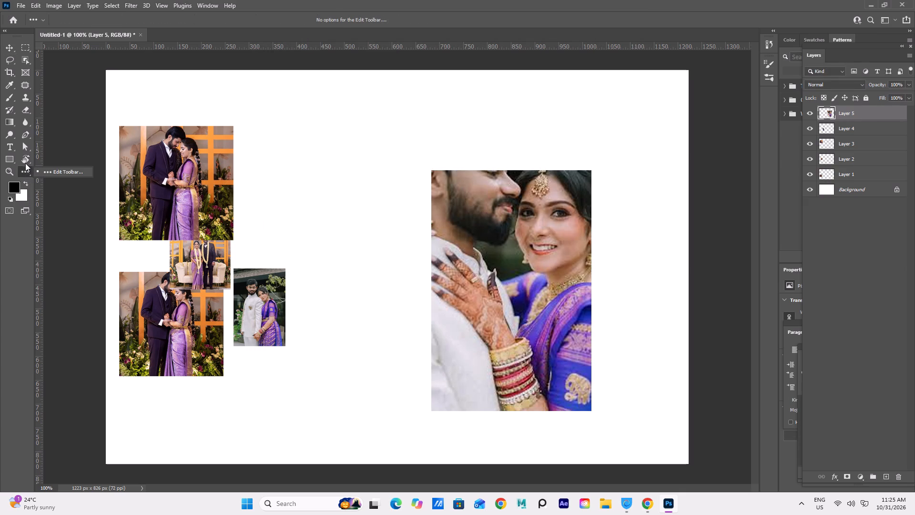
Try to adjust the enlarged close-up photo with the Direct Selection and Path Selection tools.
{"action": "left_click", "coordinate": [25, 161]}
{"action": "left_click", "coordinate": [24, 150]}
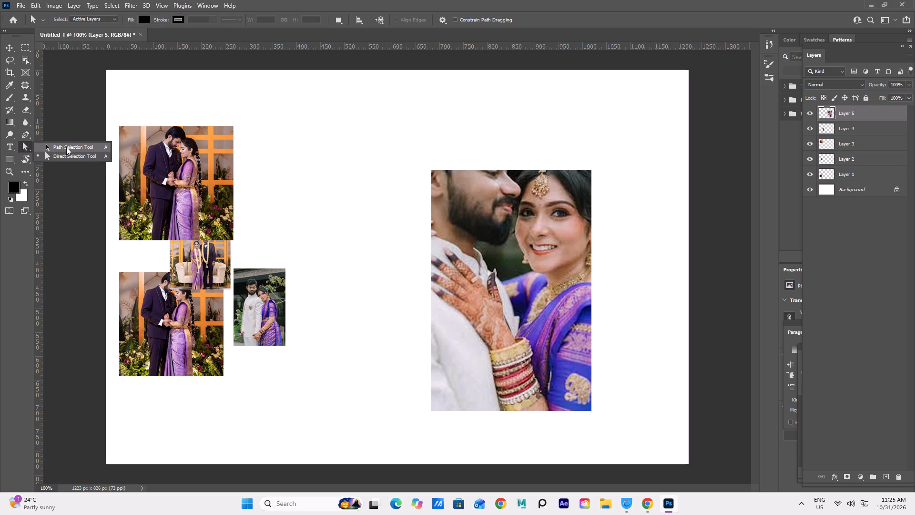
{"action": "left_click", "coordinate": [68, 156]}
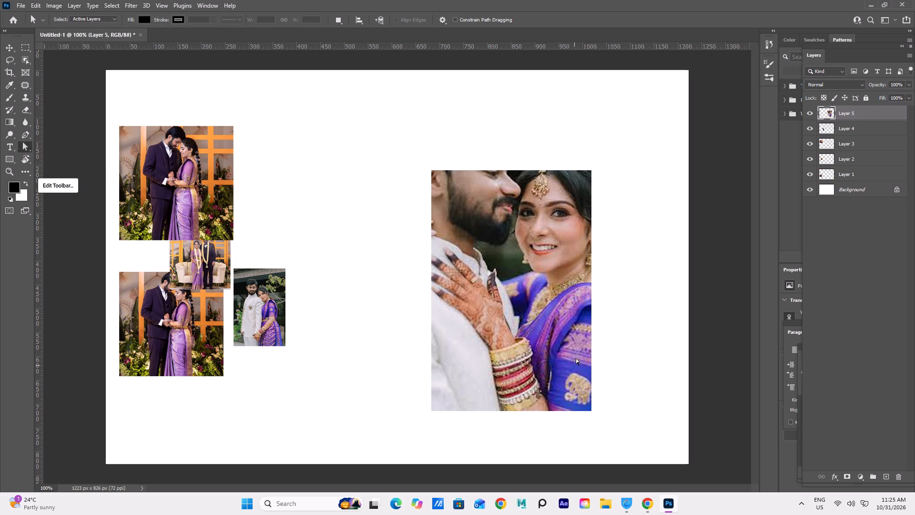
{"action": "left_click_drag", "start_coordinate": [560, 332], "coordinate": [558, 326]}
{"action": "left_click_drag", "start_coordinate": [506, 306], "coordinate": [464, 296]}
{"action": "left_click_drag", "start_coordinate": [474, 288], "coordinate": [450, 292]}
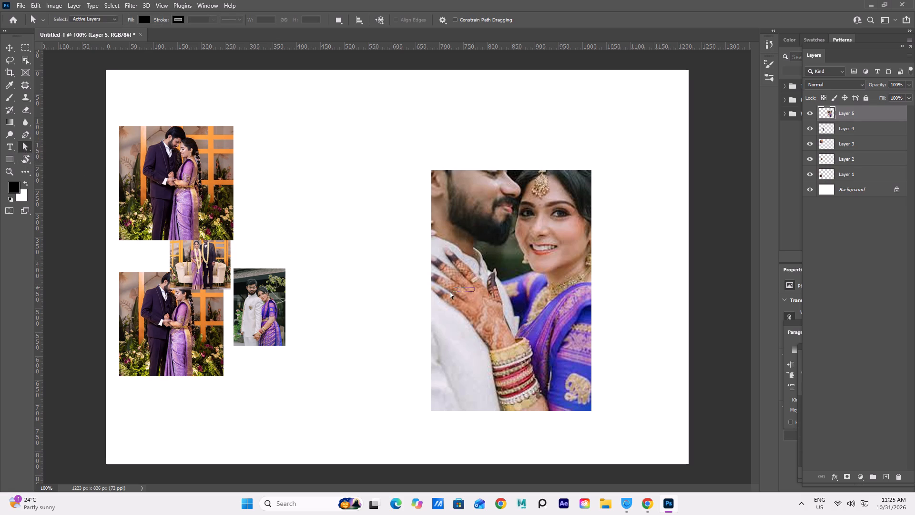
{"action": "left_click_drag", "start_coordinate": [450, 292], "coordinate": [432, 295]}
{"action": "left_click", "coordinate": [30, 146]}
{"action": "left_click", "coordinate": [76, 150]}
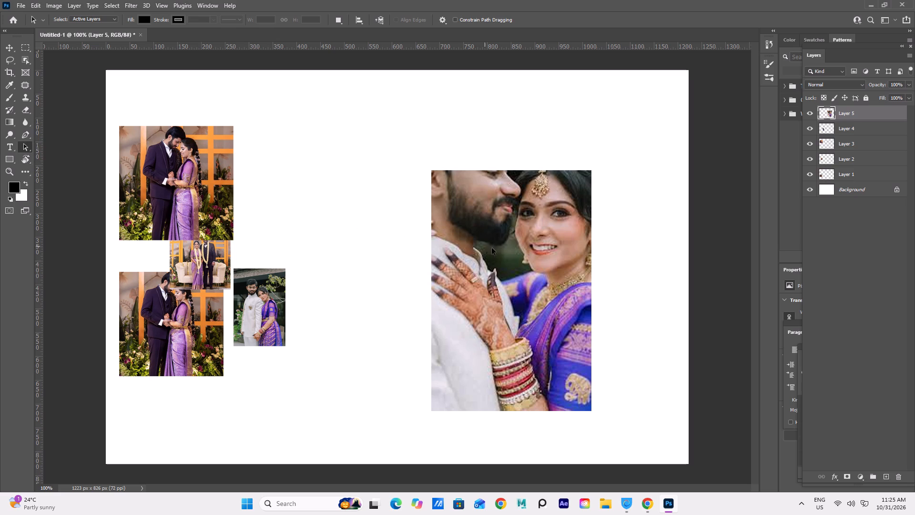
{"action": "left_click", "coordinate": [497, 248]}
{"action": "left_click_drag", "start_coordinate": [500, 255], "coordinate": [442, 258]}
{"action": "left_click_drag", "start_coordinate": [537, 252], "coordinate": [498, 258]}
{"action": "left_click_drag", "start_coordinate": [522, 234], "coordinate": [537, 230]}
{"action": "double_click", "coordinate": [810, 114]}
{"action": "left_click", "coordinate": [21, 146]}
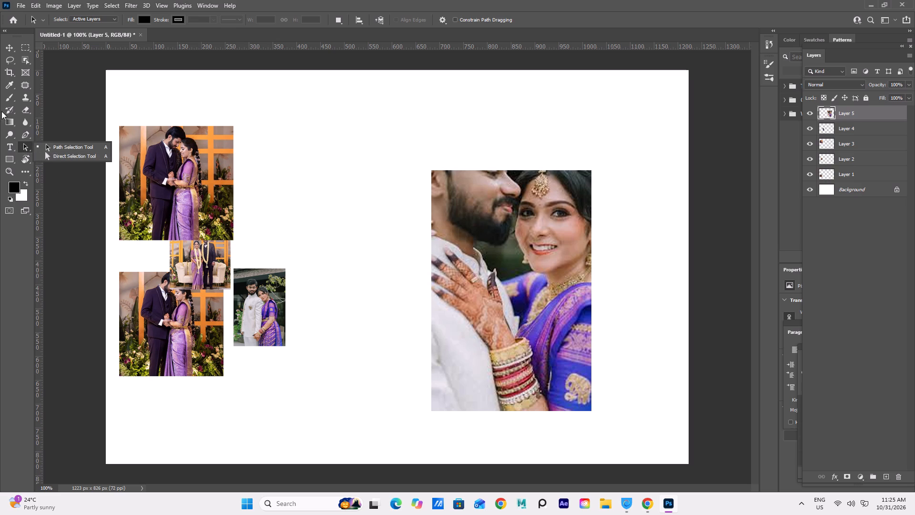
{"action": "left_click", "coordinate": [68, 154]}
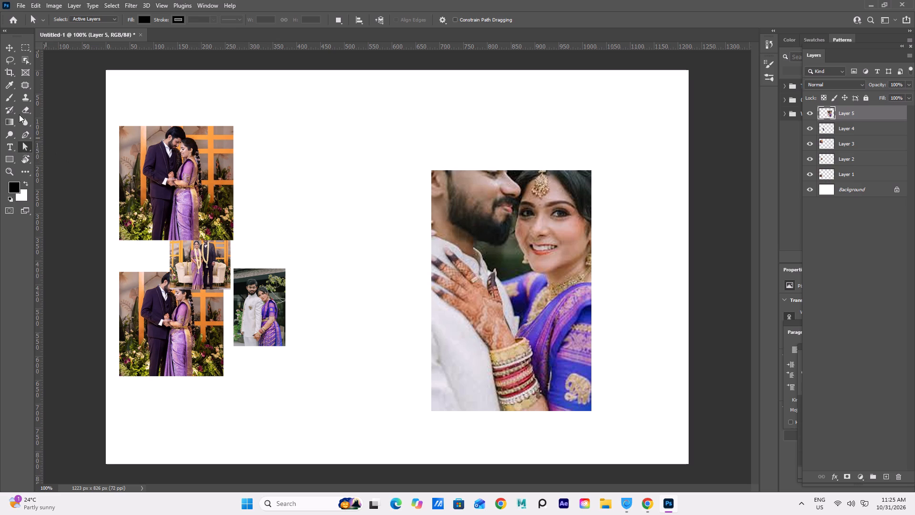
Move the enlarged close-up nearer the canvas middle, centred at about X 739 px, Y 424 px.
{"action": "left_click", "coordinate": [6, 47]}
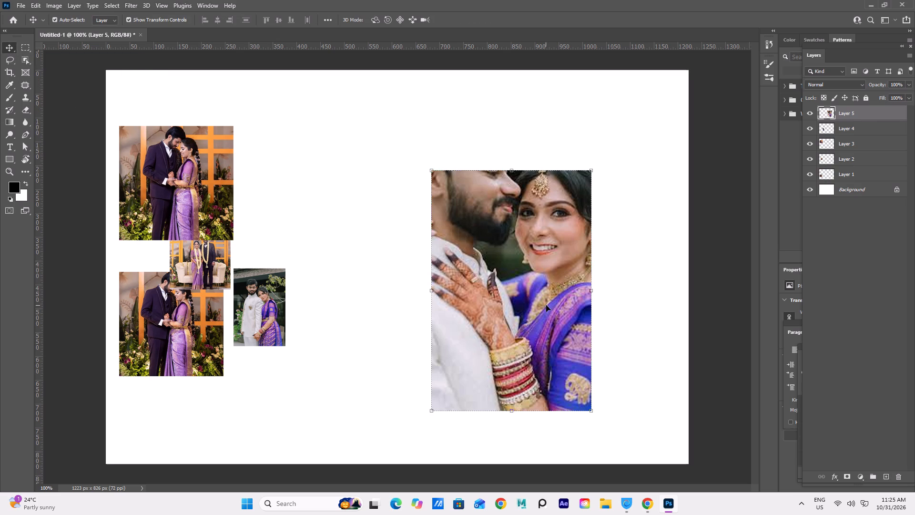
{"action": "left_click_drag", "start_coordinate": [549, 304], "coordinate": [496, 288]}
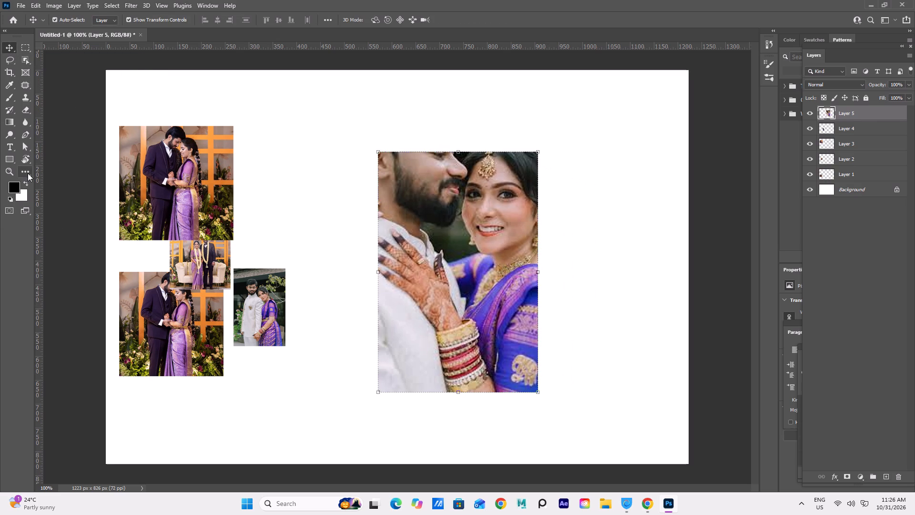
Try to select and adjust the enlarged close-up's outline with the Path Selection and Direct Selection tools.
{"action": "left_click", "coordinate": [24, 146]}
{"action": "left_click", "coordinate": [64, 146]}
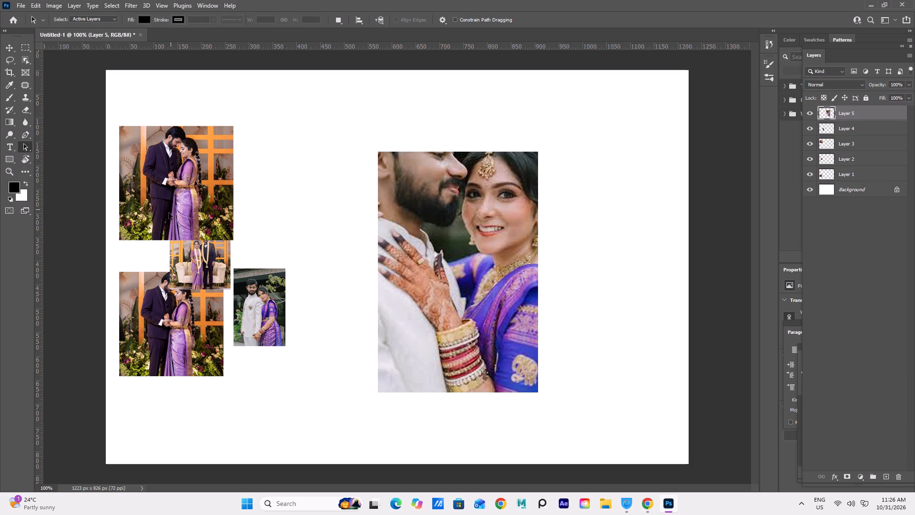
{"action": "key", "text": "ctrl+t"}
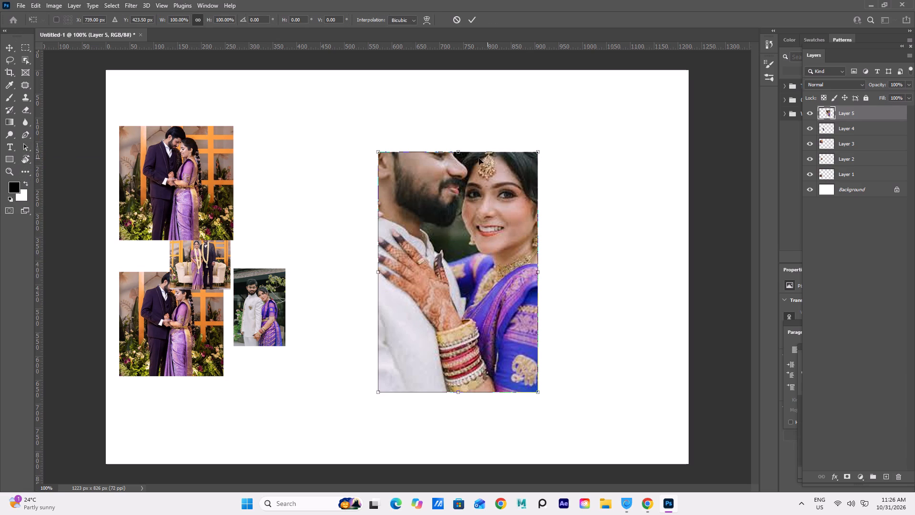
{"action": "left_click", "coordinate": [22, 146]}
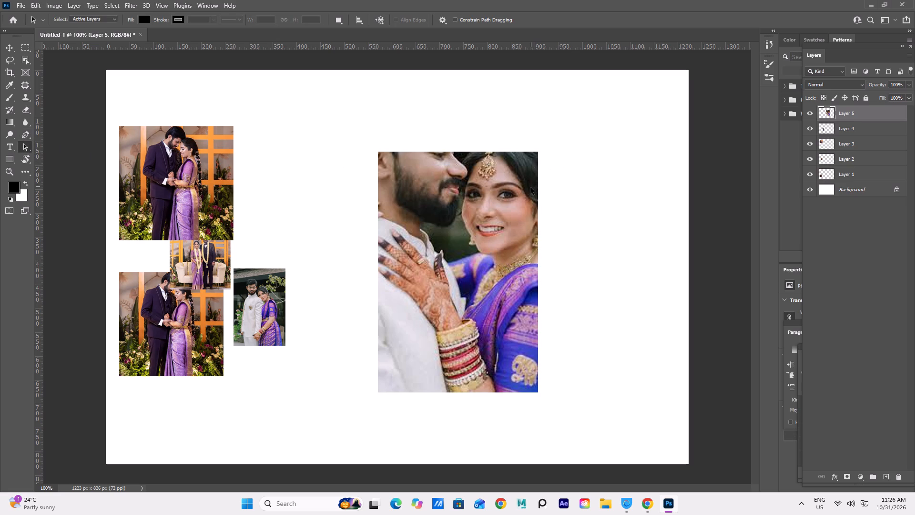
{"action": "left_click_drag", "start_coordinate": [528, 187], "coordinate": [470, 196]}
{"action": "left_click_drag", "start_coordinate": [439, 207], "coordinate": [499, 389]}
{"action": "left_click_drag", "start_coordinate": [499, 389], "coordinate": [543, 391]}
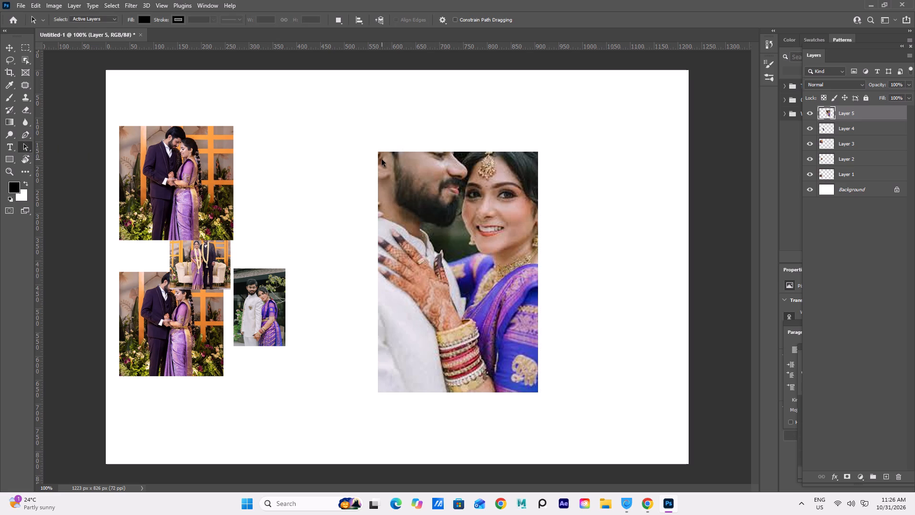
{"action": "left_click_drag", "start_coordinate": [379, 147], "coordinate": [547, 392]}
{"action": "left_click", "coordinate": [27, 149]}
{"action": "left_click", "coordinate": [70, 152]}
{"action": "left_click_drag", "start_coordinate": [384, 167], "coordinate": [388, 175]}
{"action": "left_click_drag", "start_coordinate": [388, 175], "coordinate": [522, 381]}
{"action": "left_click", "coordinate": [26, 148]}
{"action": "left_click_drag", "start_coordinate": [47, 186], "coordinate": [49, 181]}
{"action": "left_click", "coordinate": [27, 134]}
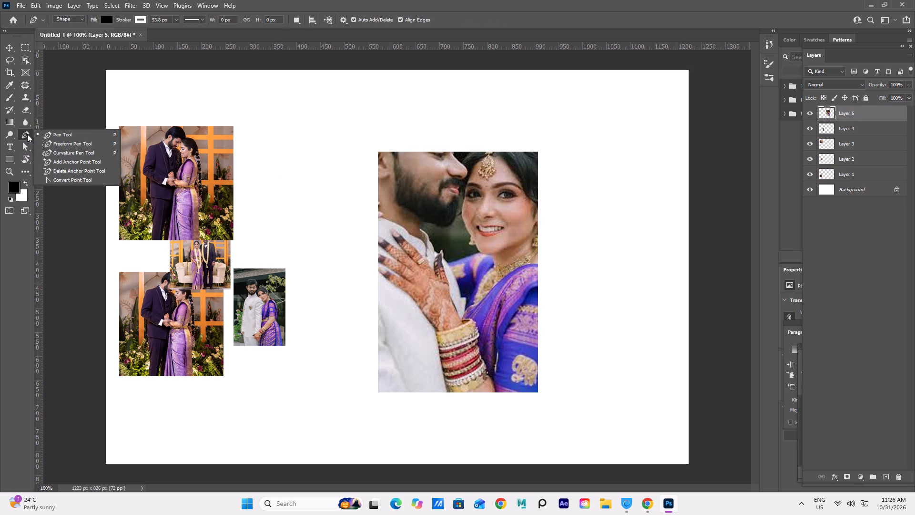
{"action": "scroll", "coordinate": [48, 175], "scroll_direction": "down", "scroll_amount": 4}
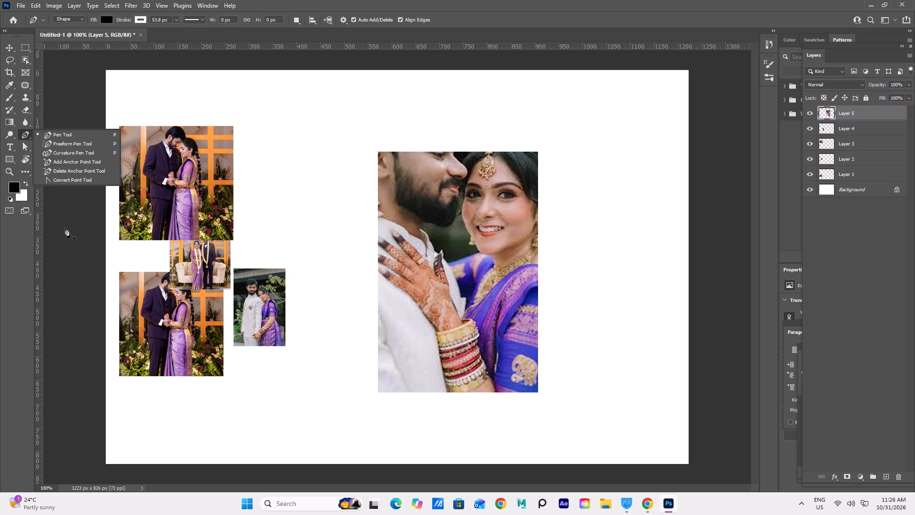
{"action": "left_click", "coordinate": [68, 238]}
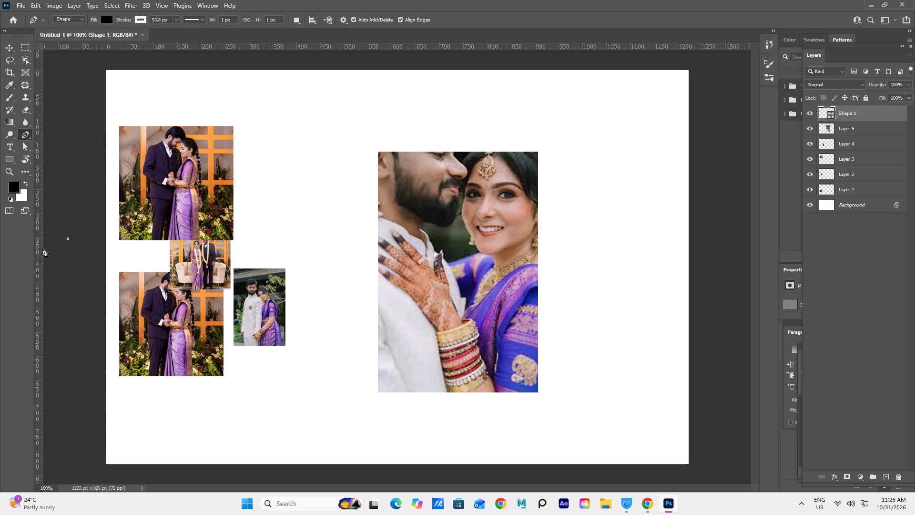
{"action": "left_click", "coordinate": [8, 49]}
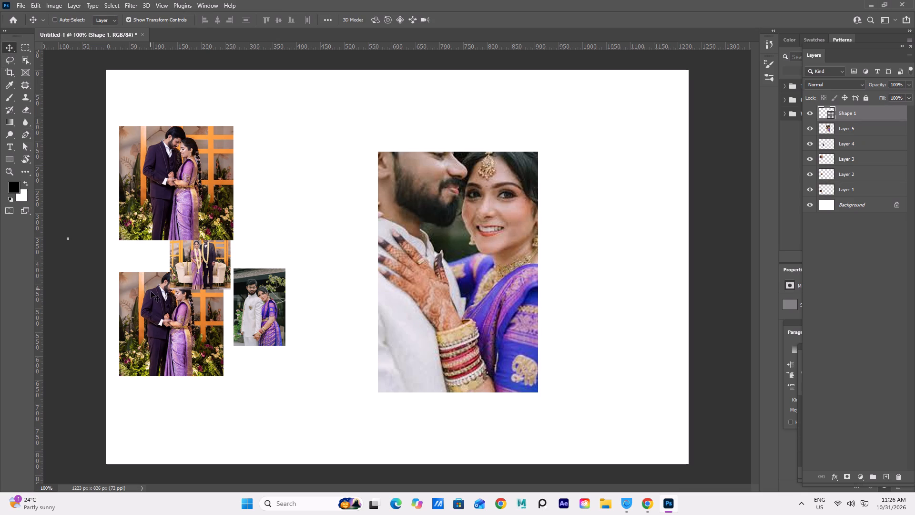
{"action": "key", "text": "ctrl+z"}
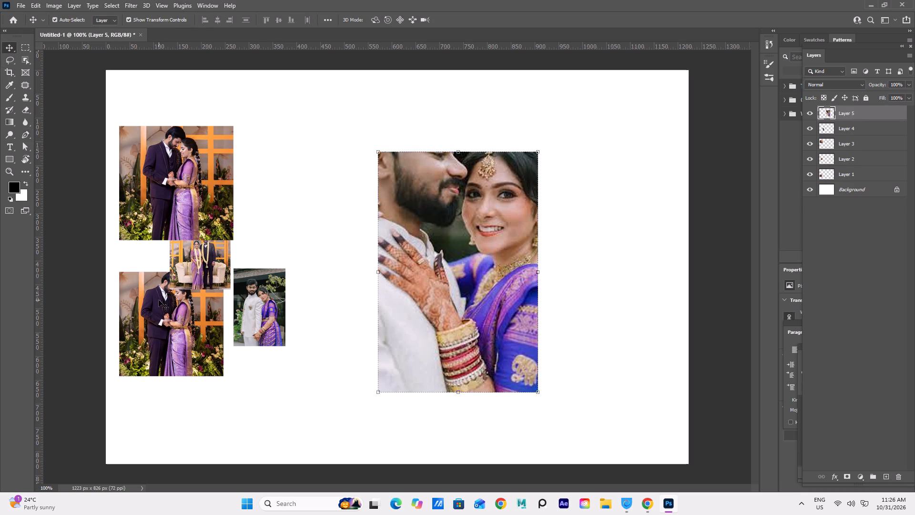
Move the enlarged close-up photo slightly upward on the canvas.
{"action": "left_click", "coordinate": [56, 254]}
{"action": "left_click", "coordinate": [415, 259]}
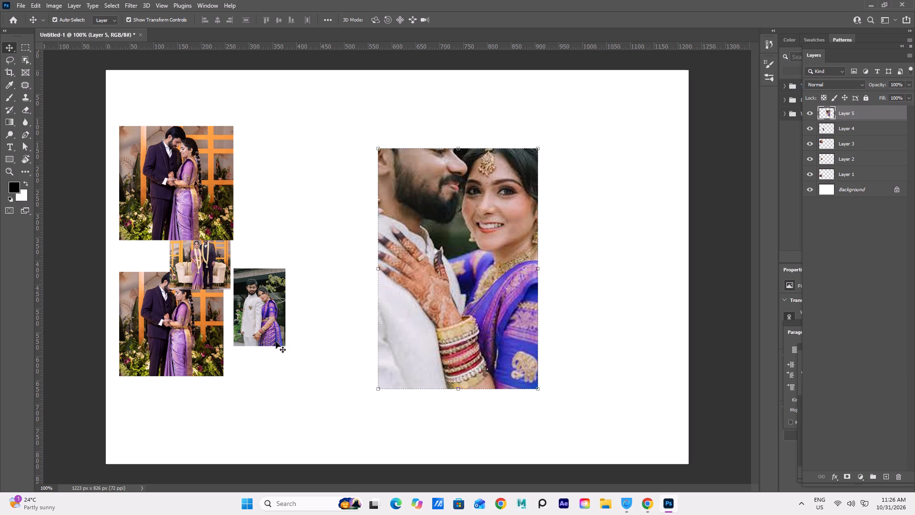
Look through the tool list in the Customize Toolbar dialog, down to the Path Selection and Direct Selection tools.
{"action": "left_click", "coordinate": [23, 170]}
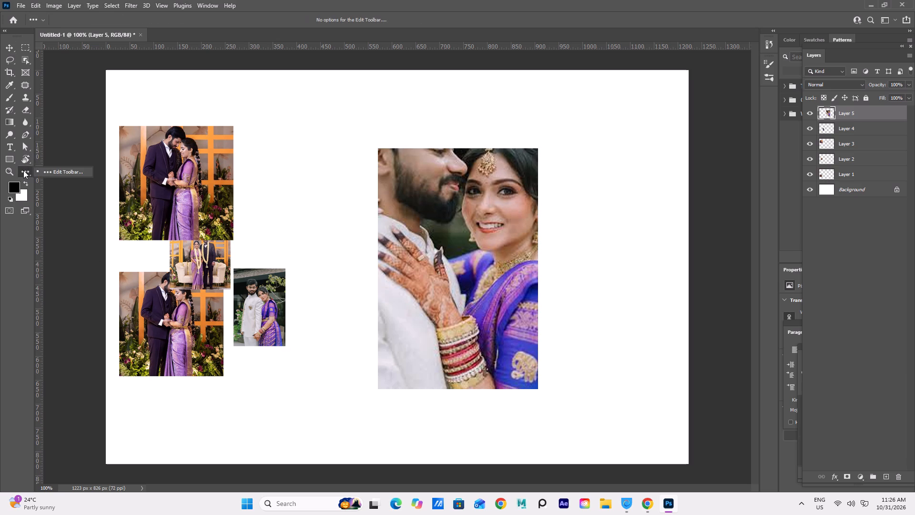
{"action": "left_click", "coordinate": [67, 173]}
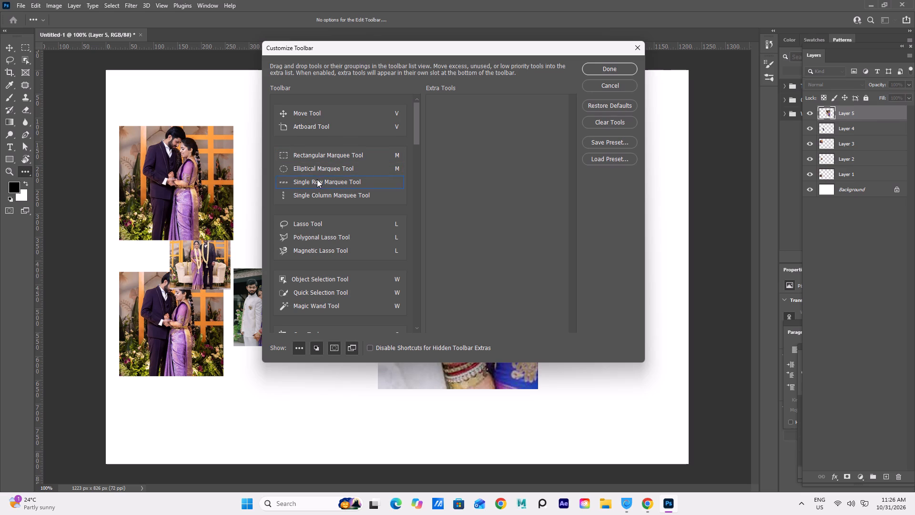
{"action": "scroll", "coordinate": [317, 180], "scroll_direction": "down", "scroll_amount": 7}
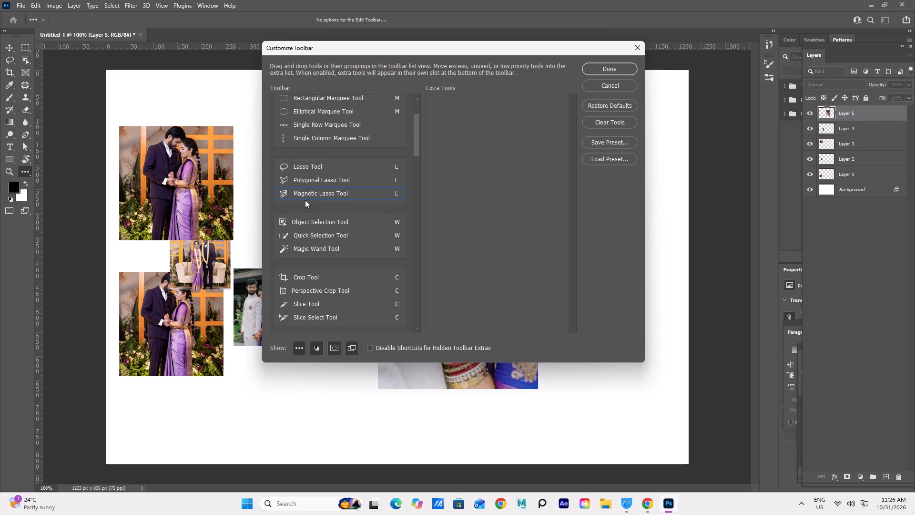
{"action": "scroll", "coordinate": [297, 233], "scroll_direction": "down", "scroll_amount": 9}
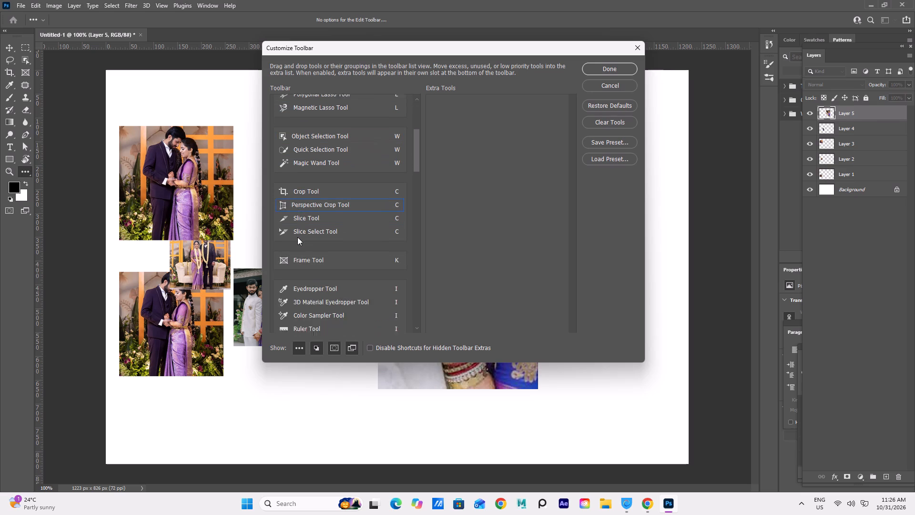
{"action": "scroll", "coordinate": [297, 235], "scroll_direction": "down", "scroll_amount": 9}
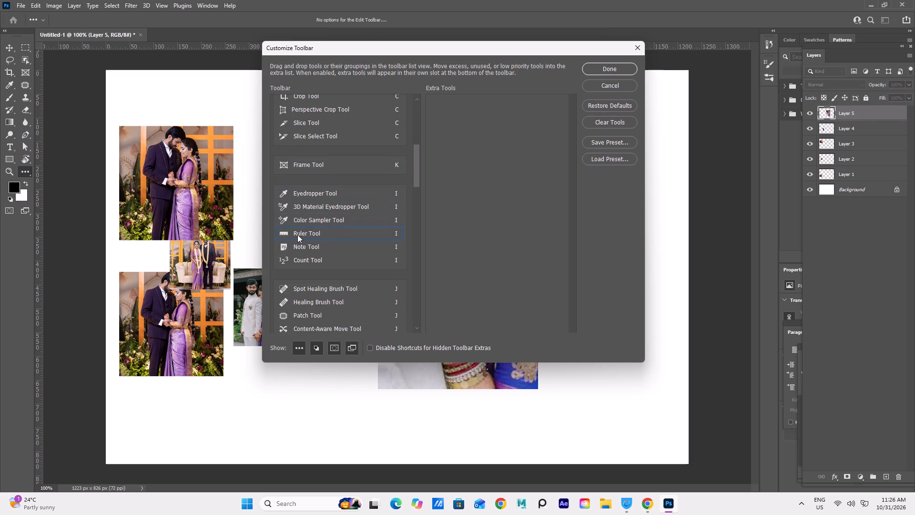
{"action": "scroll", "coordinate": [297, 234], "scroll_direction": "down", "scroll_amount": 7}
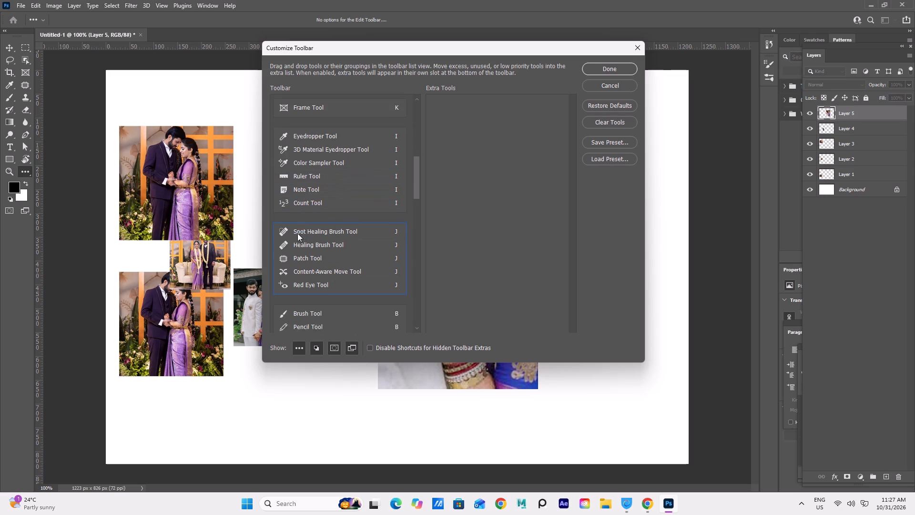
{"action": "scroll", "coordinate": [297, 233], "scroll_direction": "down", "scroll_amount": 14}
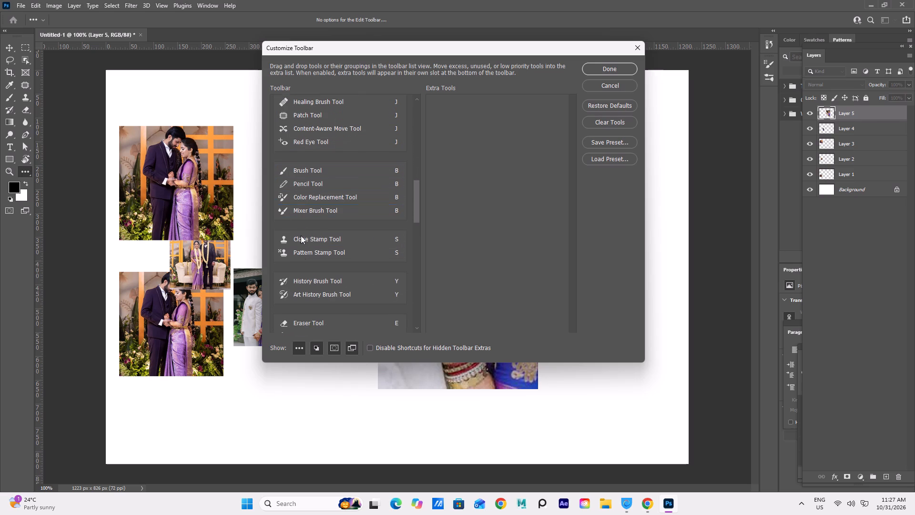
{"action": "scroll", "coordinate": [301, 236], "scroll_direction": "down", "scroll_amount": 11}
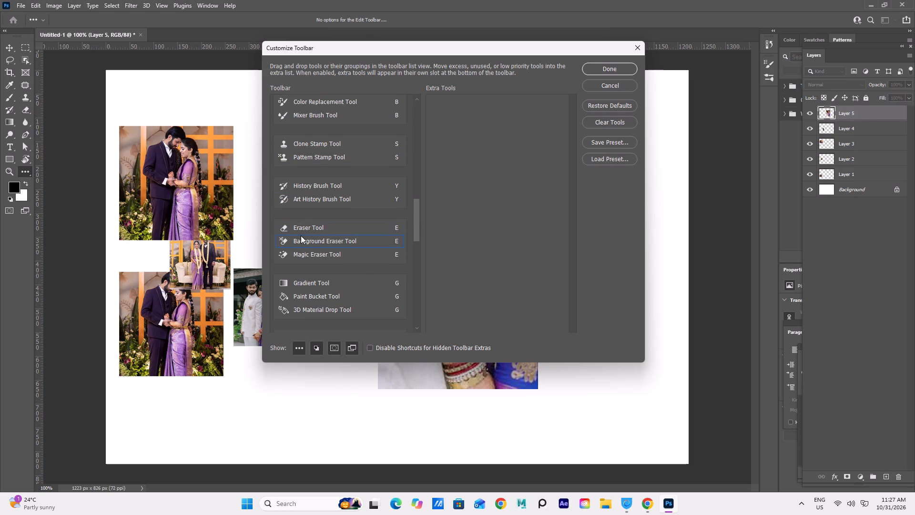
{"action": "scroll", "coordinate": [304, 234], "scroll_direction": "down", "scroll_amount": 10}
{"action": "scroll", "coordinate": [311, 286], "scroll_direction": "down", "scroll_amount": 5}
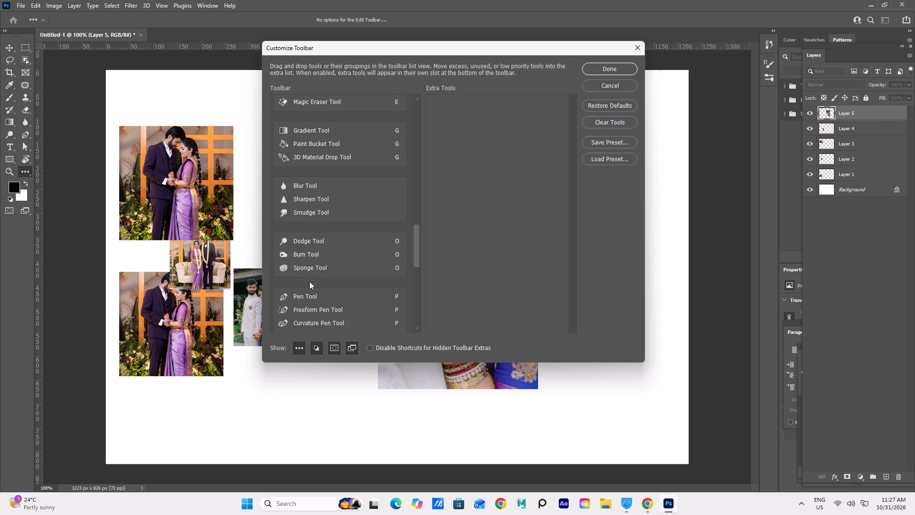
{"action": "scroll", "coordinate": [309, 290], "scroll_direction": "down", "scroll_amount": 9}
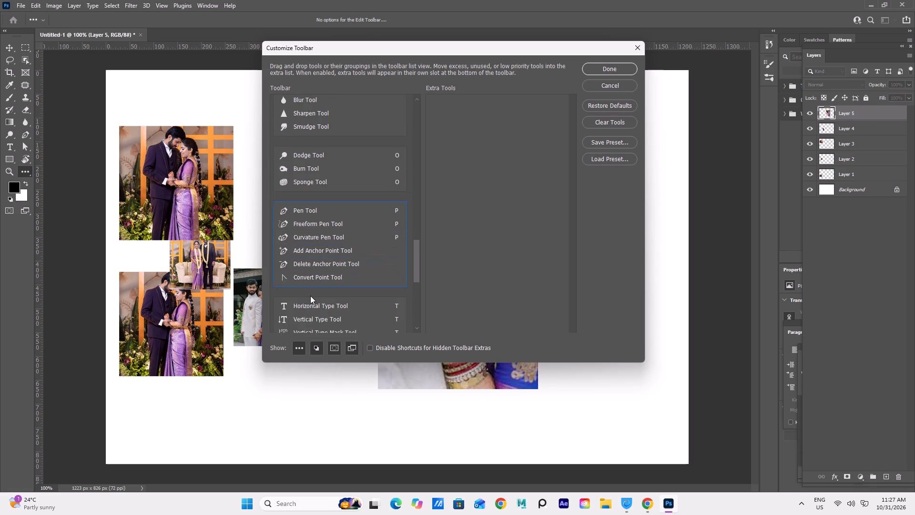
{"action": "scroll", "coordinate": [310, 296], "scroll_direction": "down", "scroll_amount": 1}
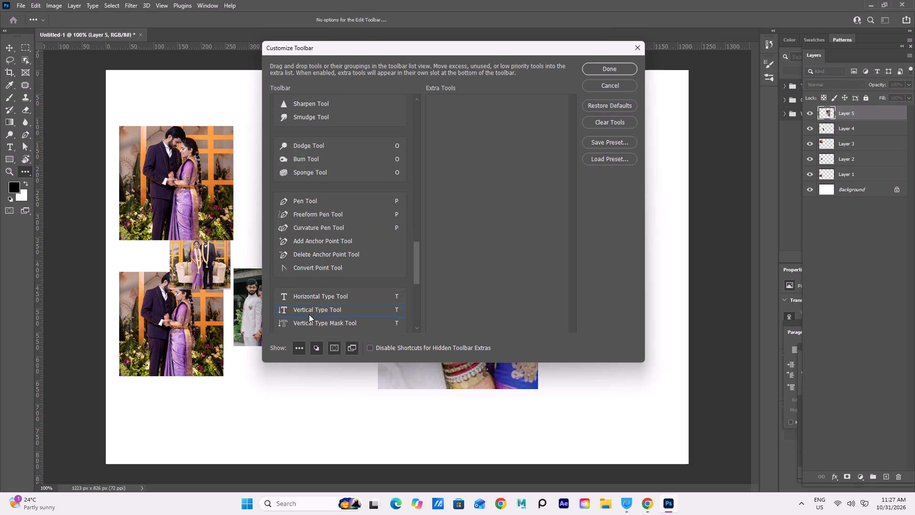
{"action": "scroll", "coordinate": [345, 319], "scroll_direction": "down", "scroll_amount": 9}
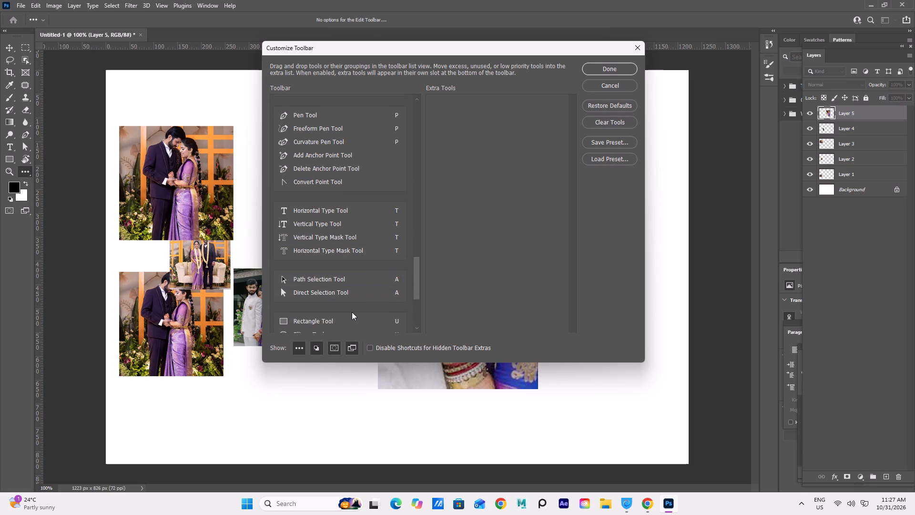
{"action": "scroll", "coordinate": [356, 301], "scroll_direction": "down", "scroll_amount": 5}
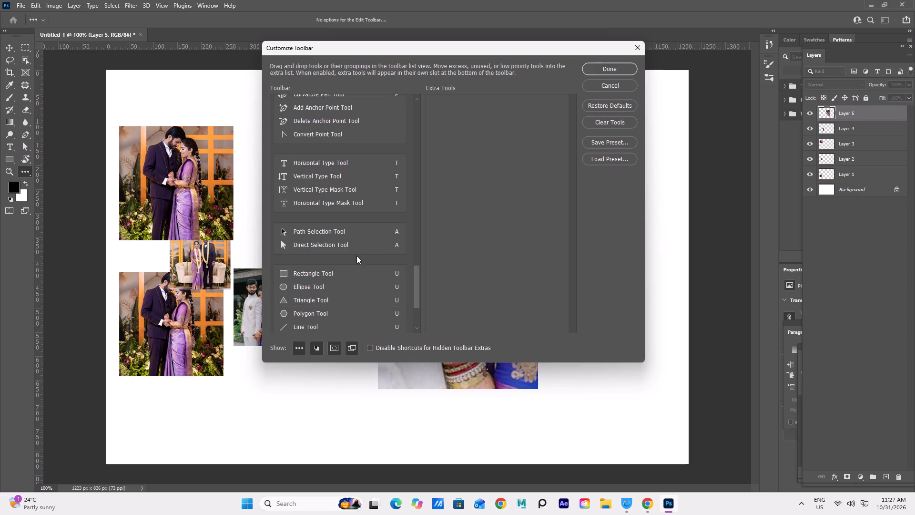
{"action": "left_click", "coordinate": [382, 233]}
{"action": "scroll", "coordinate": [327, 283], "scroll_direction": "down", "scroll_amount": 6}
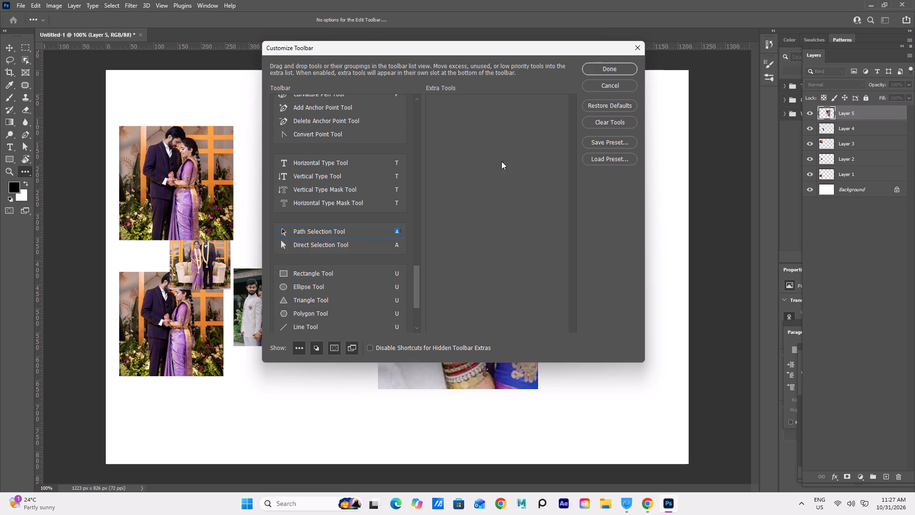
{"action": "left_click", "coordinate": [366, 239]}
{"action": "left_click", "coordinate": [371, 229]}
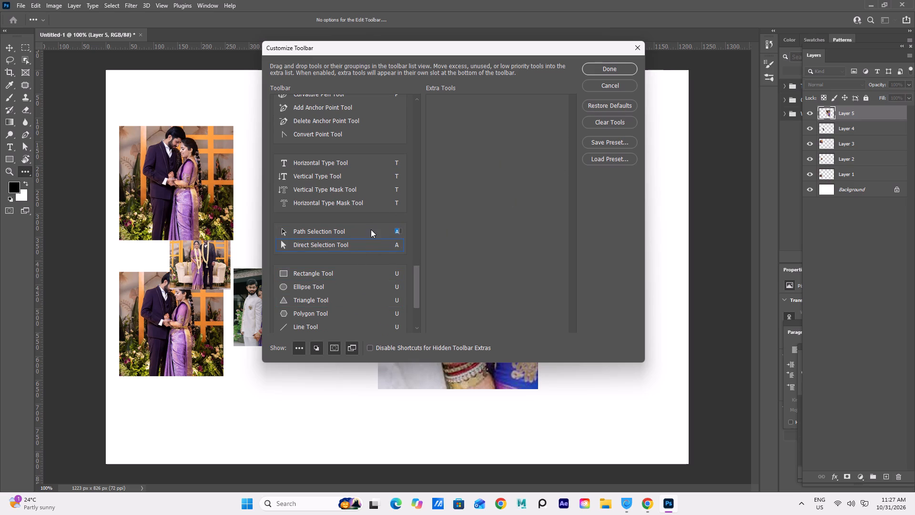
{"action": "left_click", "coordinate": [606, 68]}
{"action": "left_click", "coordinate": [596, 66]}
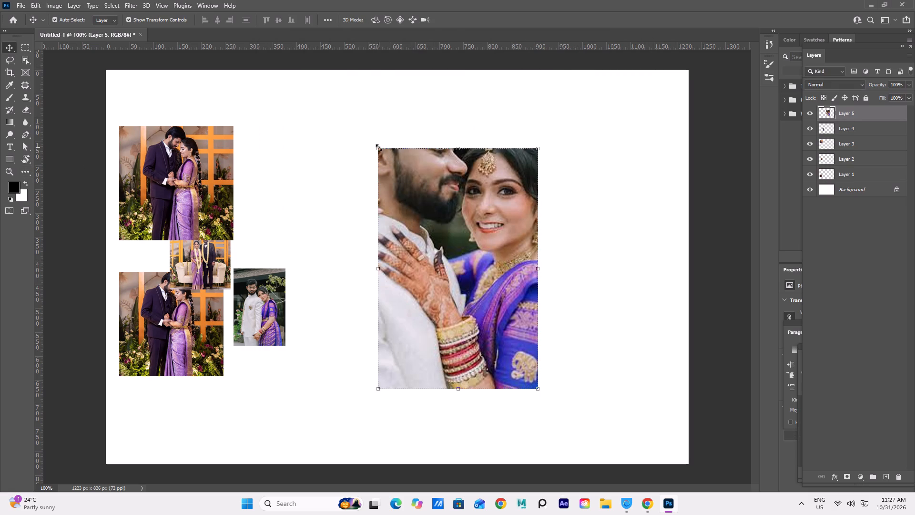
Enlarge the close-up photo slightly and proportionally from its upper-left corner to 101.74%, and apply the transform.
{"action": "left_click_drag", "start_coordinate": [379, 147], "coordinate": [373, 145]}
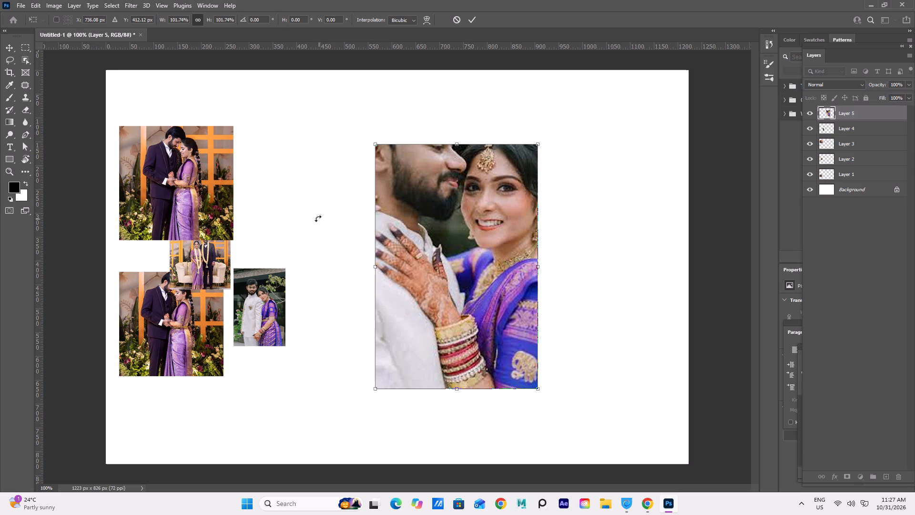
{"action": "double_click", "coordinate": [376, 144]}
{"action": "left_click", "coordinate": [7, 45]}
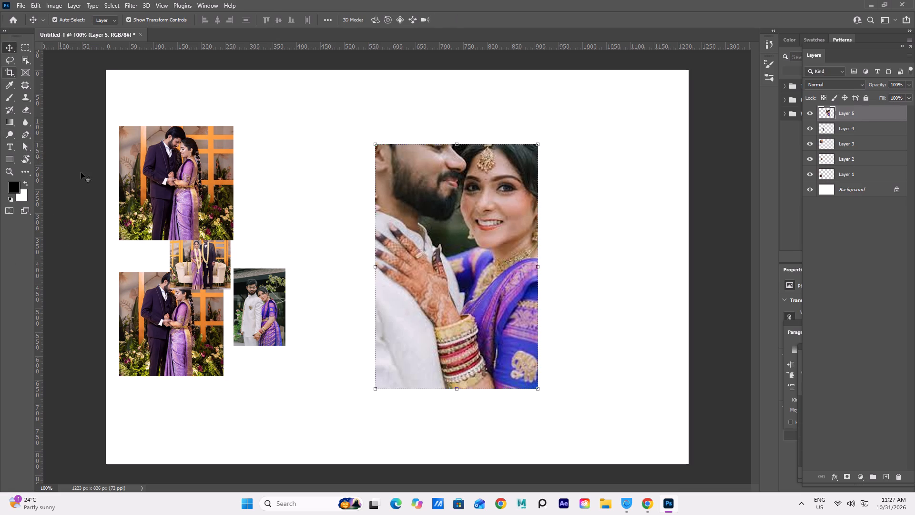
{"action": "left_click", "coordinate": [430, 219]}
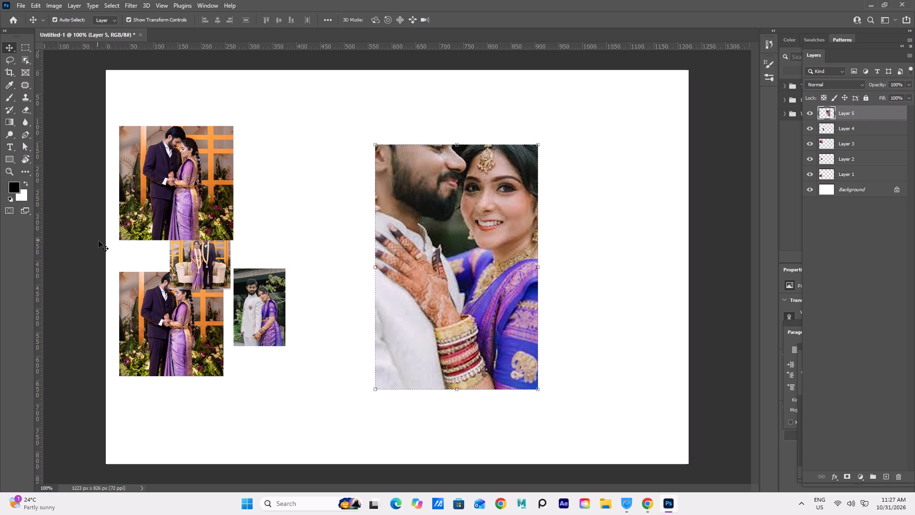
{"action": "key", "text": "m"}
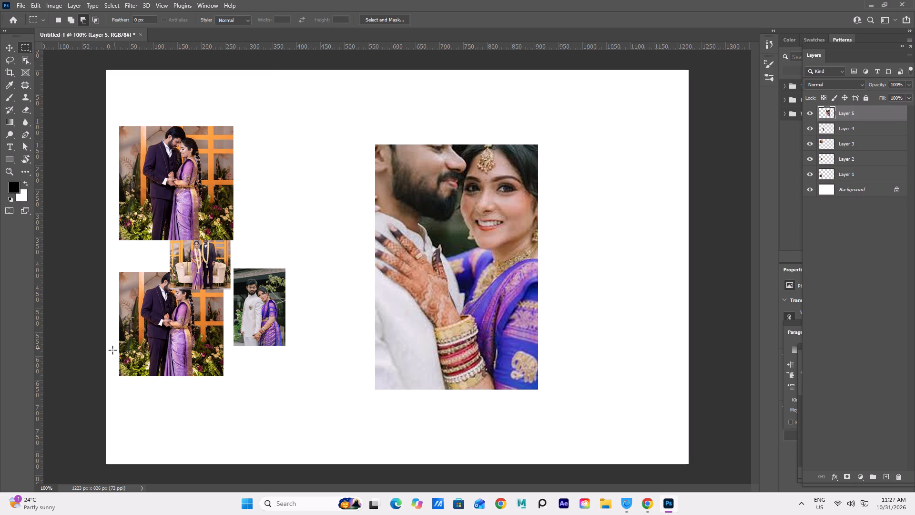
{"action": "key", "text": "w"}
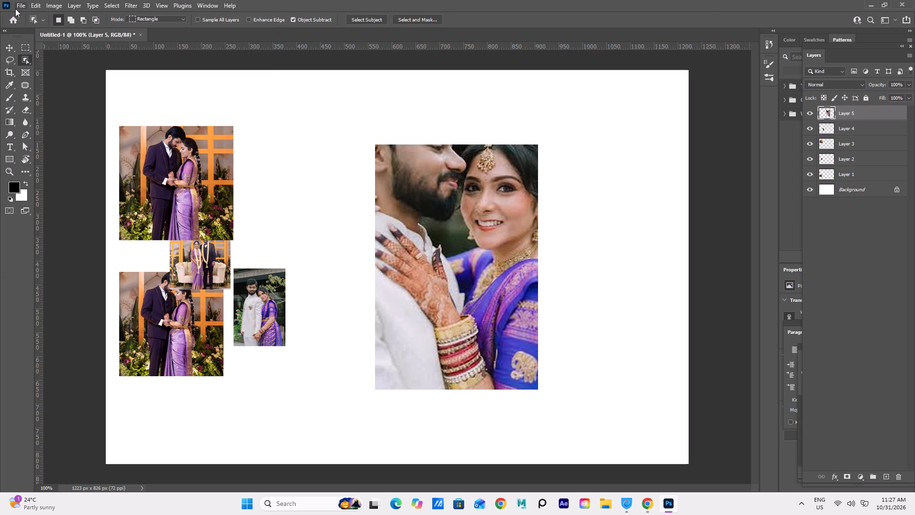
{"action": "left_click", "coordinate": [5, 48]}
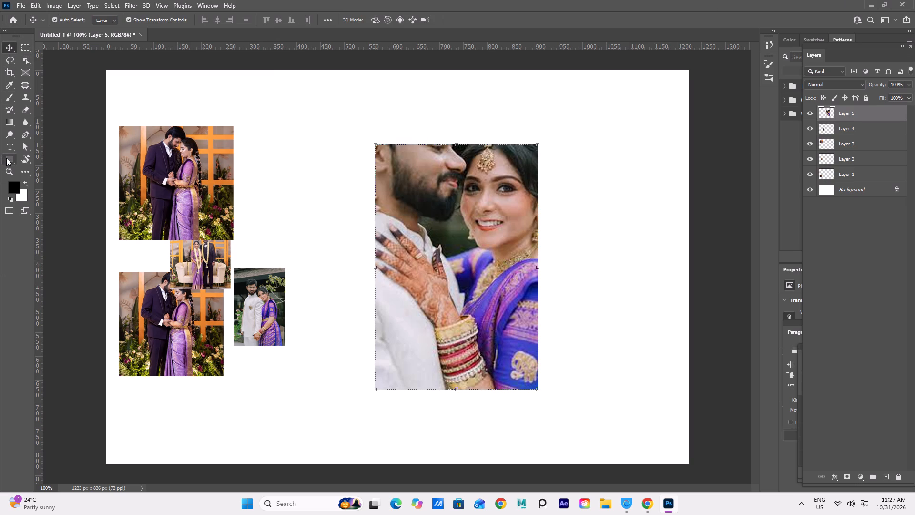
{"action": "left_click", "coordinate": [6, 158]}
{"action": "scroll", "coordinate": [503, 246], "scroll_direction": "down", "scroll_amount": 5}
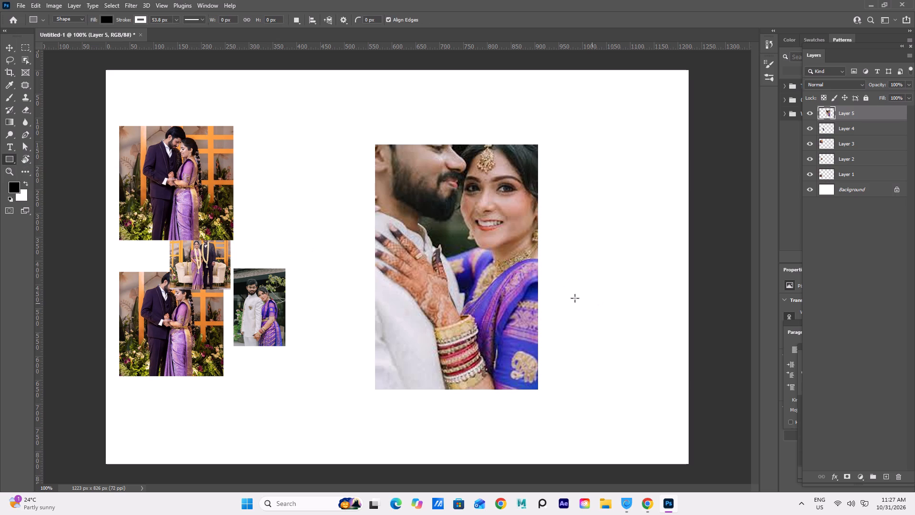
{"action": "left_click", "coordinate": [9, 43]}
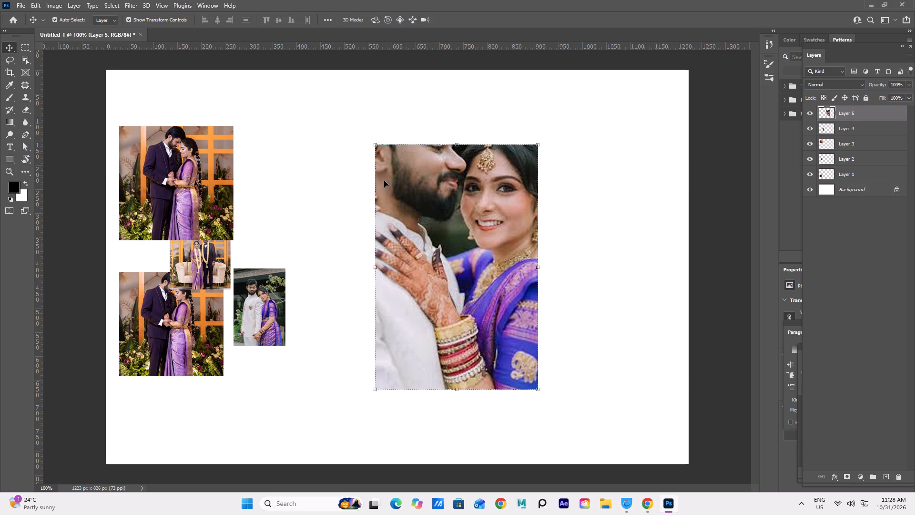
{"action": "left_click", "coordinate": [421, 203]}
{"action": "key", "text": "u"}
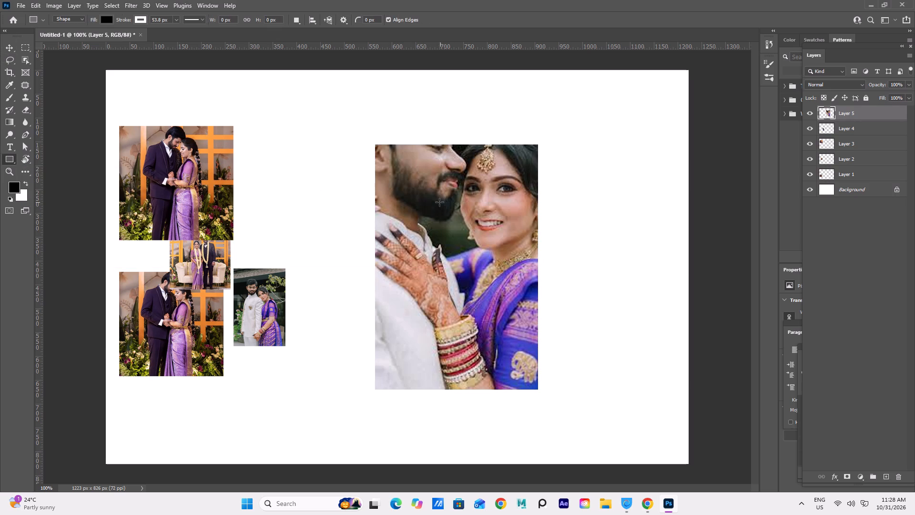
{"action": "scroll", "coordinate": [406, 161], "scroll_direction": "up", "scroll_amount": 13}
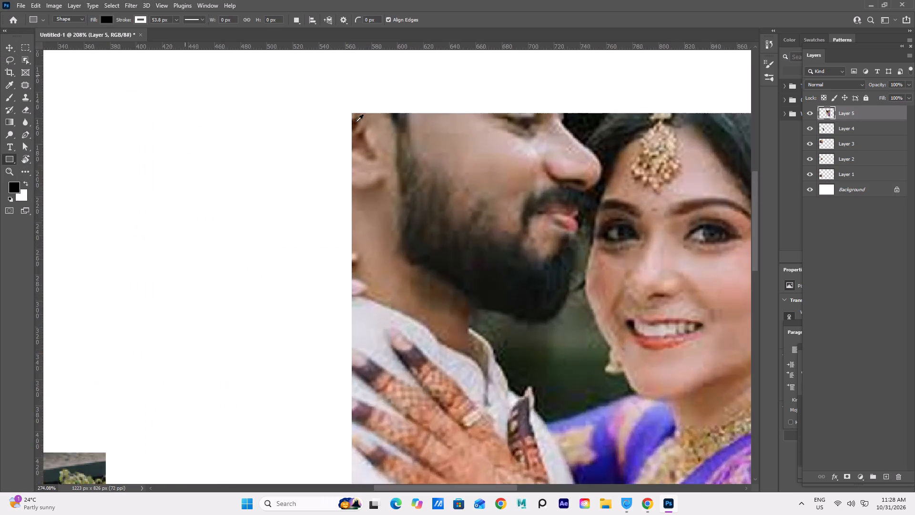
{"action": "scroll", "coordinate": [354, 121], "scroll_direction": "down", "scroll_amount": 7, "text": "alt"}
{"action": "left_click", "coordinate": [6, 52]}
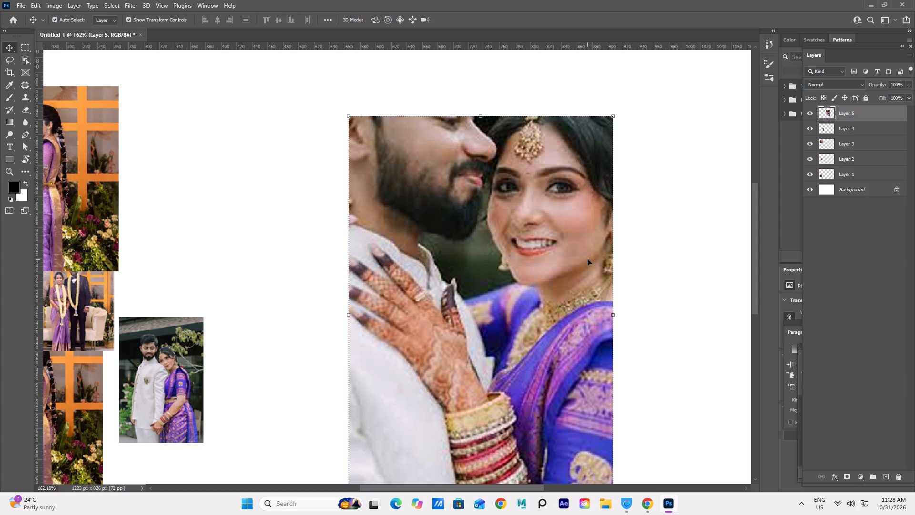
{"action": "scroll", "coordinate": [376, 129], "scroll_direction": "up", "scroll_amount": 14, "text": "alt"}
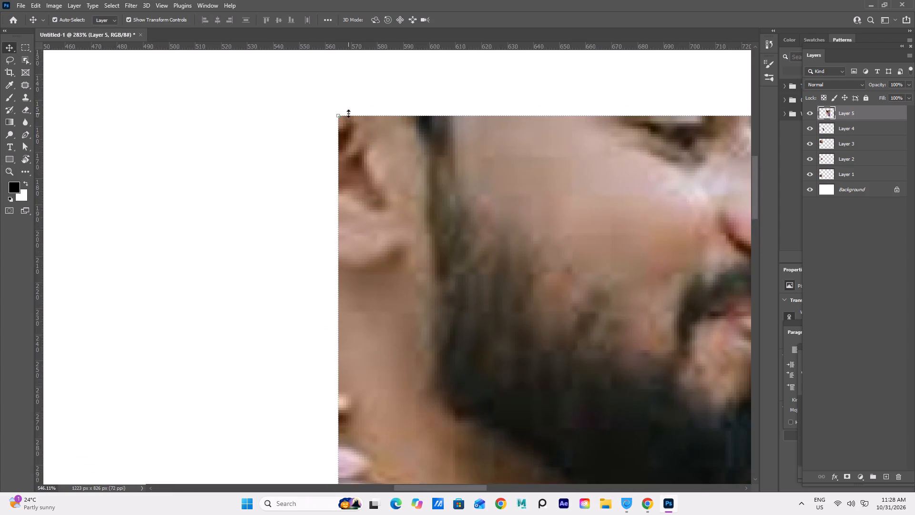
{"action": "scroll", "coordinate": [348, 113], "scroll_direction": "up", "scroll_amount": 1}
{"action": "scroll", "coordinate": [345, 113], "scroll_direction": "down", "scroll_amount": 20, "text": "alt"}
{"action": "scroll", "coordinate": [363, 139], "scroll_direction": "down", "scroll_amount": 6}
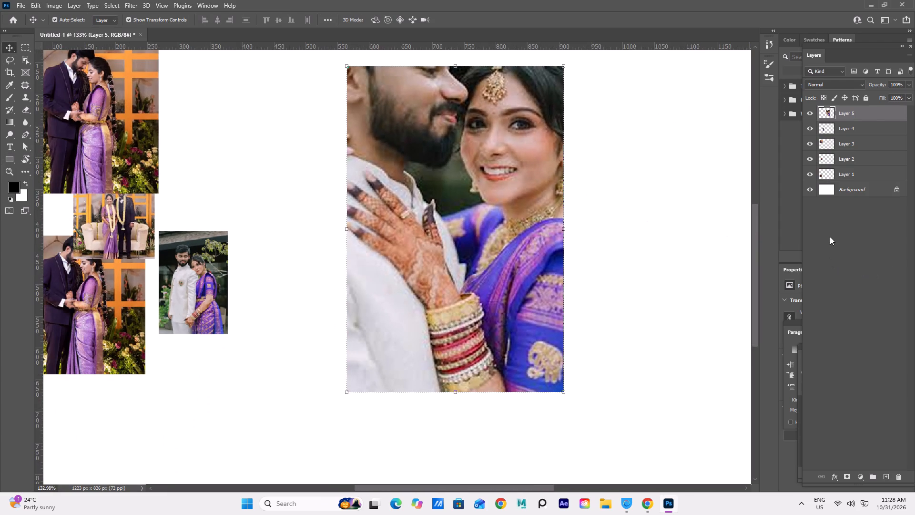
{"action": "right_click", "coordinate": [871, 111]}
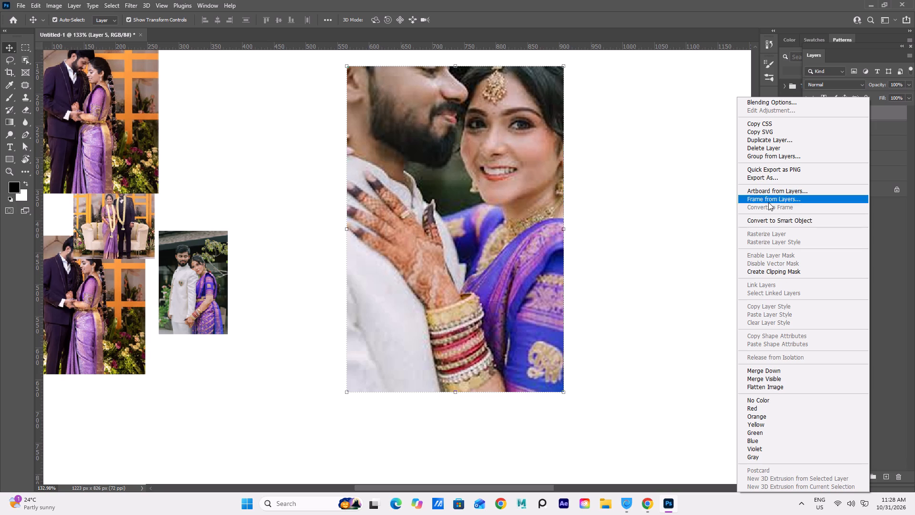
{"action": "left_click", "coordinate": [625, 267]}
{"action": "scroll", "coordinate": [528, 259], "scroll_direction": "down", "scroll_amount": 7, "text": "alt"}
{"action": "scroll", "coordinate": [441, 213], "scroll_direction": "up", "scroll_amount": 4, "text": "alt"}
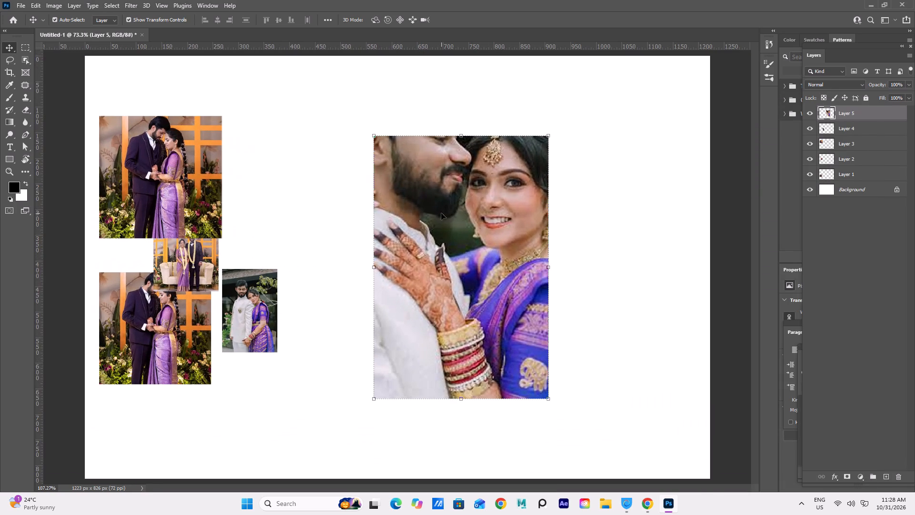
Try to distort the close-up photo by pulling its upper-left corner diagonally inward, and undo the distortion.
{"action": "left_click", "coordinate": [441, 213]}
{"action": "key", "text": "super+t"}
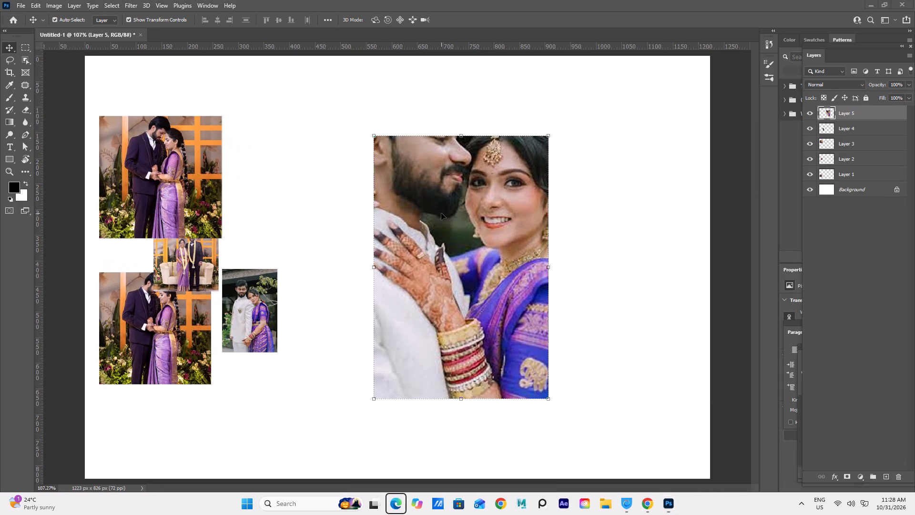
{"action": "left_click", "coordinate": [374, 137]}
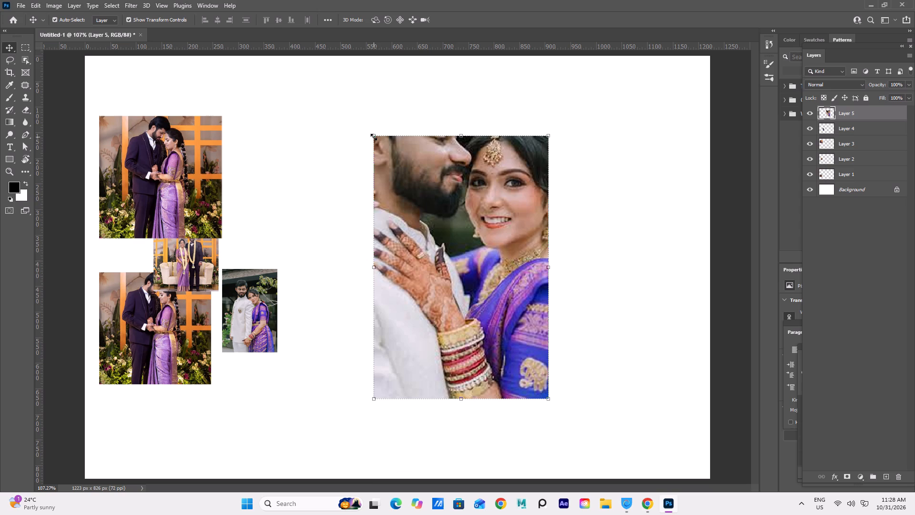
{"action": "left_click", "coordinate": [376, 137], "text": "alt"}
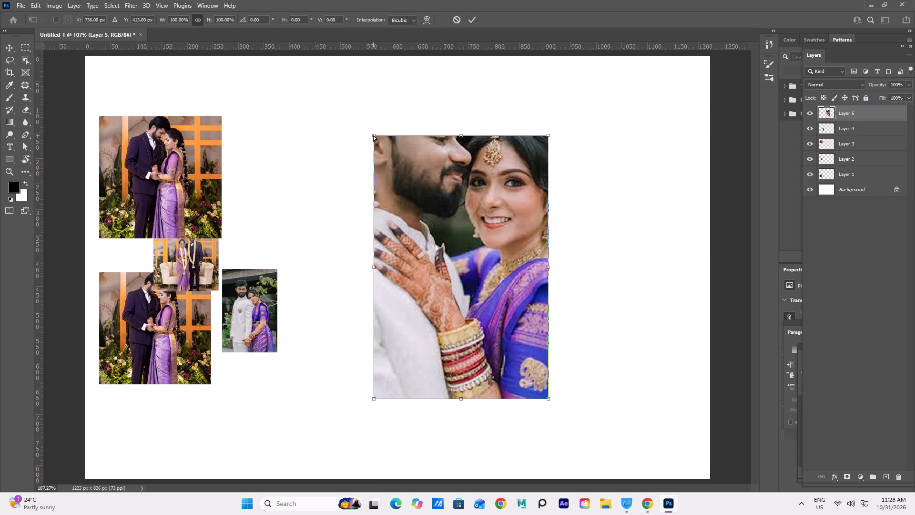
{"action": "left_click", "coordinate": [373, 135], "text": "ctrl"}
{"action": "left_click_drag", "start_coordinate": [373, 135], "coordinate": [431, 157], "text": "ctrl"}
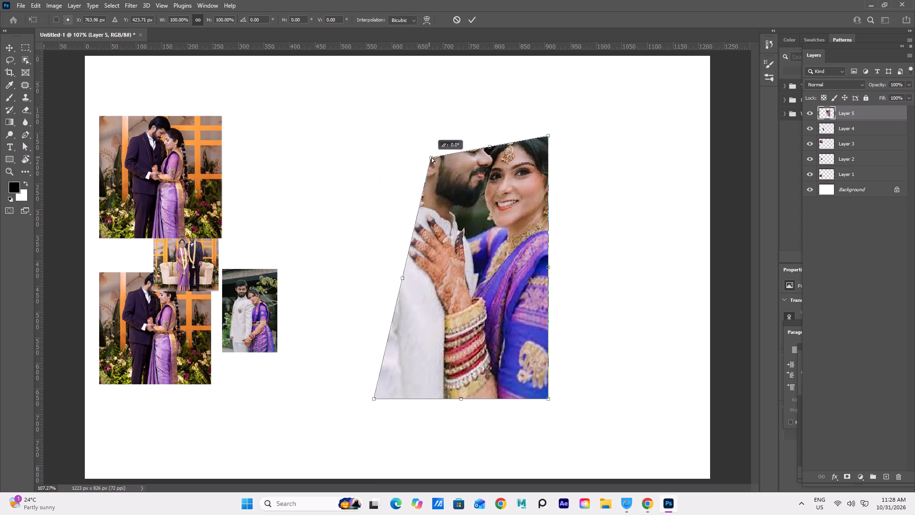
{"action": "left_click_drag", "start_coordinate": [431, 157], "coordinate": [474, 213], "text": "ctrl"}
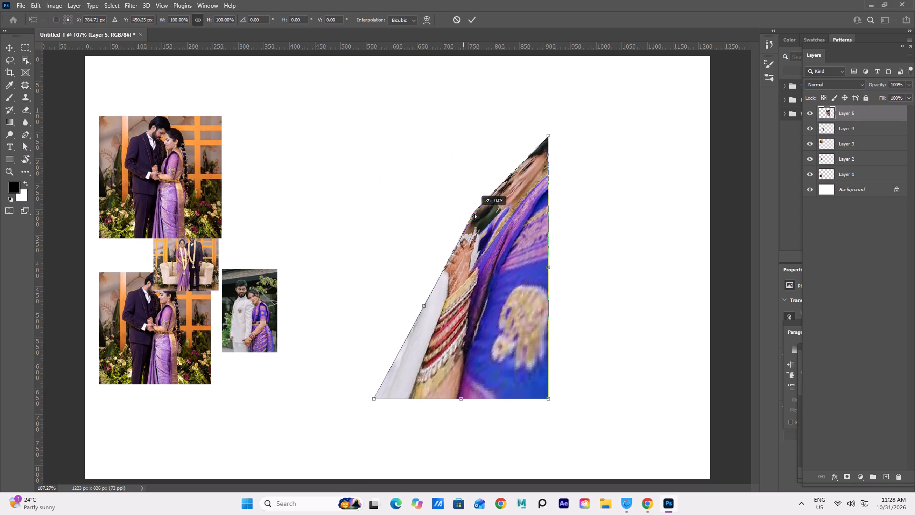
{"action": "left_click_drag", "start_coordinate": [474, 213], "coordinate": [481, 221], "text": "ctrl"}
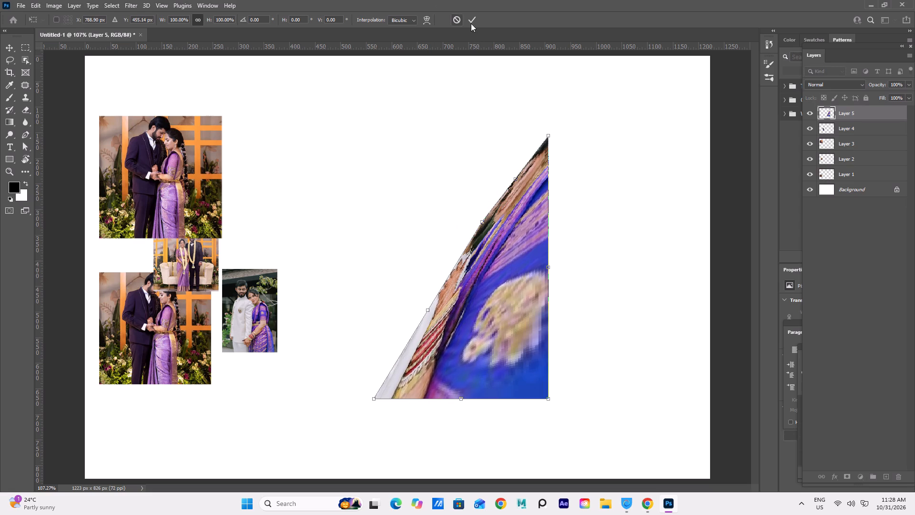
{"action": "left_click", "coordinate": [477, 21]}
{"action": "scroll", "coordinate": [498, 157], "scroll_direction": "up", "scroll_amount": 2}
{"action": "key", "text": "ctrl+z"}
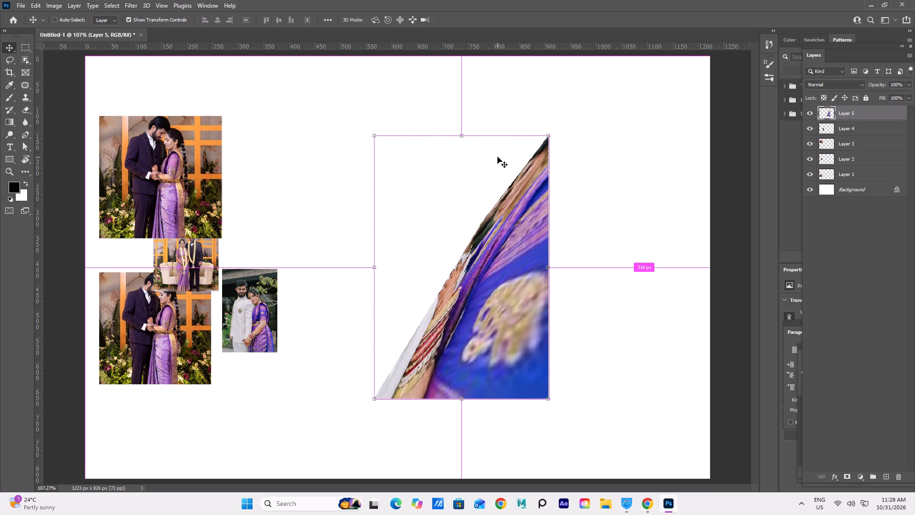
Move the enlarged close-up photo slightly up and to the right on the canvas, and deselect it.
{"action": "scroll", "coordinate": [372, 145], "scroll_direction": "up", "scroll_amount": 16, "text": "alt"}
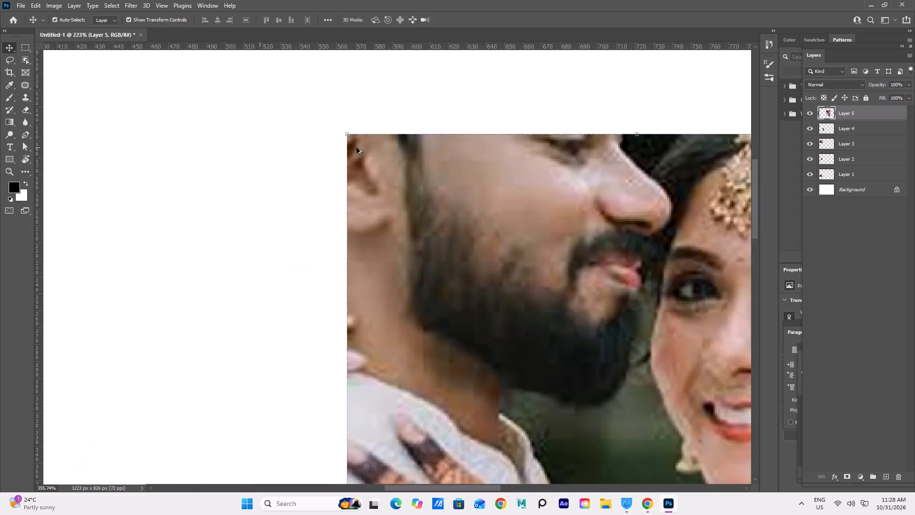
{"action": "scroll", "coordinate": [356, 147], "scroll_direction": "up", "scroll_amount": 17, "text": "alt"}
{"action": "scroll", "coordinate": [340, 210], "scroll_direction": "down", "scroll_amount": 16, "text": "alt"}
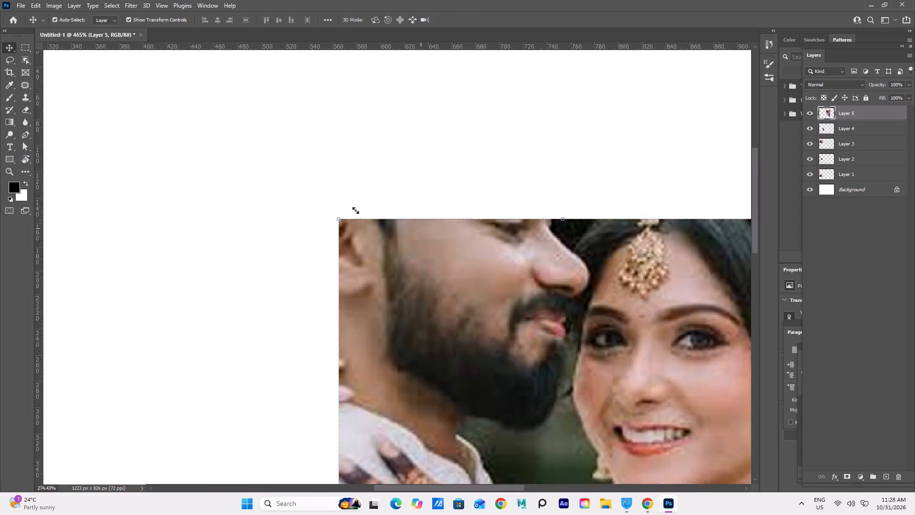
{"action": "scroll", "coordinate": [356, 210], "scroll_direction": "down", "scroll_amount": 17, "text": "alt"}
{"action": "left_click", "coordinate": [315, 182]}
{"action": "scroll", "coordinate": [451, 248], "scroll_direction": "up", "scroll_amount": 4}
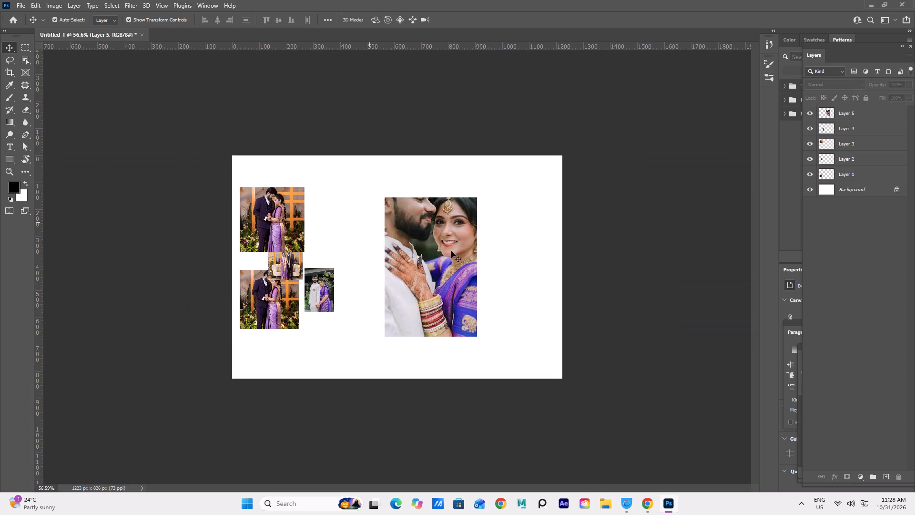
{"action": "left_click_drag", "start_coordinate": [431, 261], "coordinate": [441, 244]}
{"action": "scroll", "coordinate": [456, 240], "scroll_direction": "up", "scroll_amount": 5}
{"action": "scroll", "coordinate": [461, 221], "scroll_direction": "up", "scroll_amount": 4, "text": "alt"}
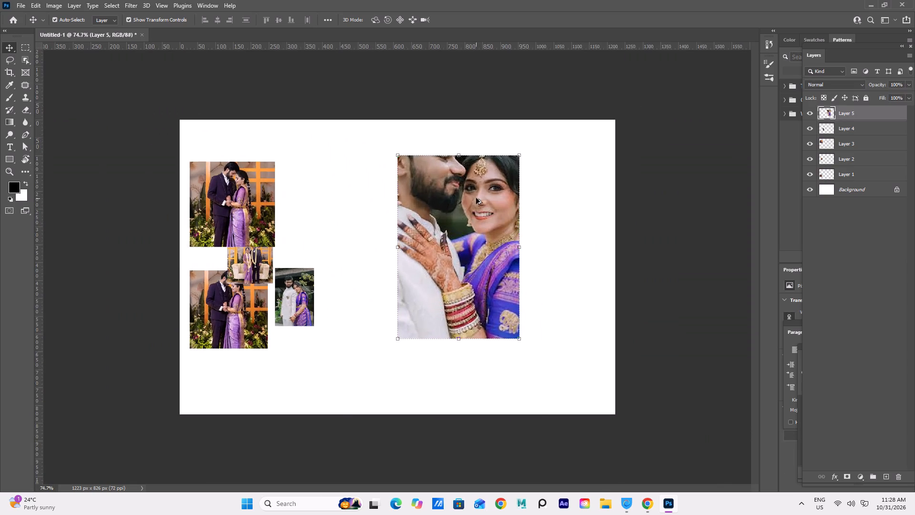
{"action": "scroll", "coordinate": [476, 198], "scroll_direction": "up", "scroll_amount": 4, "text": "alt"}
{"action": "left_click_drag", "start_coordinate": [316, 202], "coordinate": [311, 202]}
{"action": "scroll", "coordinate": [324, 199], "scroll_direction": "up", "scroll_amount": 1}
{"action": "scroll", "coordinate": [332, 199], "scroll_direction": "down", "scroll_amount": 7, "text": "alt"}
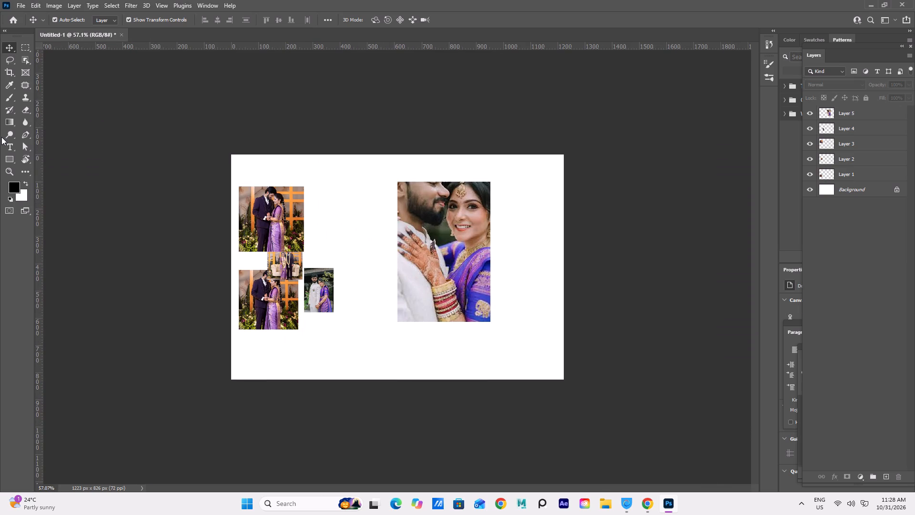
Choose the Rectangle tool and add a new empty layer above the close-up photo with the default layer settings.
{"action": "left_click", "coordinate": [5, 158]}
{"action": "right_click", "coordinate": [5, 158]}
{"action": "left_click", "coordinate": [30, 154]}
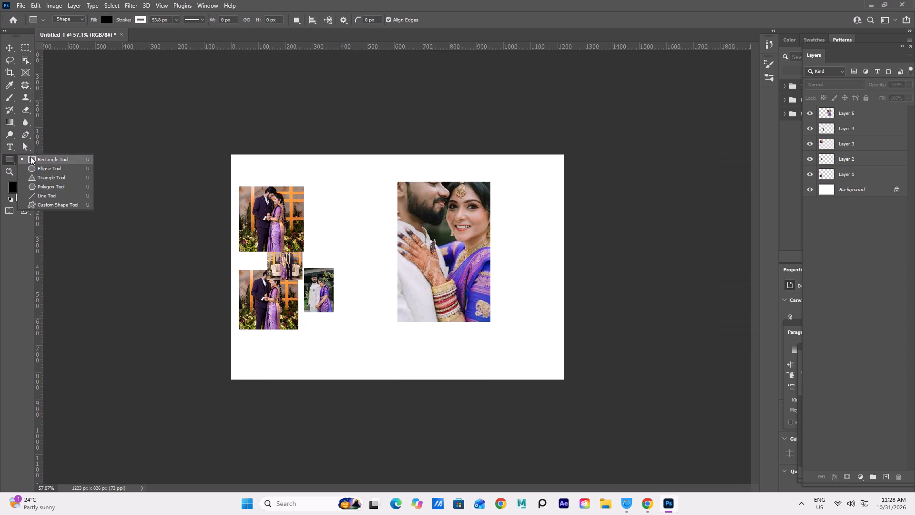
{"action": "left_click", "coordinate": [30, 156]}
{"action": "scroll", "coordinate": [79, 185], "scroll_direction": "down", "scroll_amount": 7}
{"action": "scroll", "coordinate": [396, 228], "scroll_direction": "up", "scroll_amount": 8, "text": "ctrl"}
{"action": "key", "text": "space"}
{"action": "key", "text": "space"}
{"action": "key", "text": "space"}
{"action": "key", "text": "space"}
{"action": "key", "text": "space"}
{"action": "left_click_drag", "start_coordinate": [452, 202], "coordinate": [320, 238]}
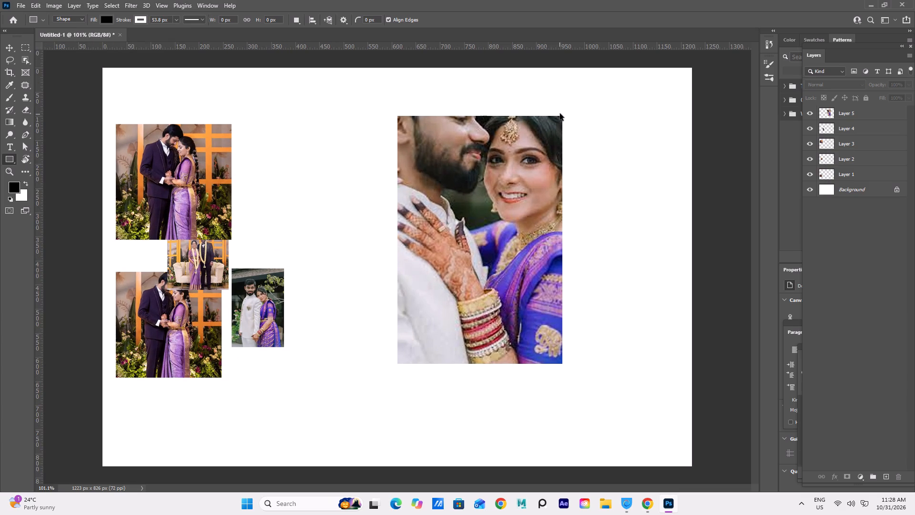
{"action": "key", "text": "ctrl+shift+n"}
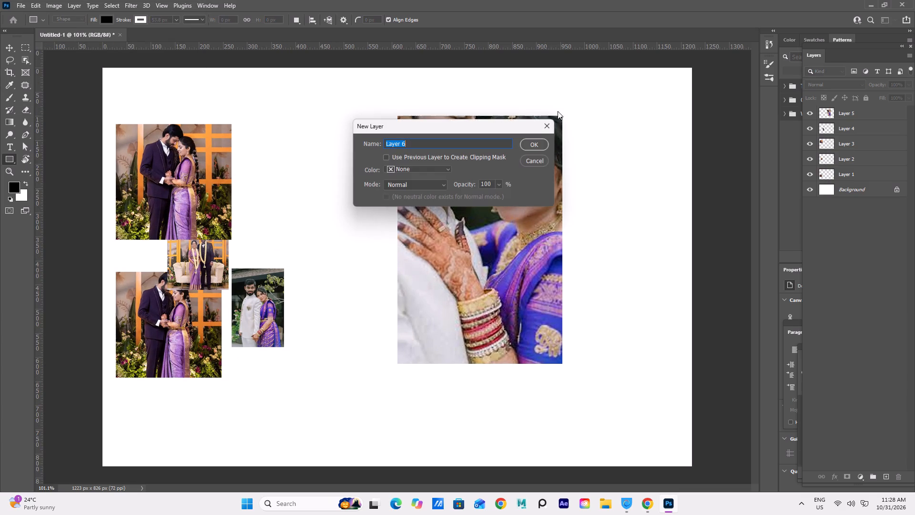
{"action": "left_click", "coordinate": [534, 145]}
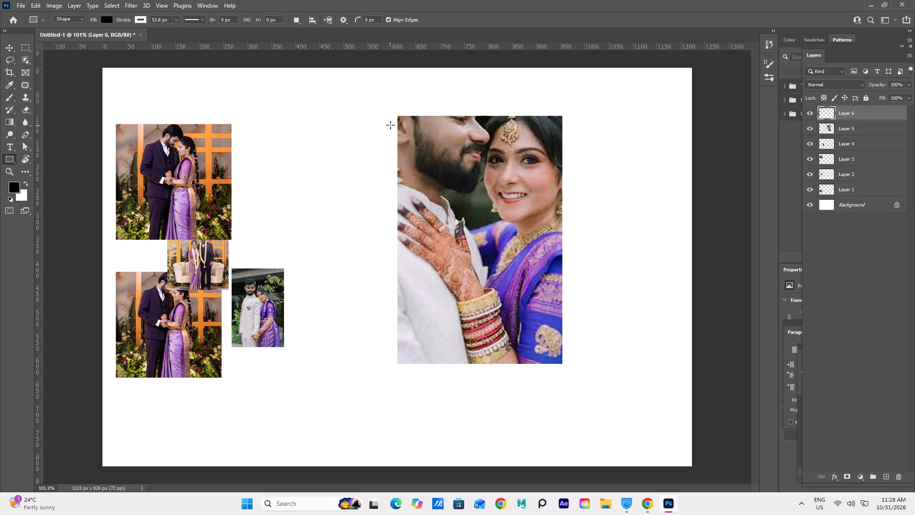
Draw a black rectangle shape with a white stroke, about 340 × 509 px, over the whole close-up photo.
{"action": "scroll", "coordinate": [403, 121], "scroll_direction": "up", "scroll_amount": 1}
{"action": "scroll", "coordinate": [404, 119], "scroll_direction": "up", "scroll_amount": 6, "text": "alt"}
{"action": "key", "text": "space"}
{"action": "key", "text": "space"}
{"action": "key", "text": "space"}
{"action": "key", "text": "space"}
{"action": "key", "text": "space"}
{"action": "key", "text": "space"}
{"action": "key", "text": "space"}
{"action": "key", "text": "space"}
{"action": "key", "text": "space"}
{"action": "key", "text": "space"}
{"action": "key", "text": "space"}
{"action": "key", "text": "space"}
{"action": "key", "text": "space"}
{"action": "key", "text": "space"}
{"action": "key", "text": "space"}
{"action": "key", "text": "space"}
{"action": "left_click_drag", "start_coordinate": [454, 146], "coordinate": [388, 137]}
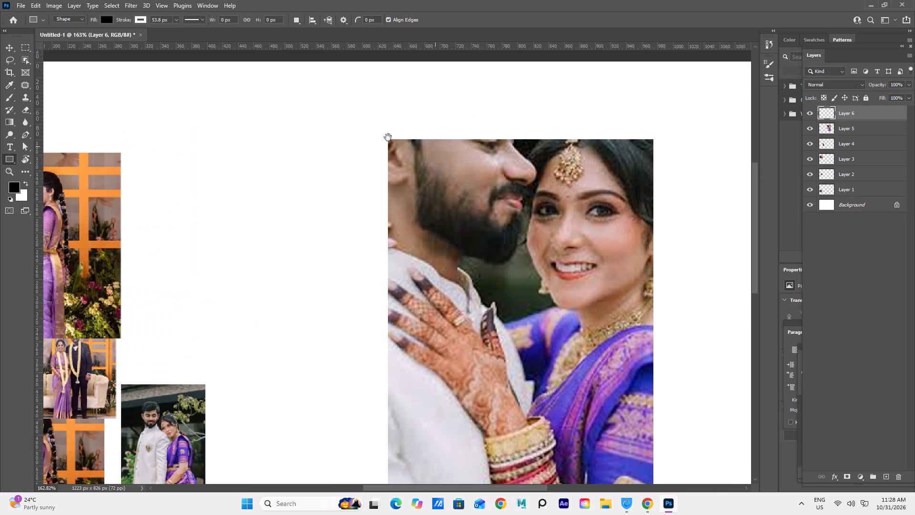
{"action": "left_click_drag", "start_coordinate": [388, 137], "coordinate": [311, 108]}
{"action": "left_click_drag", "start_coordinate": [247, 102], "coordinate": [503, 455]}
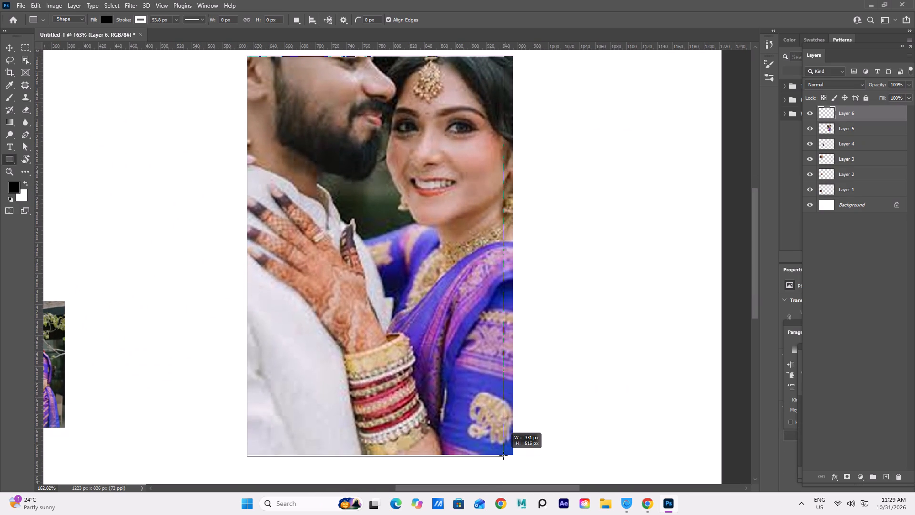
{"action": "left_click_drag", "start_coordinate": [503, 455], "coordinate": [510, 452]}
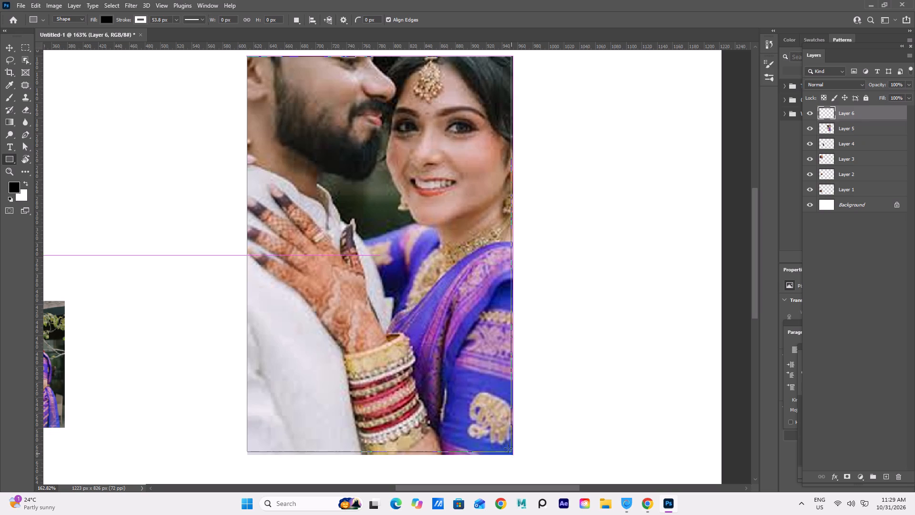
{"action": "left_click", "coordinate": [255, 67]}
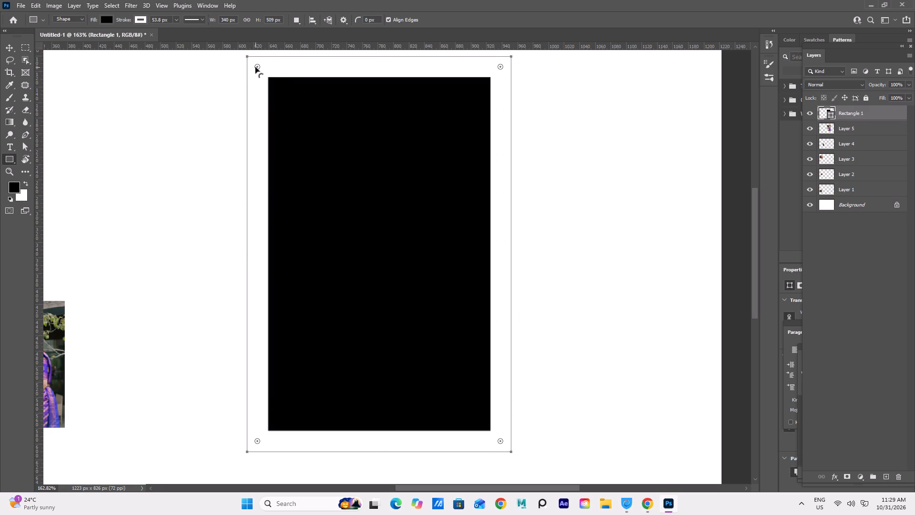
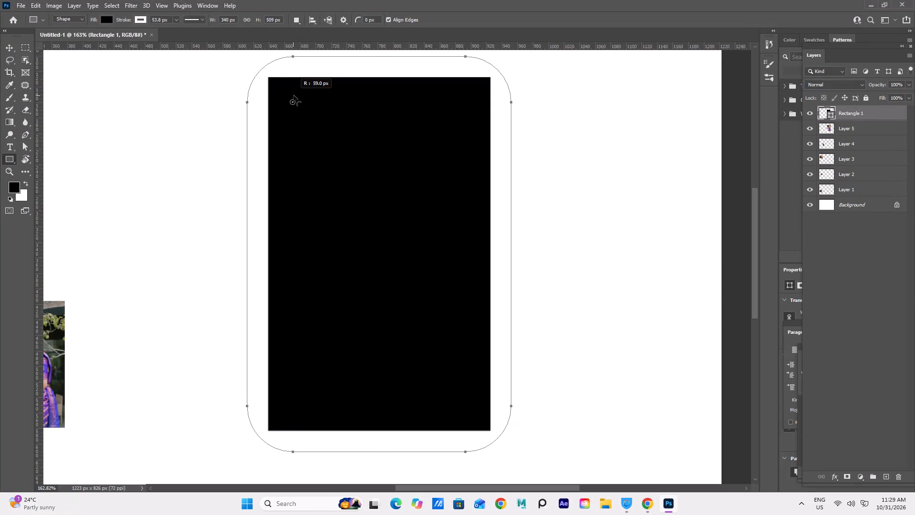
Remove the white stroke from the rounded rectangle shape.
{"action": "scroll", "coordinate": [299, 94], "scroll_direction": "down", "scroll_amount": 6, "text": "alt"}
{"action": "scroll", "coordinate": [312, 114], "scroll_direction": "up", "scroll_amount": 4, "text": "alt"}
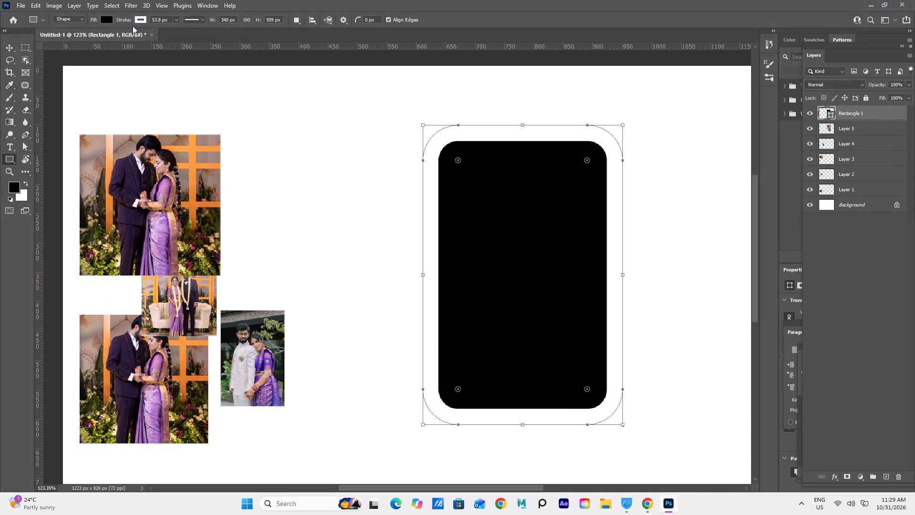
{"action": "left_click", "coordinate": [135, 22]}
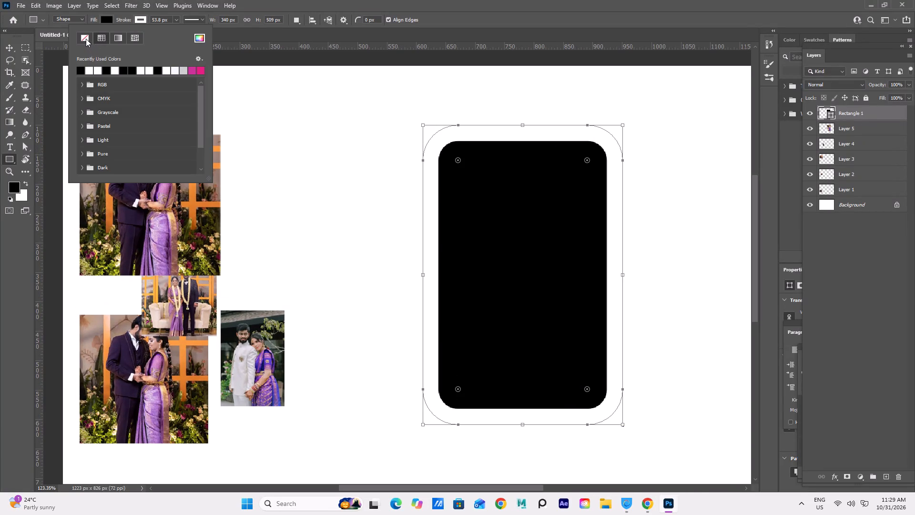
{"action": "left_click", "coordinate": [86, 39]}
Move the Rectangle 1 layer below Layer 5, clip the close-up photo to the rounded rectangle, and deselect.
{"action": "left_click", "coordinate": [15, 44]}
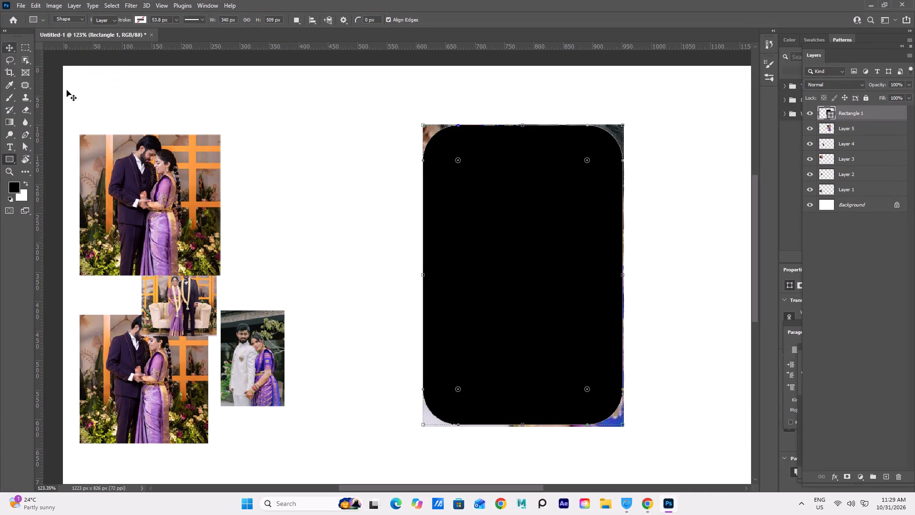
{"action": "scroll", "coordinate": [169, 126], "scroll_direction": "down", "scroll_amount": 7, "text": "alt"}
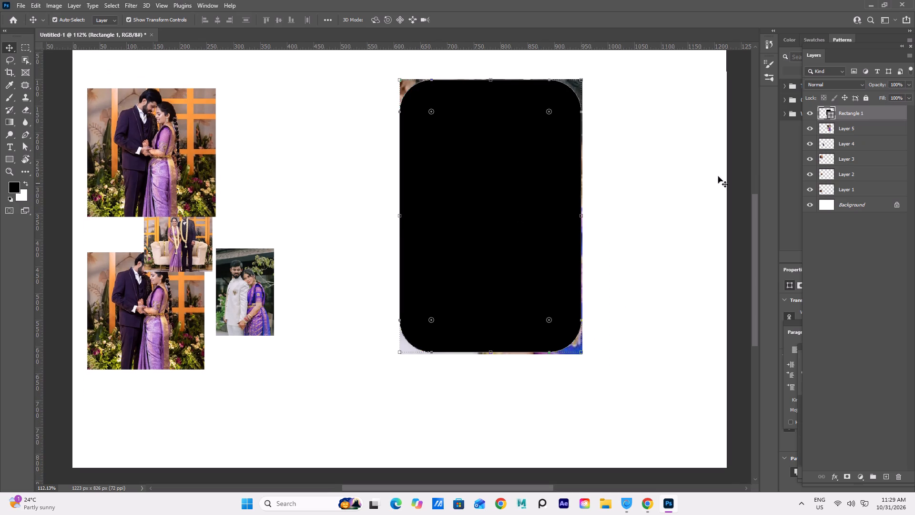
{"action": "left_click_drag", "start_coordinate": [846, 113], "coordinate": [848, 136]}
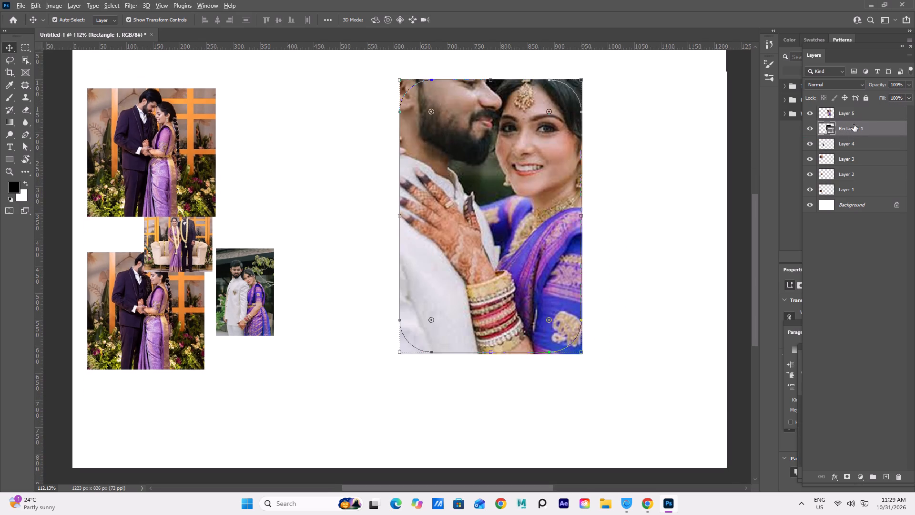
{"action": "left_click", "coordinate": [854, 121], "text": "alt"}
{"action": "left_click", "coordinate": [634, 123]}
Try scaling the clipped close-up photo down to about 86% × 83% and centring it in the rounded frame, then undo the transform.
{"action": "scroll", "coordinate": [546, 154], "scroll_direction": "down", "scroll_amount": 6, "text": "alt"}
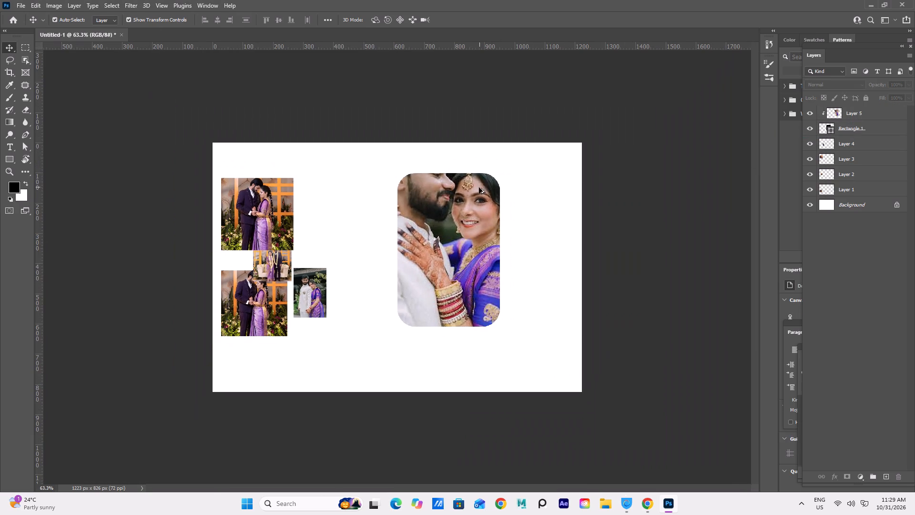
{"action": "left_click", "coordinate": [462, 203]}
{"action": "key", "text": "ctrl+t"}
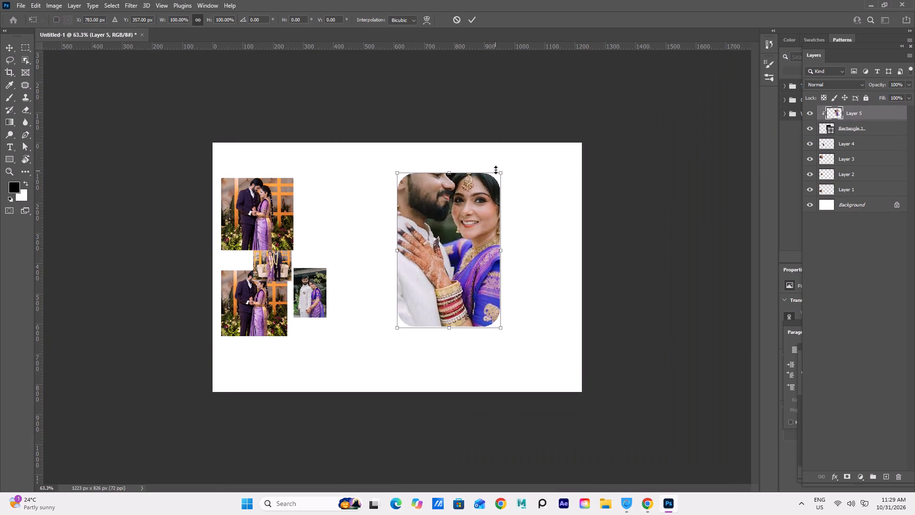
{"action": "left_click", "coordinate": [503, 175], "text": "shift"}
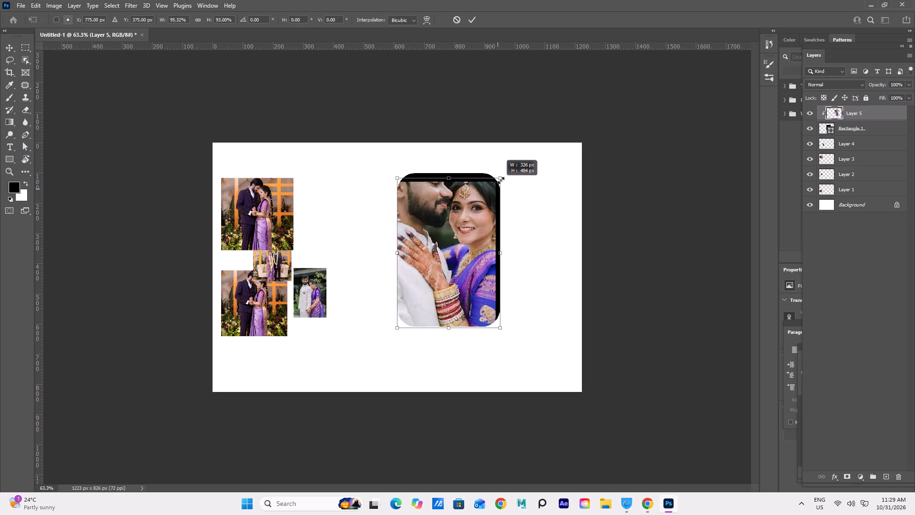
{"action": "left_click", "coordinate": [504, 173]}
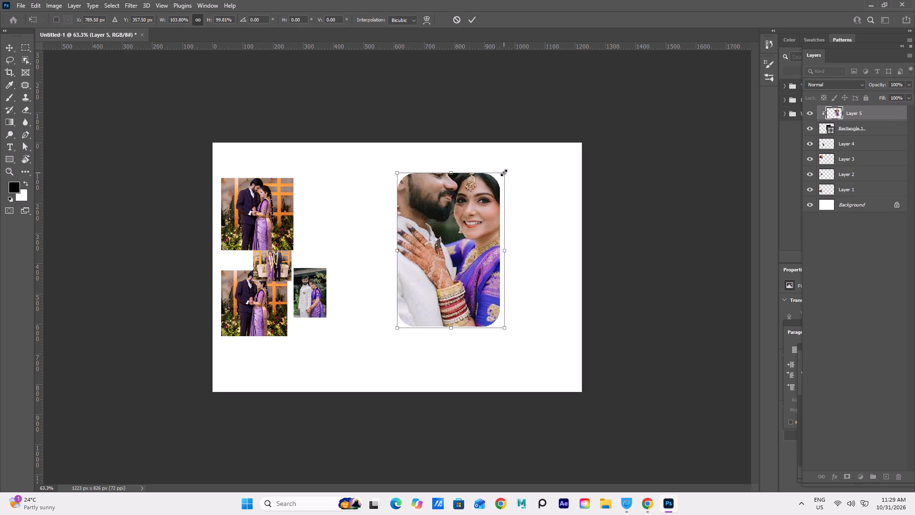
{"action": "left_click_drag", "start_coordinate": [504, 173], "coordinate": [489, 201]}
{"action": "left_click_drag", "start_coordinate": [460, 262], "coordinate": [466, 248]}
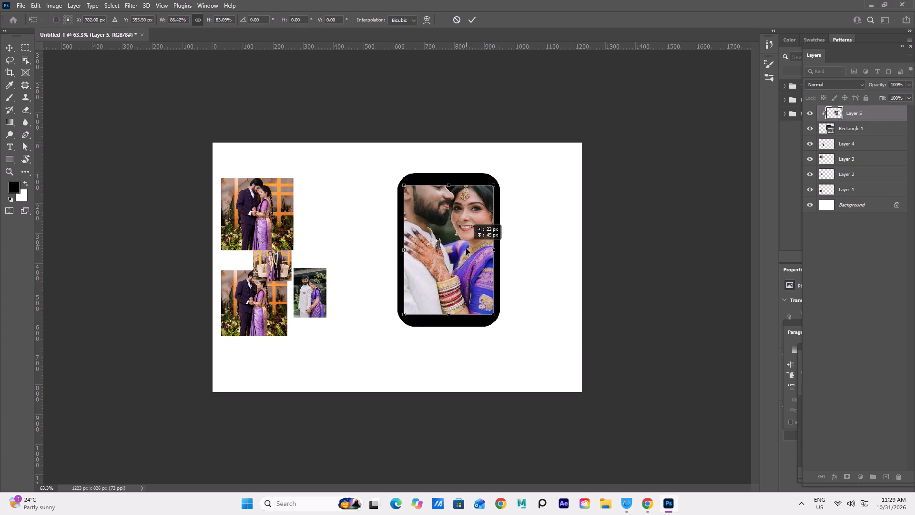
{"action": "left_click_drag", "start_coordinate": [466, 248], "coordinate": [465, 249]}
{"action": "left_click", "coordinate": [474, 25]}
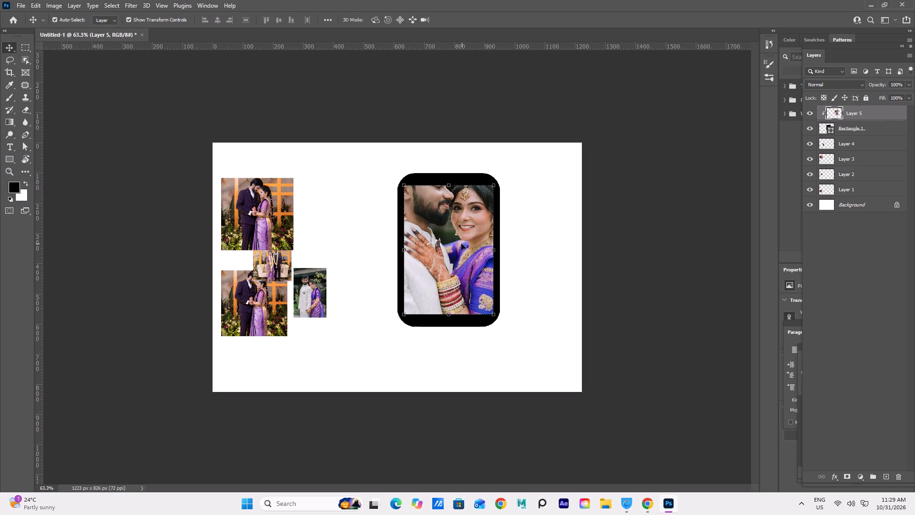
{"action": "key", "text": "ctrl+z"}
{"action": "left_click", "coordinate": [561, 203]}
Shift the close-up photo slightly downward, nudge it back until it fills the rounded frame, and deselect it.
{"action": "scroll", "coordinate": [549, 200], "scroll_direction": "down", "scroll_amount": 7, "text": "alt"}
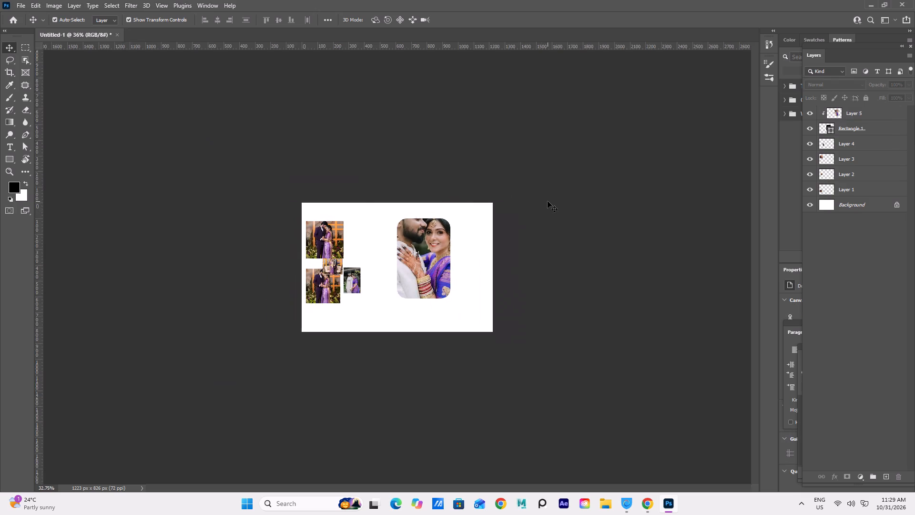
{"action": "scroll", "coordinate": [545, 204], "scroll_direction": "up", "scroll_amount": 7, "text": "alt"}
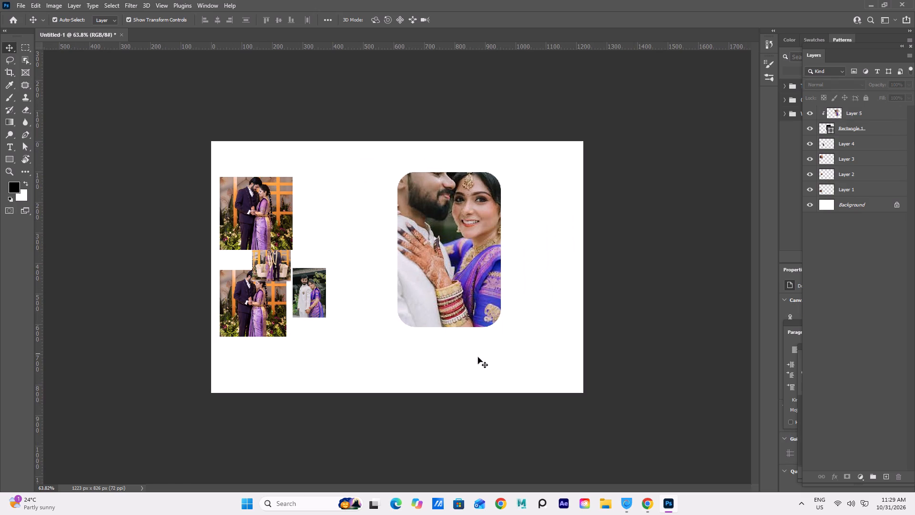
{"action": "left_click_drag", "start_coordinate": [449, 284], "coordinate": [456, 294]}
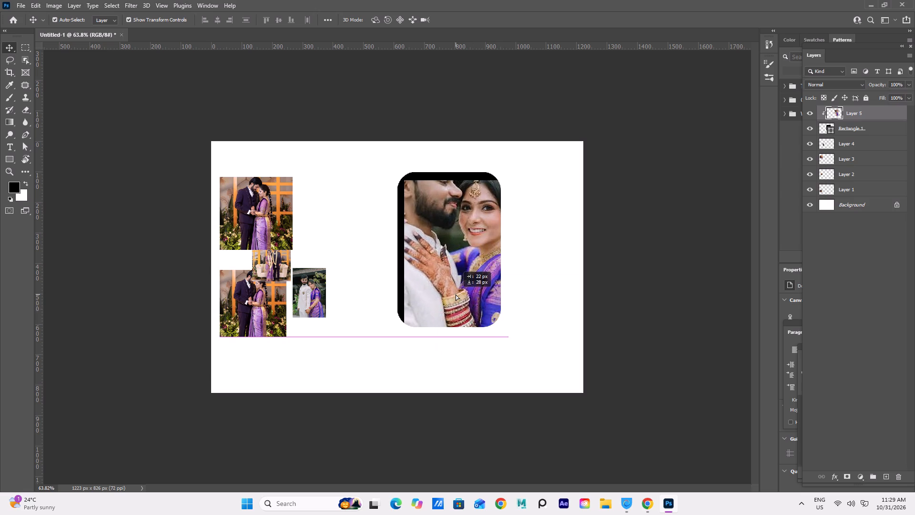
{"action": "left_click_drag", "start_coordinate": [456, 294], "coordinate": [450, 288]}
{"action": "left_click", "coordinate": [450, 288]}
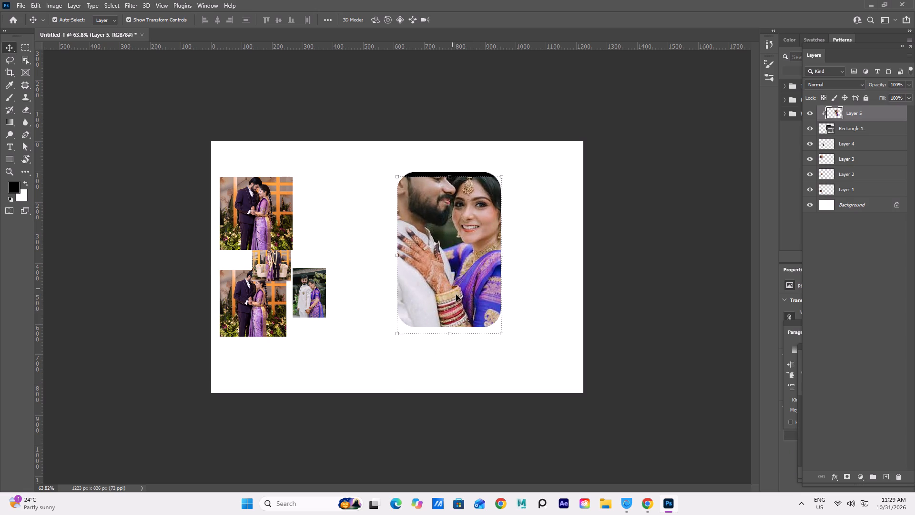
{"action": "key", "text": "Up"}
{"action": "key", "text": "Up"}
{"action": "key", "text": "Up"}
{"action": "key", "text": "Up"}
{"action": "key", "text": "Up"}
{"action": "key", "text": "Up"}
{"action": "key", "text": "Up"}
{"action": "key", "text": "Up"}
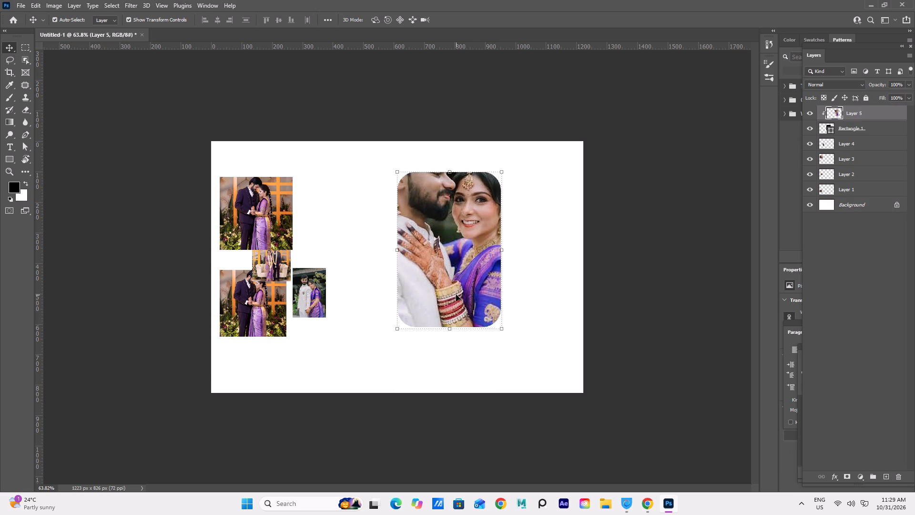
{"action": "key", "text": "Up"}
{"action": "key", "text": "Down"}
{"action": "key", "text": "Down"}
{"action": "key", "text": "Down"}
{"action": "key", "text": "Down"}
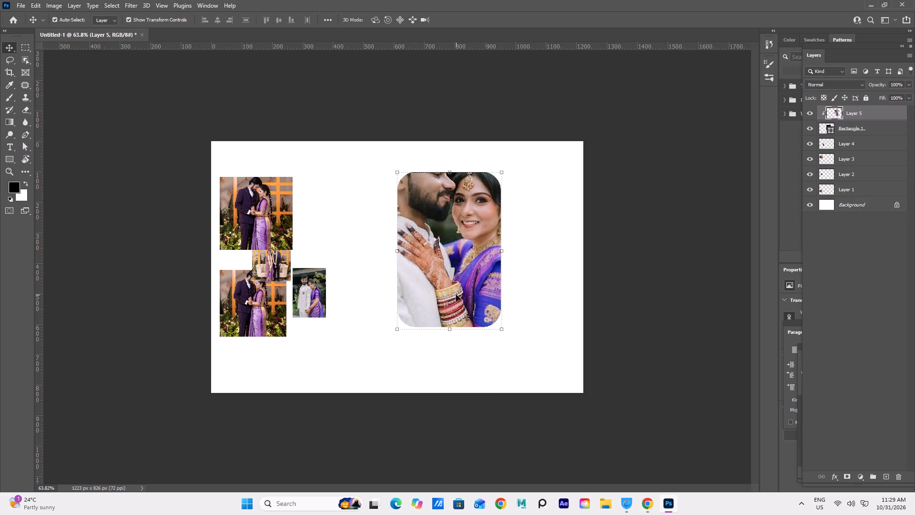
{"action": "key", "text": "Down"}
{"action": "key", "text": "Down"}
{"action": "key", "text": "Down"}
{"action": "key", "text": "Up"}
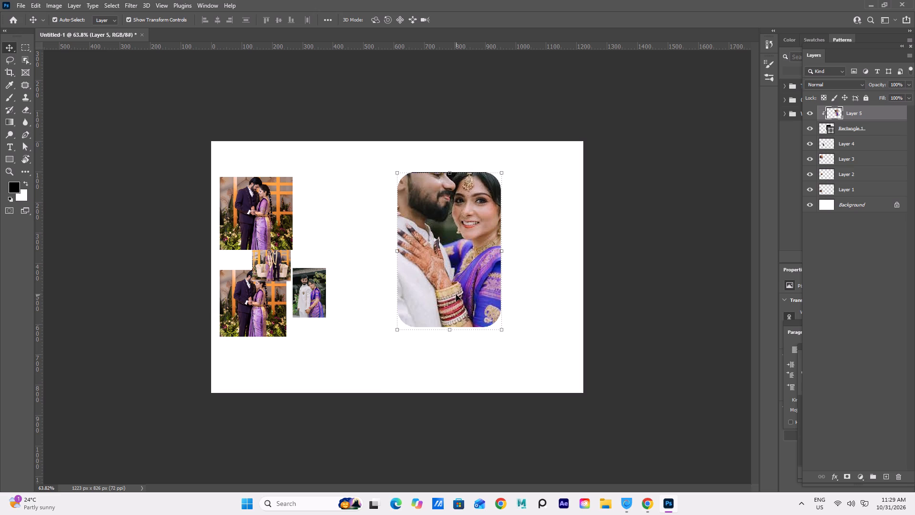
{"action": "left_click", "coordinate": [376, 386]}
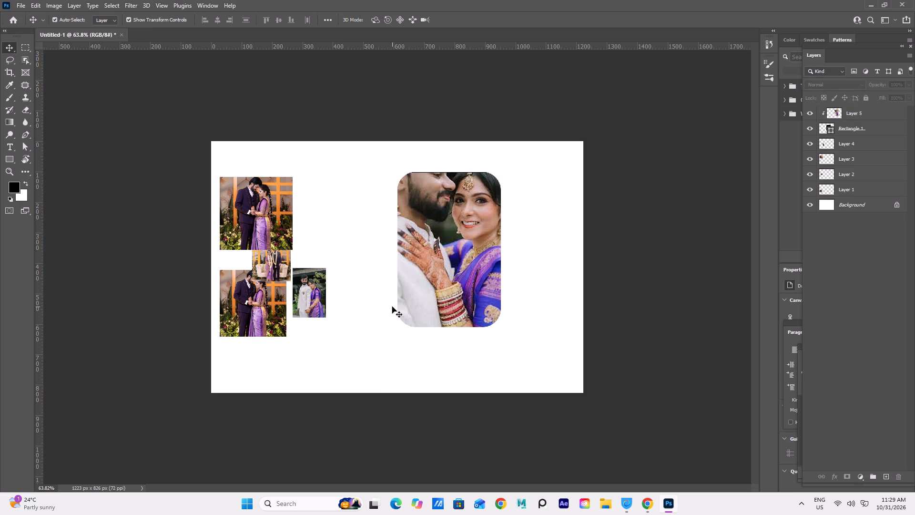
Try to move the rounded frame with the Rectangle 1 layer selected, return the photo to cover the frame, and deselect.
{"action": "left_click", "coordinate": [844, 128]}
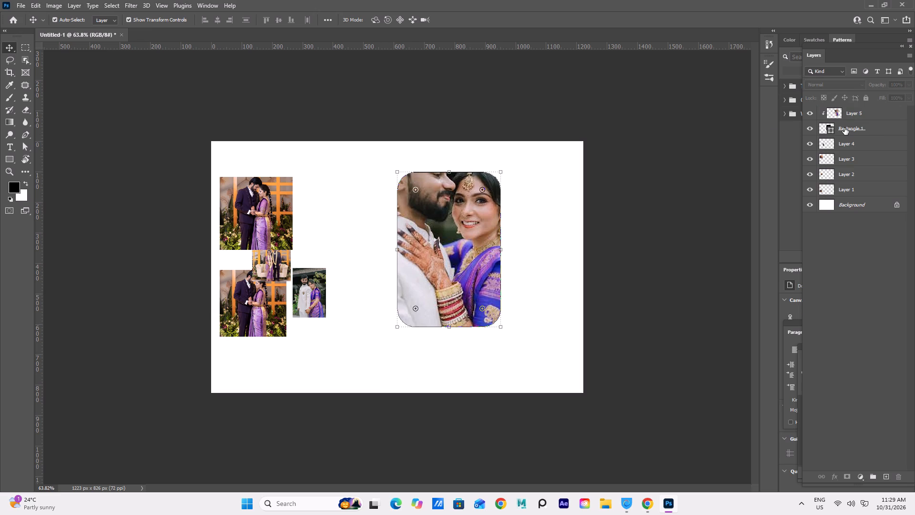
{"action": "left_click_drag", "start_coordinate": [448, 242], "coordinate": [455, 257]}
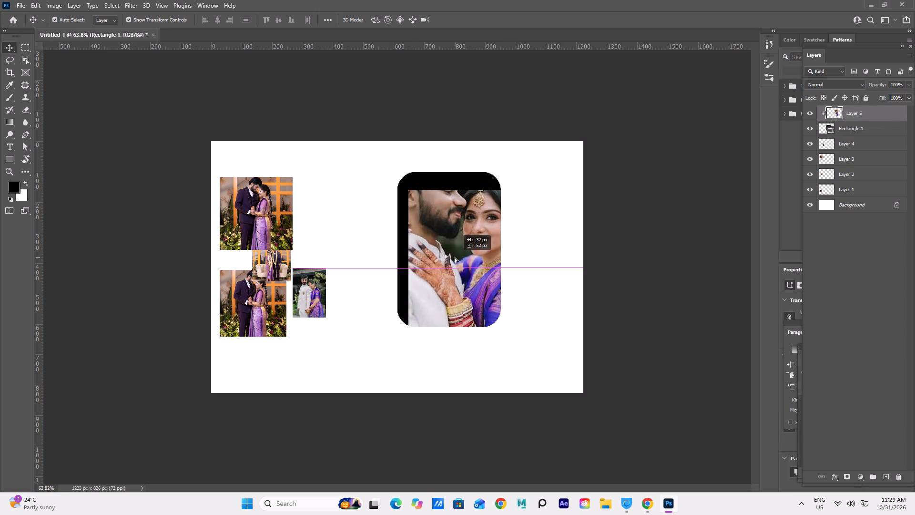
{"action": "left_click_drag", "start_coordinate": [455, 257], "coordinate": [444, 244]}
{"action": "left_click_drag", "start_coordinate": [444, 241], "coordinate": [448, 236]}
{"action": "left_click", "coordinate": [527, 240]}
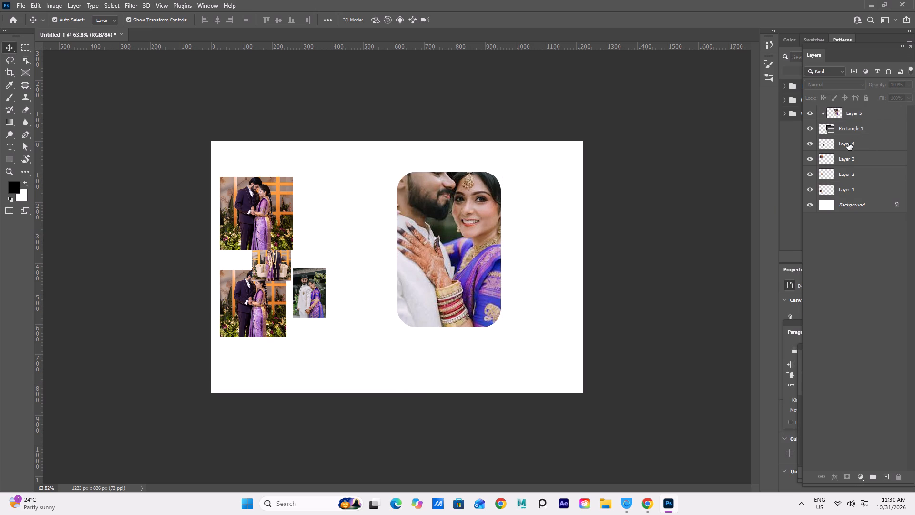
Move the rounded rectangle frame straight down to the bottom edge of the canvas, leaving the photo in place.
{"action": "left_click", "coordinate": [844, 147]}
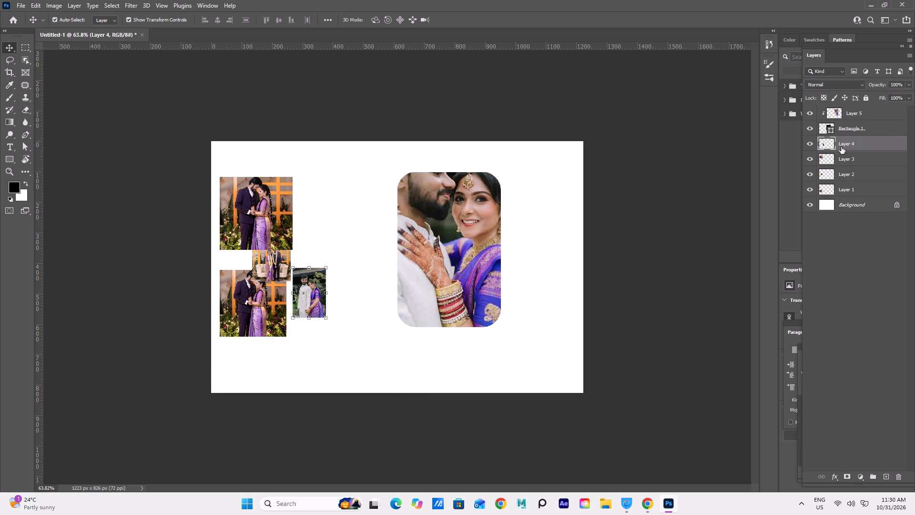
{"action": "left_click", "coordinate": [877, 124]}
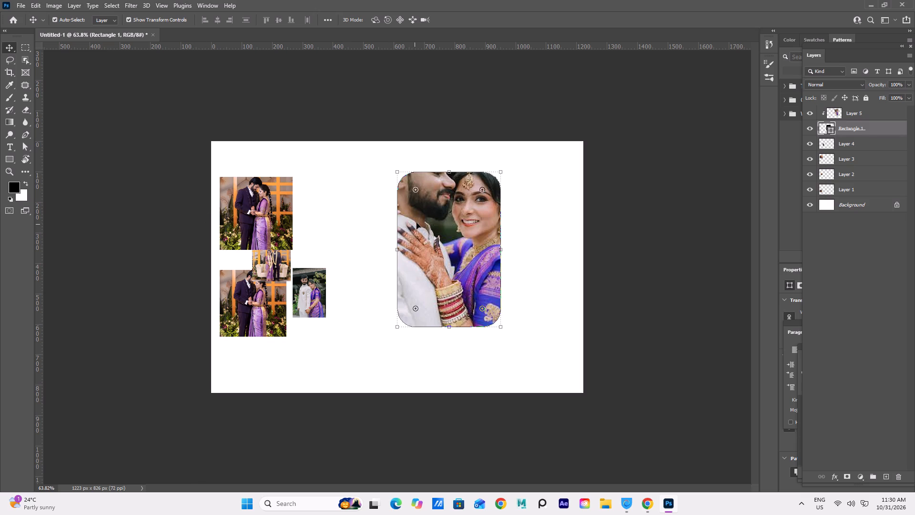
{"action": "left_click", "coordinate": [433, 179], "text": "shift"}
{"action": "left_click_drag", "start_coordinate": [451, 225], "coordinate": [489, 250], "text": "shift"}
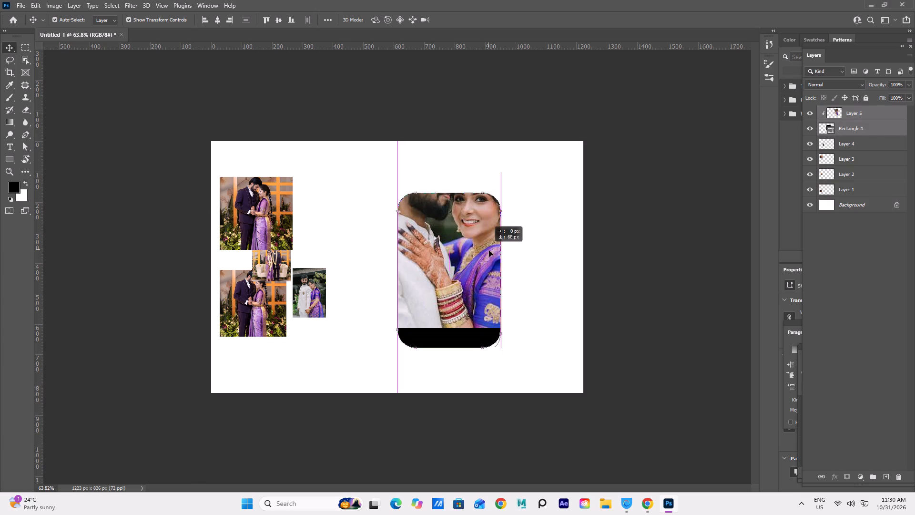
{"action": "left_click_drag", "start_coordinate": [489, 250], "coordinate": [504, 288], "text": "shift"}
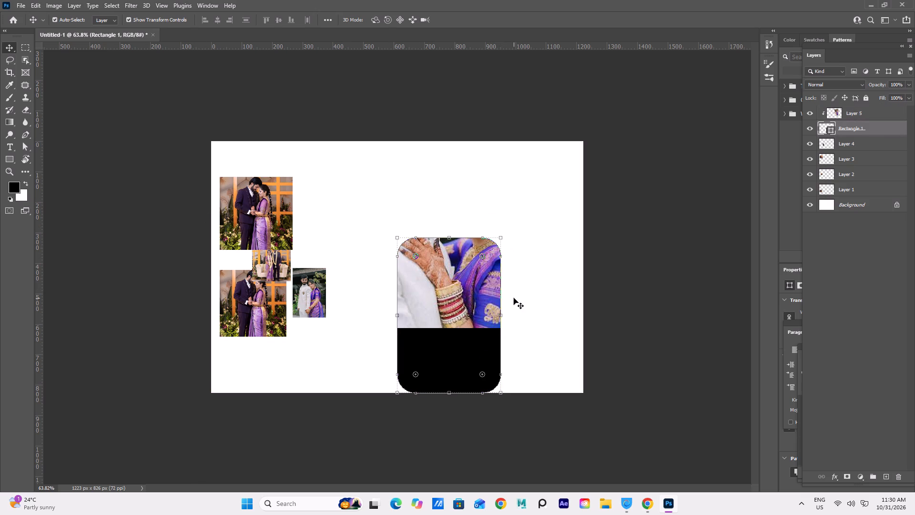
Nudge the rounded rectangle frame about 244 px to the right, leaving a narrow margin before the canvas's right edge.
{"action": "key", "text": "Right"}
{"action": "key", "text": "Right"}
{"action": "key", "text": "Right"}
{"action": "key", "text": "Right"}
{"action": "key", "text": "Right"}
{"action": "key", "text": "Right"}
{"action": "key", "text": "Right"}
{"action": "key", "text": "Right"}
{"action": "key", "text": "Right"}
{"action": "key", "text": "Right"}
{"action": "key", "text": "Right"}
{"action": "key", "text": "Right"}
{"action": "key", "text": "Right"}
{"action": "key", "text": "Right"}
{"action": "key", "text": "Right"}
{"action": "key", "text": "Right"}
{"action": "key", "text": "Right"}
{"action": "key", "text": "Right"}
{"action": "key", "text": "Right"}
{"action": "key", "text": "Right"}
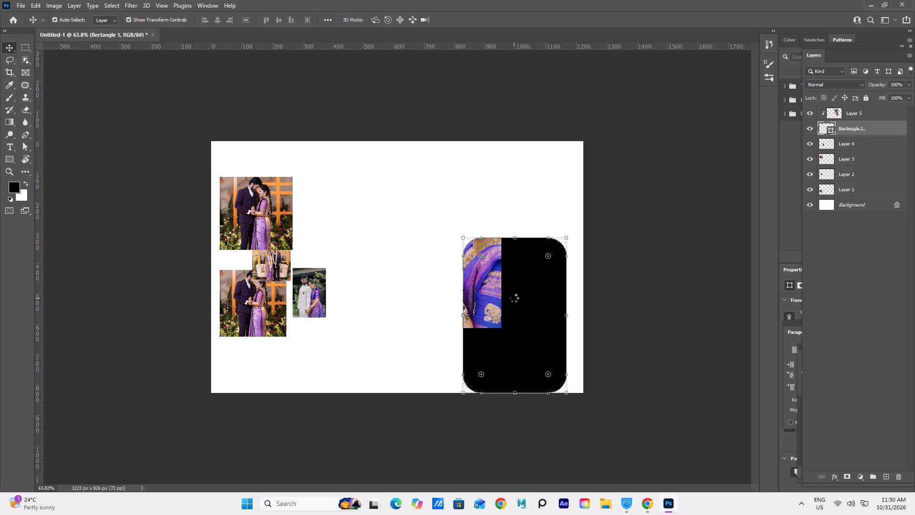
{"action": "key", "text": "Right"}
{"action": "key", "text": "Right"}
{"action": "key", "text": "Right"}
{"action": "key", "text": "Right"}
{"action": "key", "text": "Right"}
{"action": "key", "text": "Right"}
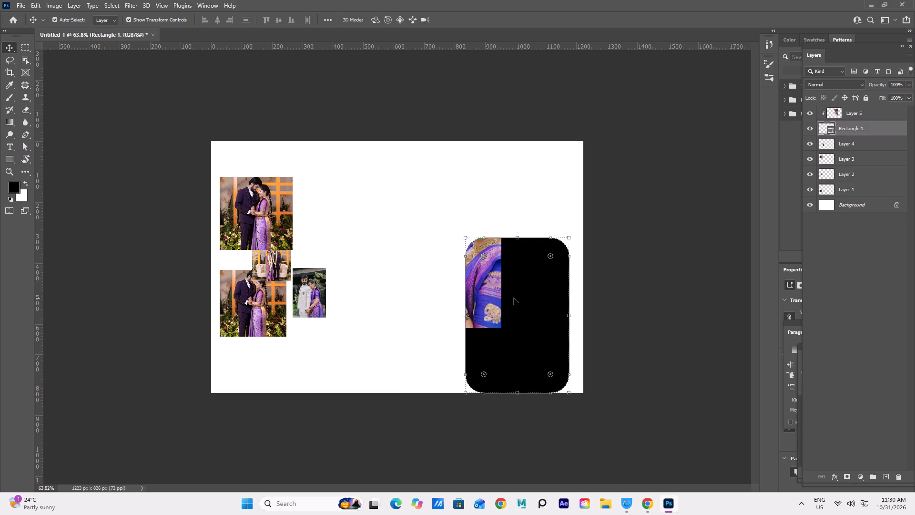
{"action": "key", "text": "Right"}
{"action": "key", "text": "Right"}
{"action": "key", "text": "Right"}
{"action": "key", "text": "Right"}
{"action": "key", "text": "Right"}
{"action": "key", "text": "Right"}
{"action": "key", "text": "Right"}
{"action": "key", "text": "Right"}
{"action": "key", "text": "Right"}
{"action": "key", "text": "Right"}
{"action": "key", "text": "Right"}
{"action": "key", "text": "Right"}
{"action": "key", "text": "Right"}
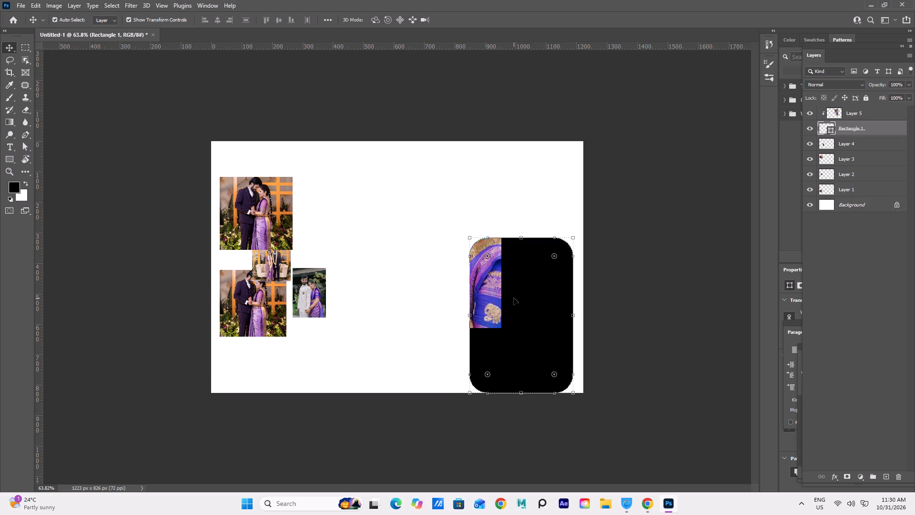
{"action": "key", "text": "Right"}
{"action": "key", "text": "Right"}
{"action": "key", "text": "Right"}
{"action": "key", "text": "Right"}
{"action": "key", "text": "Right"}
{"action": "key", "text": "Right"}
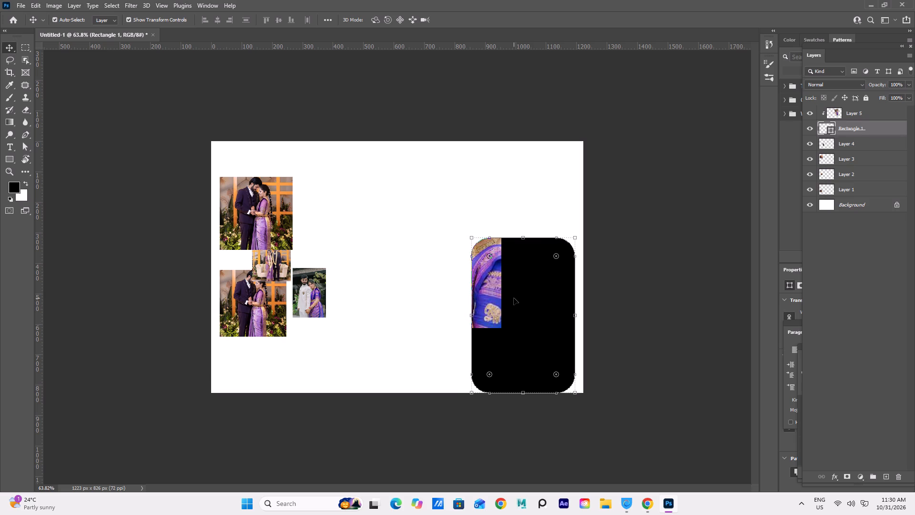
{"action": "key", "text": "Right"}
{"action": "key", "text": "Right"}
{"action": "key", "text": "Right"}
{"action": "scroll", "coordinate": [514, 298], "scroll_direction": "up", "scroll_amount": 1}
{"action": "right_click_drag", "start_coordinate": [514, 298], "coordinate": [498, 307]}
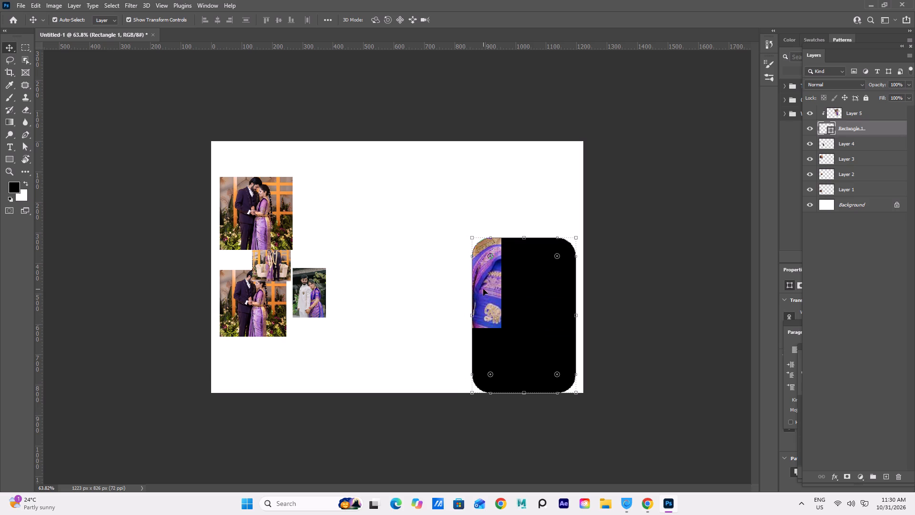
Move the close-up photo about 244 px right and 220 px down to fill the relocated rounded frame, and deselect it.
{"action": "left_click", "coordinate": [483, 289]}
{"action": "left_click_drag", "start_coordinate": [483, 289], "coordinate": [555, 352]}
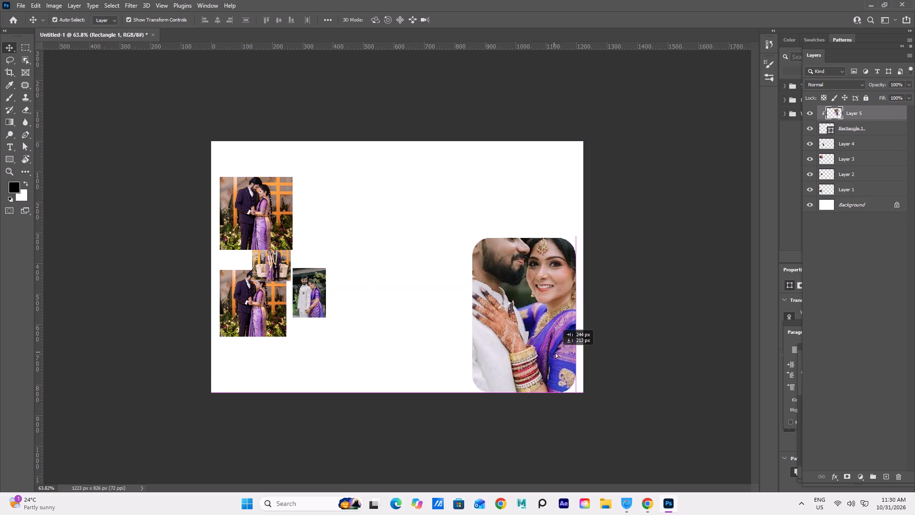
{"action": "left_click_drag", "start_coordinate": [555, 352], "coordinate": [557, 357]}
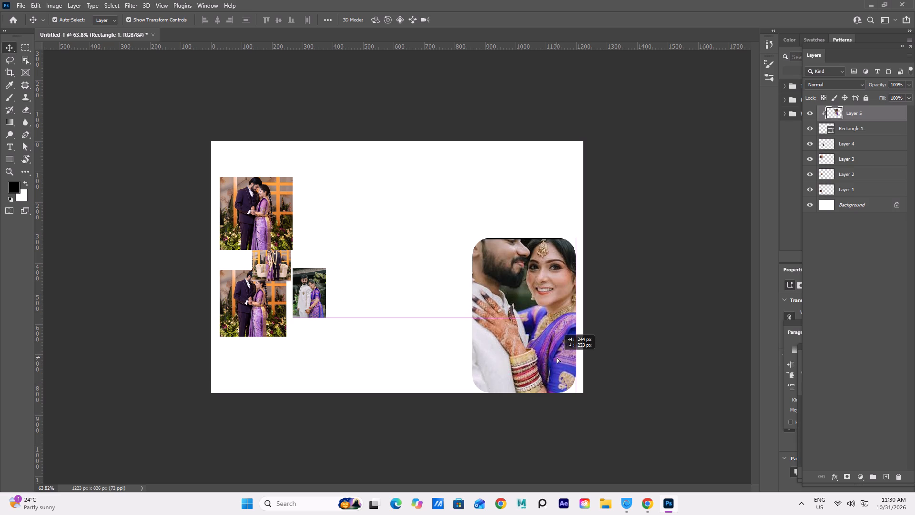
{"action": "left_click_drag", "start_coordinate": [557, 357], "coordinate": [557, 357]}
{"action": "key", "text": "Up"}
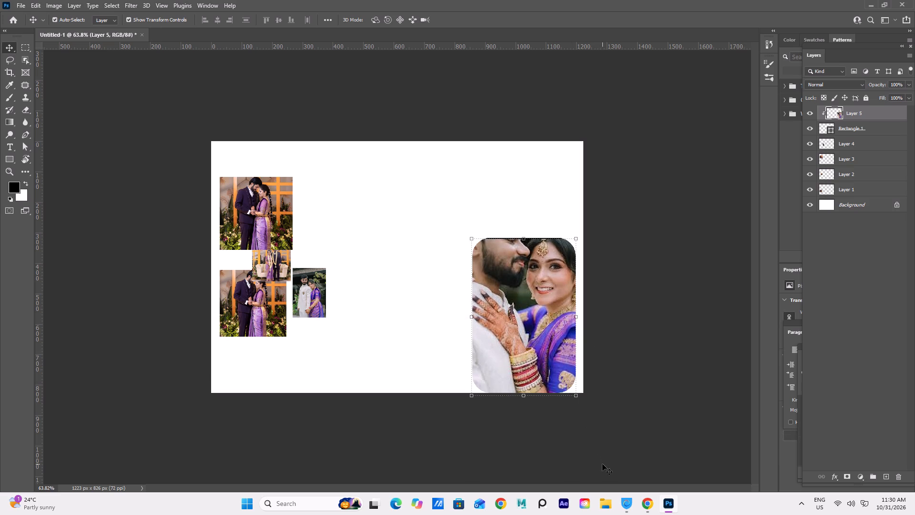
{"action": "key", "text": "Up"}
{"action": "left_click", "coordinate": [656, 380]}
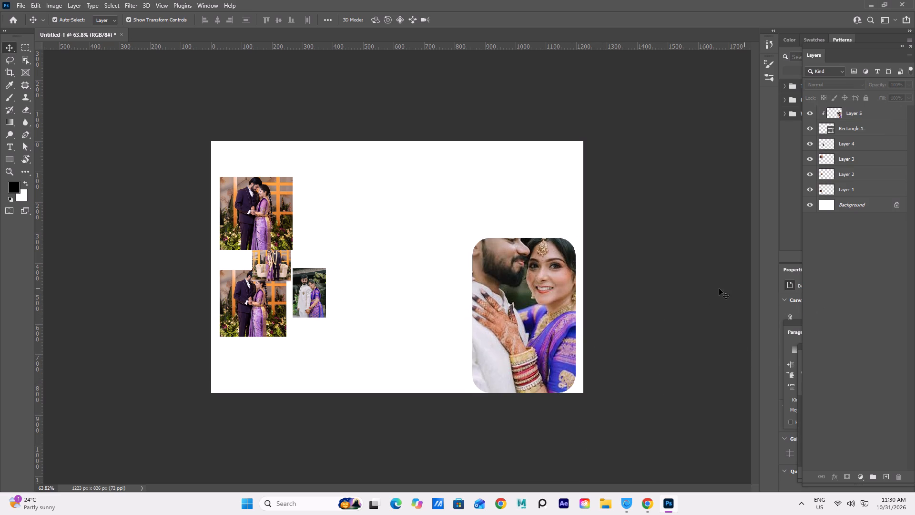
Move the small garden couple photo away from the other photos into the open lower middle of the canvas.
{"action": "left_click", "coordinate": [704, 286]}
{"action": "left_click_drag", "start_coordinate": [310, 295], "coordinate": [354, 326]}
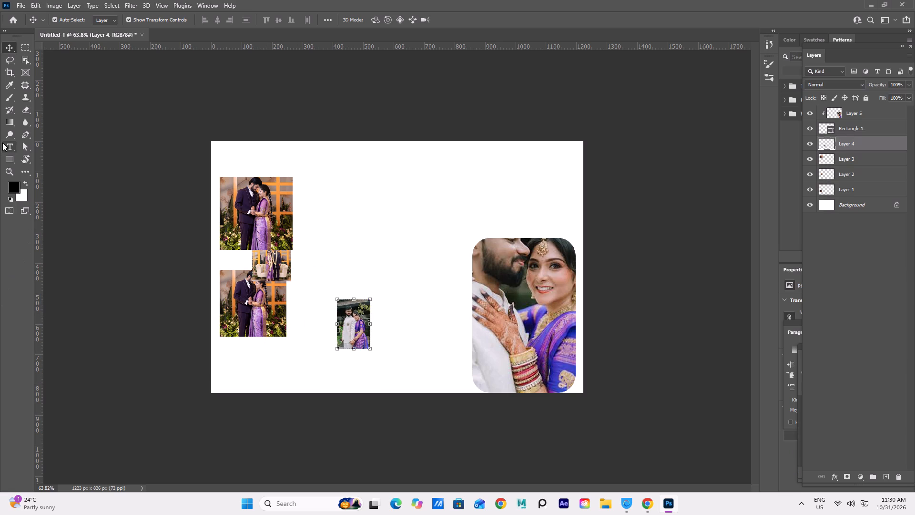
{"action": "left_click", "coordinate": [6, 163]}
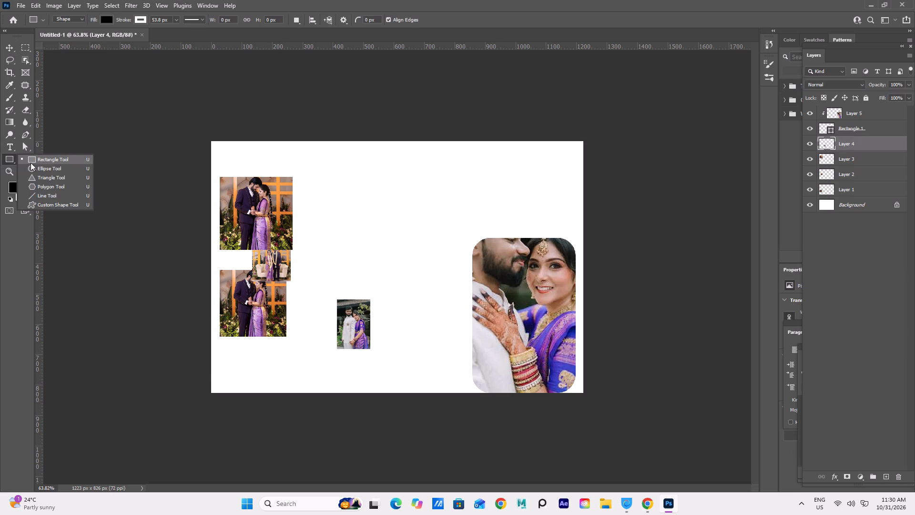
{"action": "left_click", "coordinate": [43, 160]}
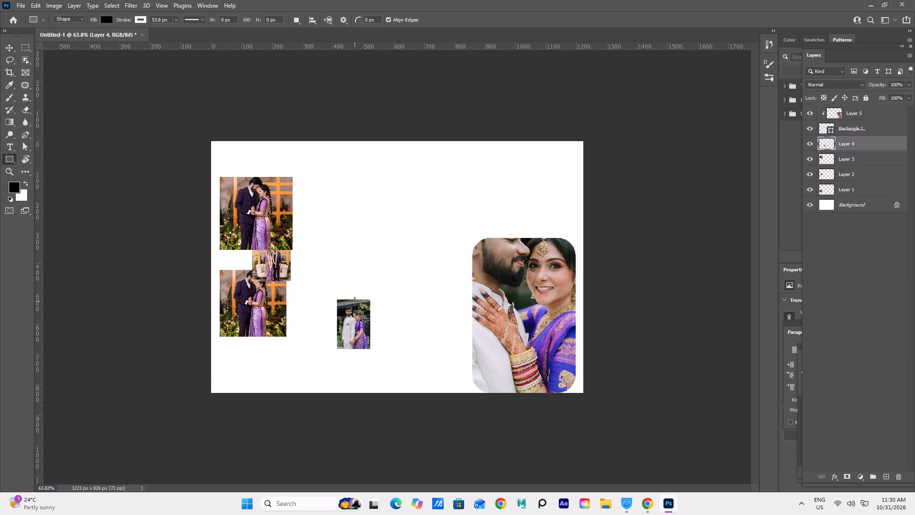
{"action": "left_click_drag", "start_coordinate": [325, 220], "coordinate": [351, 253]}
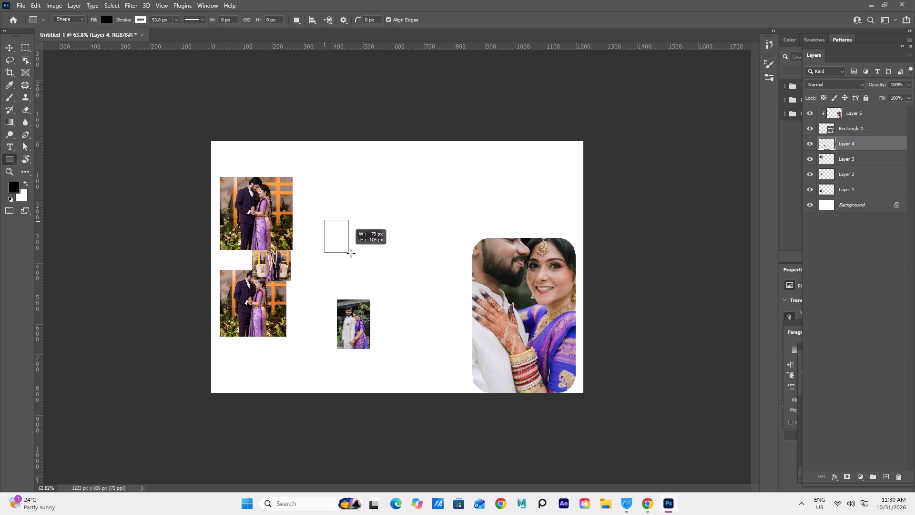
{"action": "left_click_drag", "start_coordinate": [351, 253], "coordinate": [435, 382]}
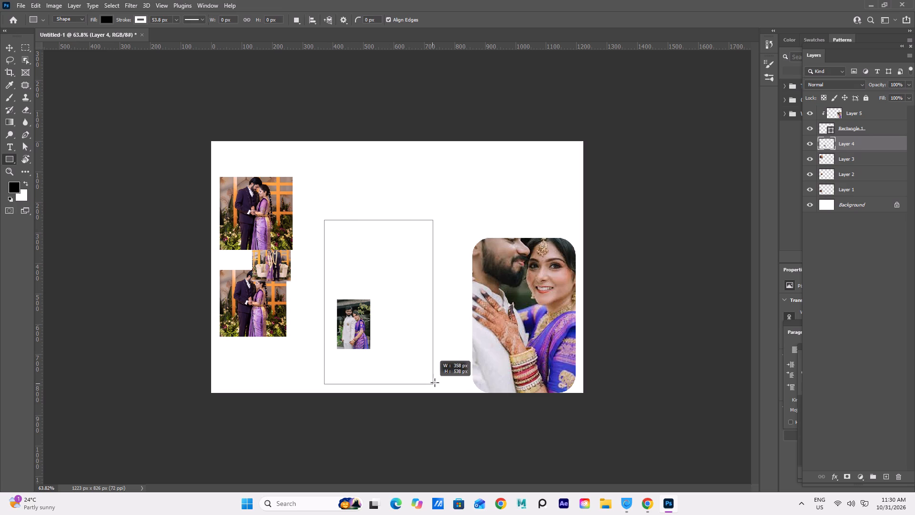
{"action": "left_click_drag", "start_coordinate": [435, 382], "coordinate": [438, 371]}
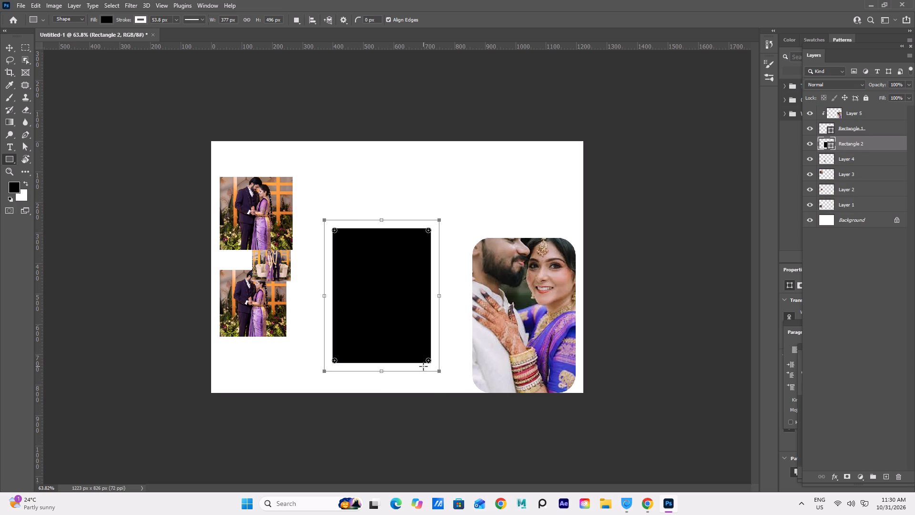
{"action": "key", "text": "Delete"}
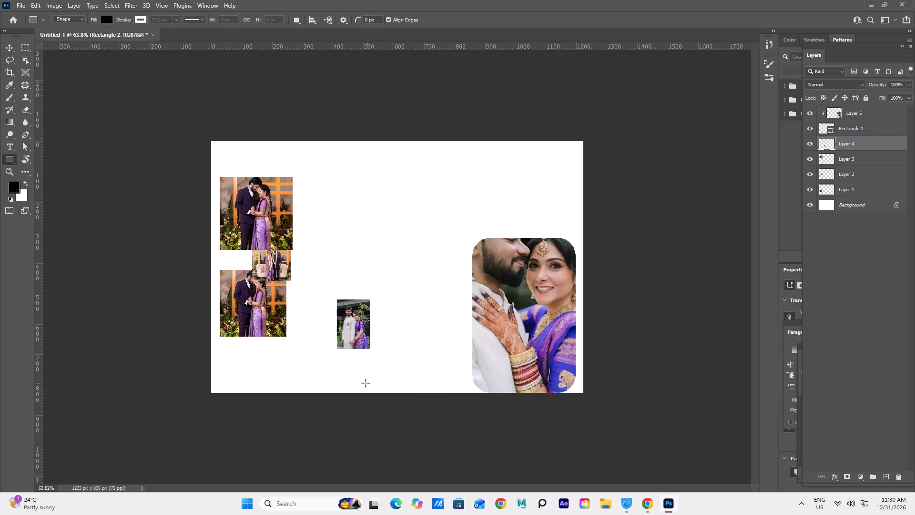
Draw a black ellipse about 392 × 656 px in the middle of the canvas and move it up near the top edge.
{"action": "left_click", "coordinate": [9, 162]}
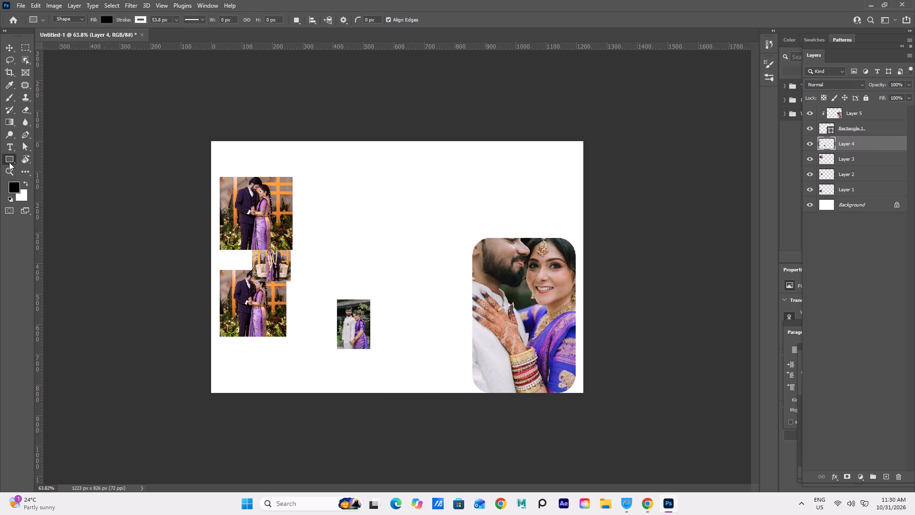
{"action": "left_click", "coordinate": [47, 166]}
{"action": "left_click_drag", "start_coordinate": [334, 193], "coordinate": [452, 392]}
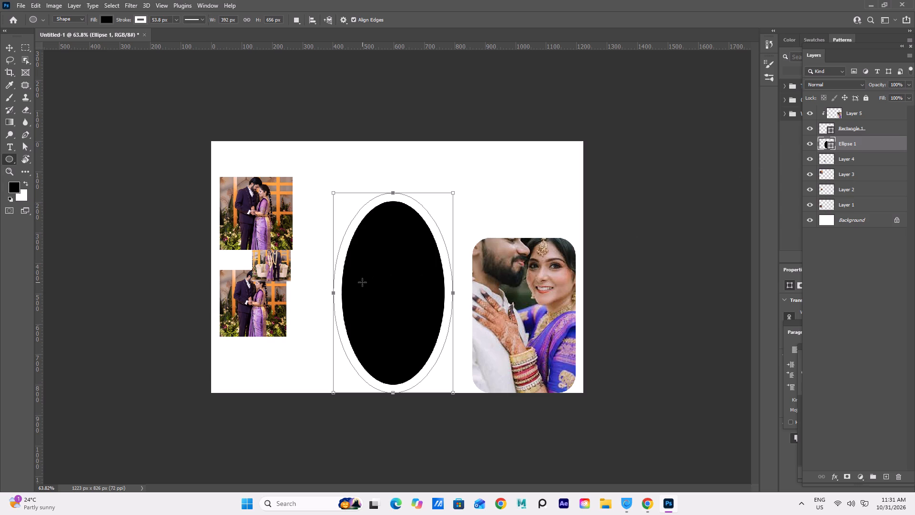
{"action": "left_click", "coordinate": [6, 50]}
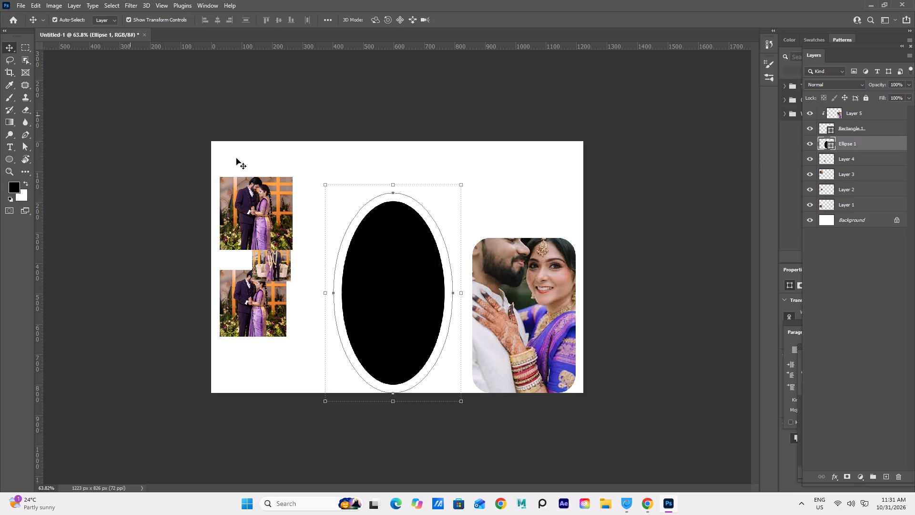
{"action": "left_click_drag", "start_coordinate": [394, 299], "coordinate": [397, 241]}
Move the garden couple photo clear of the ellipse and stack Layer 4 directly above Ellipse 1.
{"action": "left_click_drag", "start_coordinate": [345, 330], "coordinate": [376, 266]}
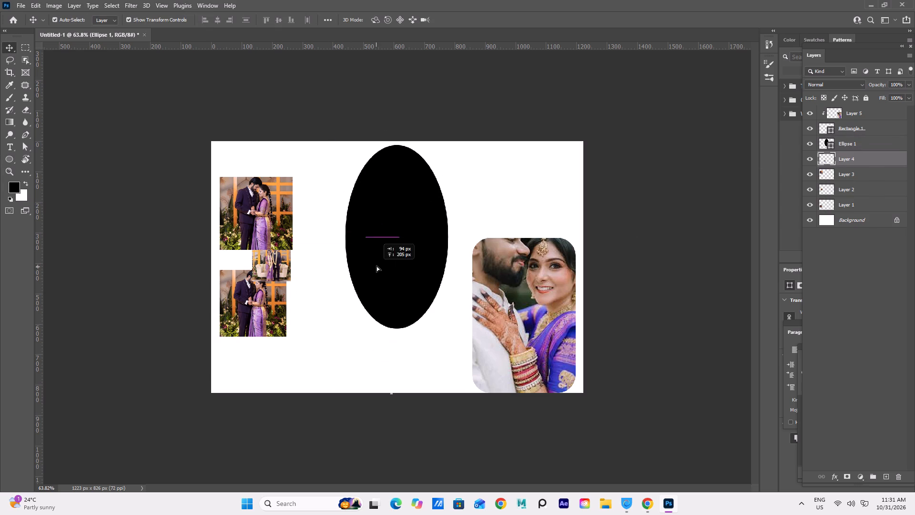
{"action": "left_click_drag", "start_coordinate": [376, 266], "coordinate": [312, 335]}
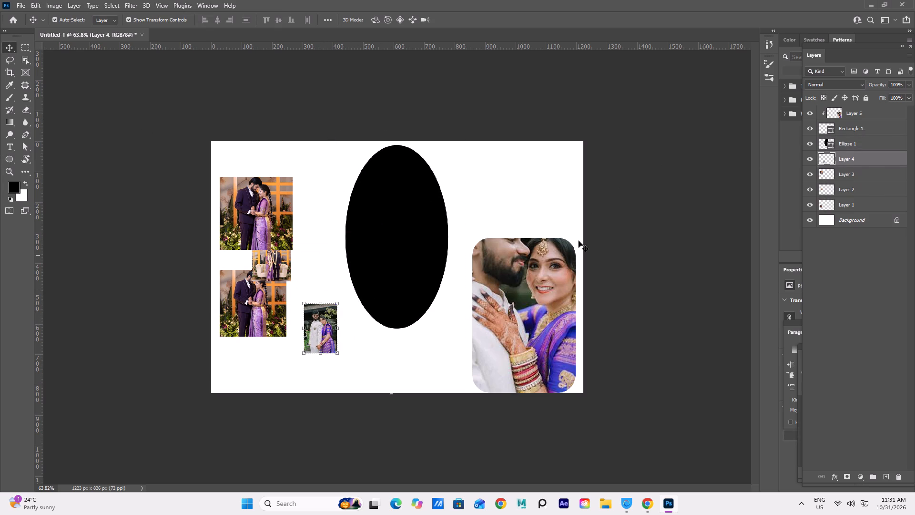
{"action": "left_click_drag", "start_coordinate": [832, 157], "coordinate": [835, 142]}
Move the black ellipse down toward the canvas's vertical middle and scale it proportionally to about 95%.
{"action": "left_click_drag", "start_coordinate": [382, 264], "coordinate": [370, 301]}
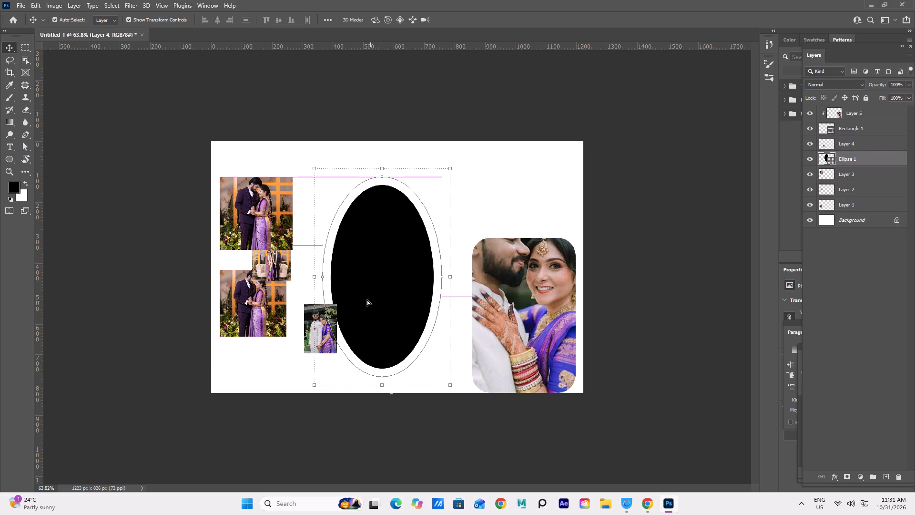
{"action": "left_click_drag", "start_coordinate": [313, 326], "coordinate": [318, 339]}
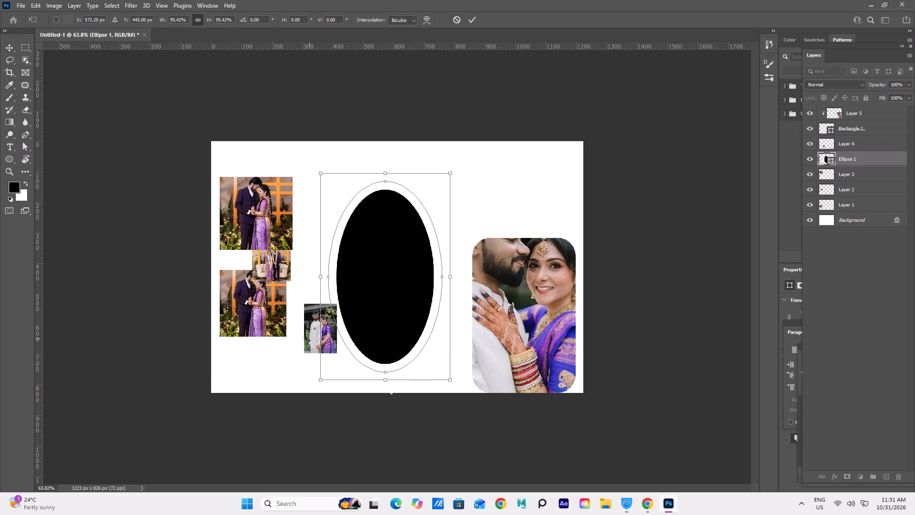
{"action": "left_click", "coordinate": [306, 338]}
{"action": "double_click", "coordinate": [92, 358]}
Place the garden couple photo over the black ellipse and enlarge it to about 286% to span the ellipse's width.
{"action": "left_click", "coordinate": [309, 334]}
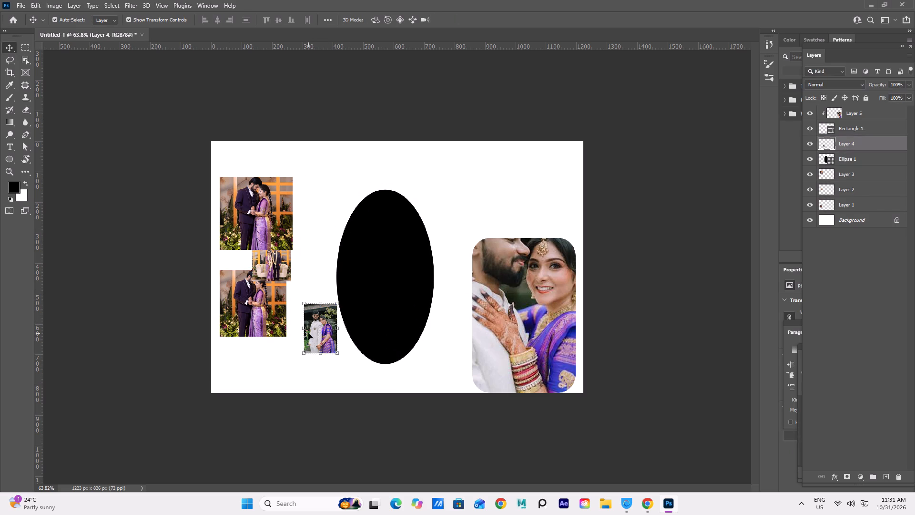
{"action": "left_click_drag", "start_coordinate": [308, 333], "coordinate": [366, 299]}
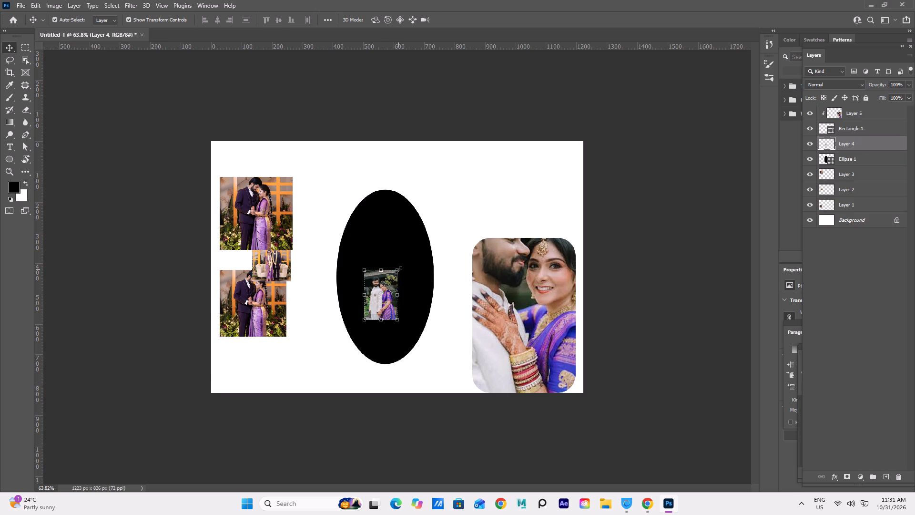
{"action": "left_click_drag", "start_coordinate": [398, 270], "coordinate": [425, 196]}
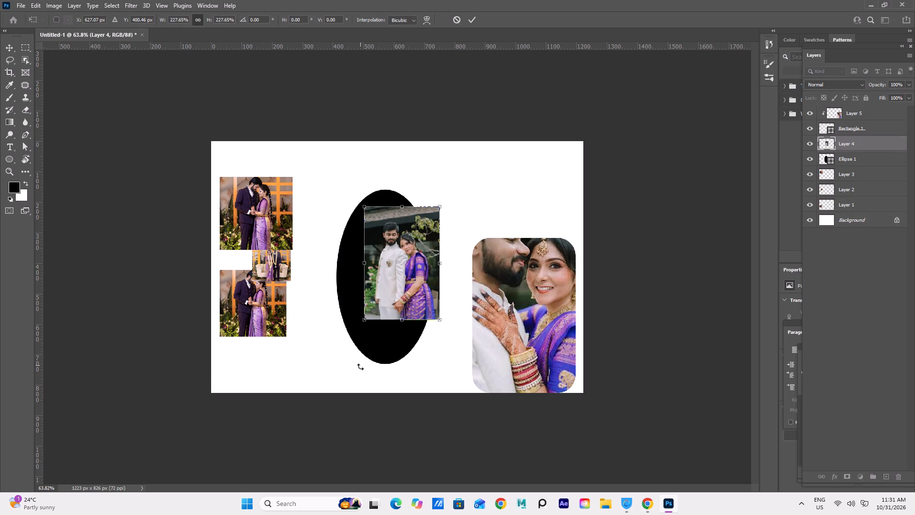
{"action": "left_click_drag", "start_coordinate": [403, 319], "coordinate": [355, 349]}
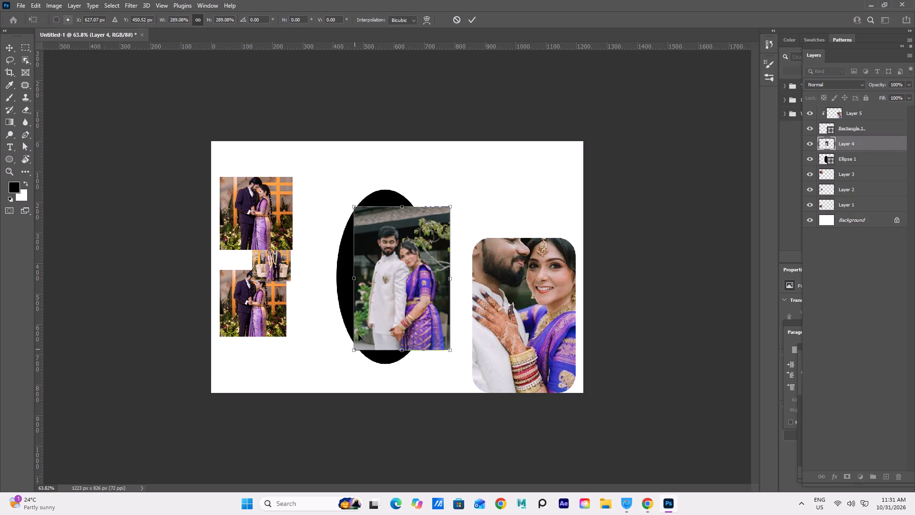
{"action": "left_click_drag", "start_coordinate": [386, 302], "coordinate": [370, 306]}
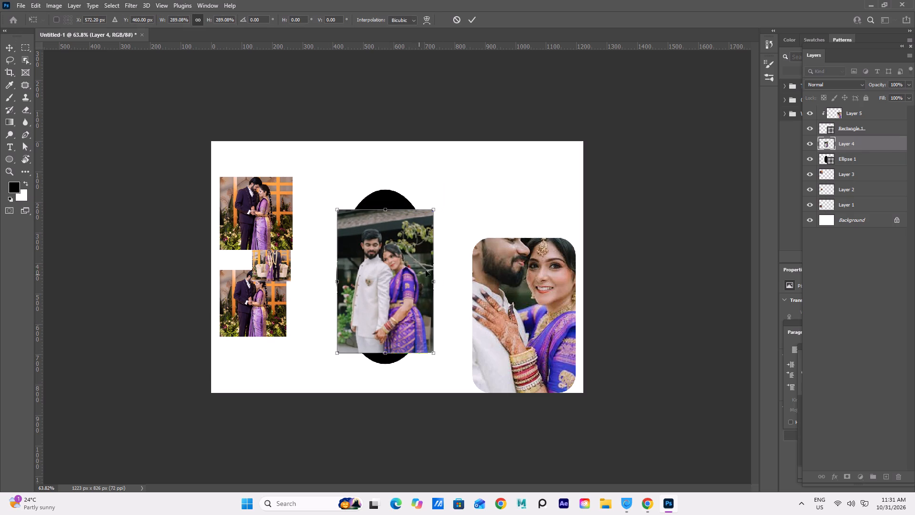
{"action": "left_click", "coordinate": [465, 211]}
{"action": "left_click", "coordinate": [433, 211]}
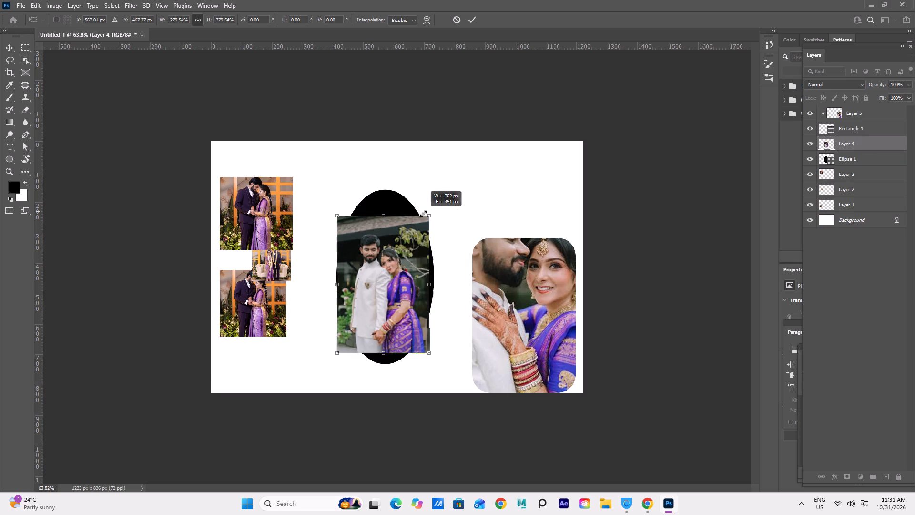
{"action": "left_click", "coordinate": [460, 210]}
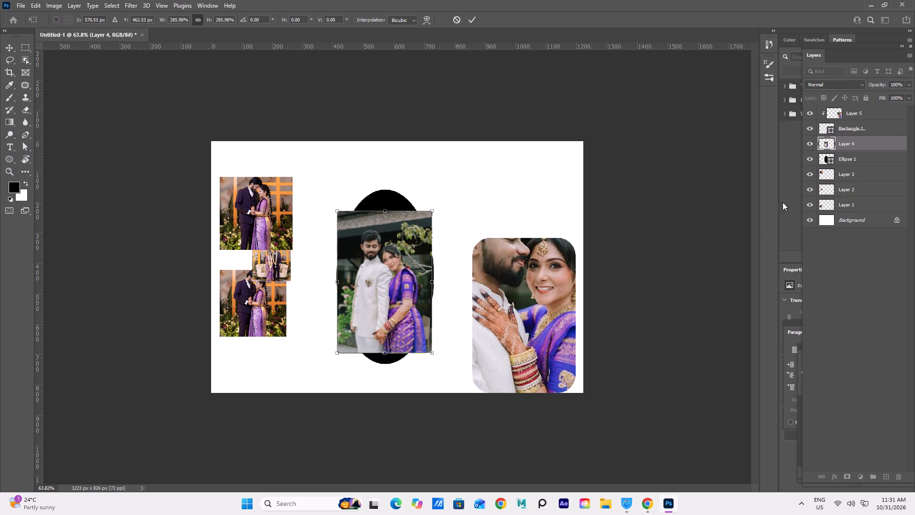
Clip the garden couple photo on Layer 4 to the Ellipse 1 shape.
{"action": "left_click", "coordinate": [843, 151], "text": "alt"}
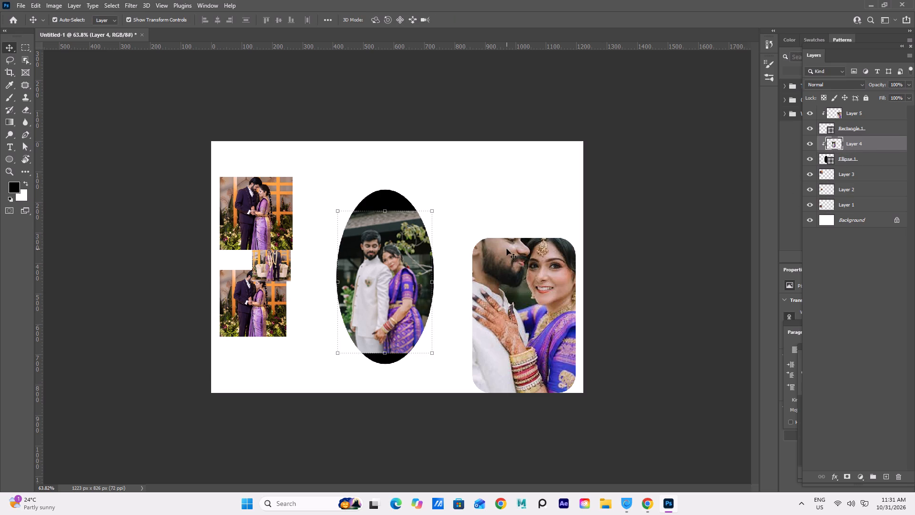
{"action": "left_click", "coordinate": [504, 215]}
Enlarge the clipped garden photo upward and downward until it covers the whole ellipse, and deselect it.
{"action": "left_click", "coordinate": [381, 255]}
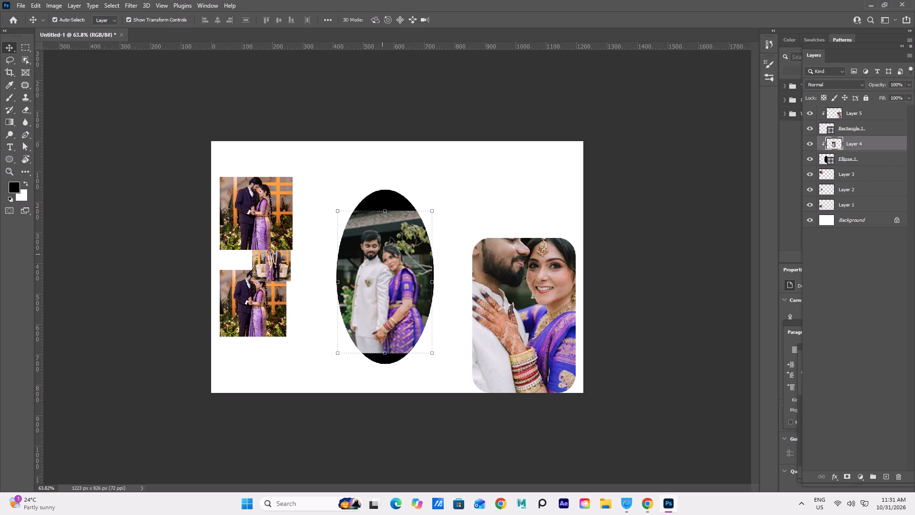
{"action": "left_click_drag", "start_coordinate": [384, 211], "coordinate": [385, 190]}
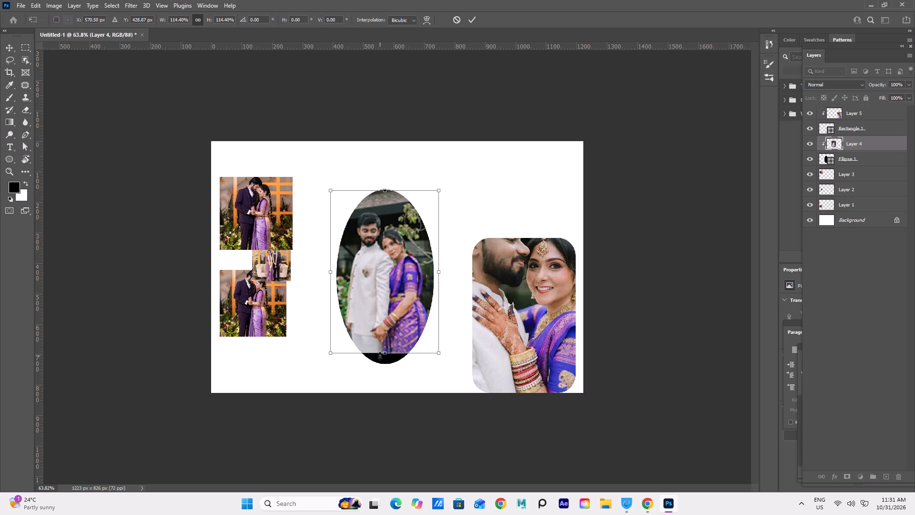
{"action": "left_click_drag", "start_coordinate": [386, 352], "coordinate": [386, 364]}
{"action": "left_click", "coordinate": [263, 374]}
{"action": "left_click", "coordinate": [99, 369]}
{"action": "left_click", "coordinate": [98, 366]}
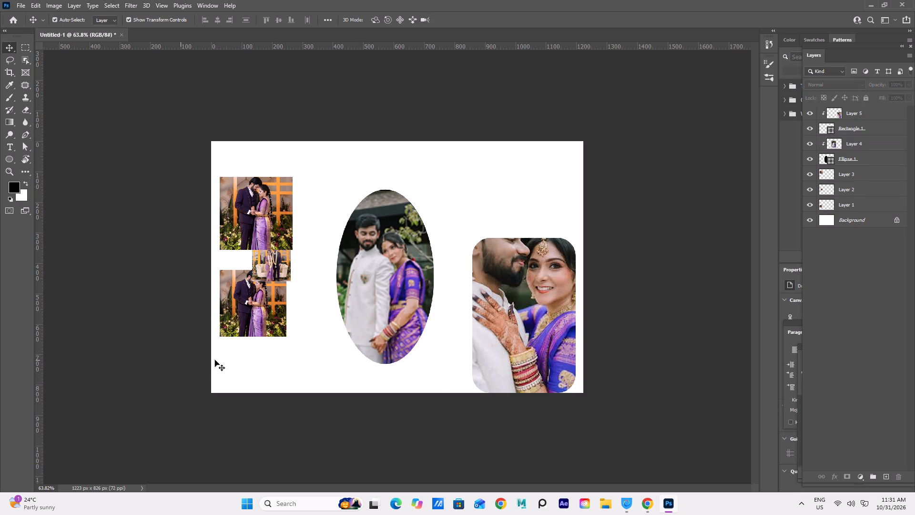
Select Layer 4 with Ellipse 1 and try moving the oval photo down to the canvas's bottom edge.
{"action": "left_click", "coordinate": [388, 268]}
{"action": "left_click", "coordinate": [843, 157], "text": "shift"}
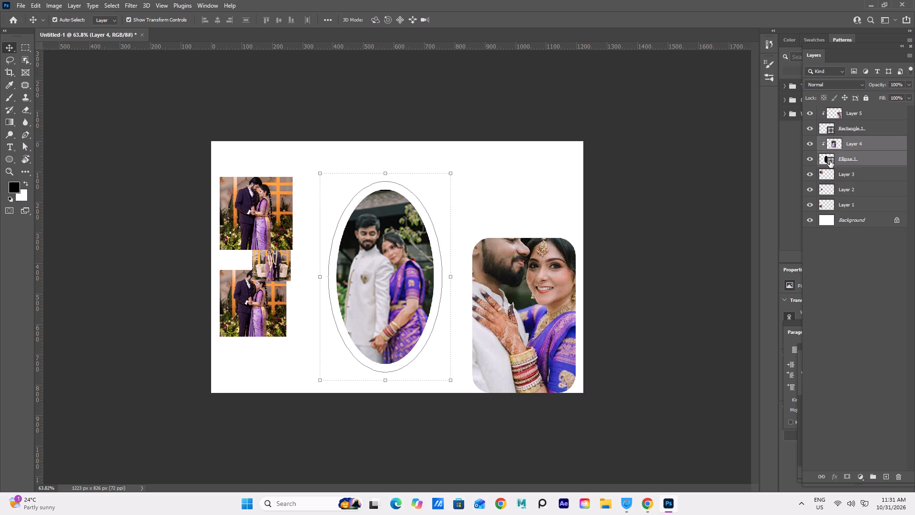
{"action": "left_click_drag", "start_coordinate": [388, 272], "coordinate": [411, 299], "text": "shift"}
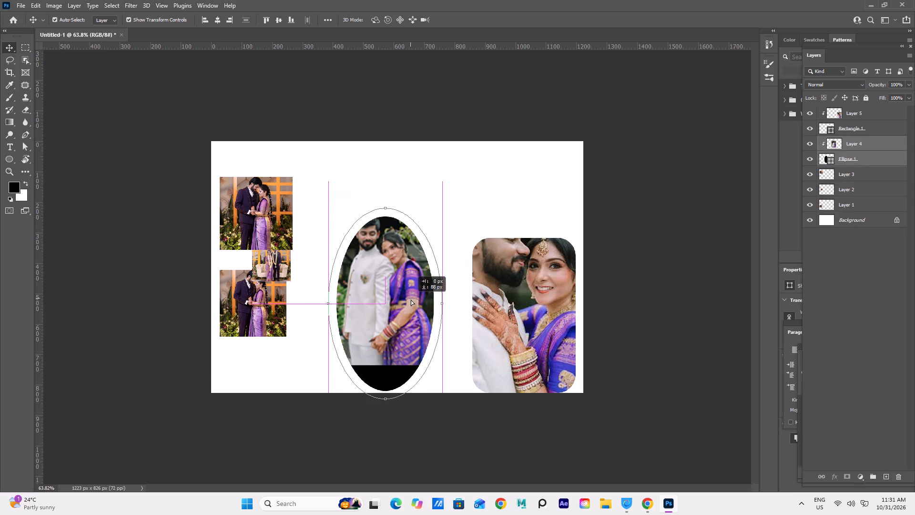
{"action": "left_click_drag", "start_coordinate": [411, 299], "coordinate": [422, 304], "text": "shift"}
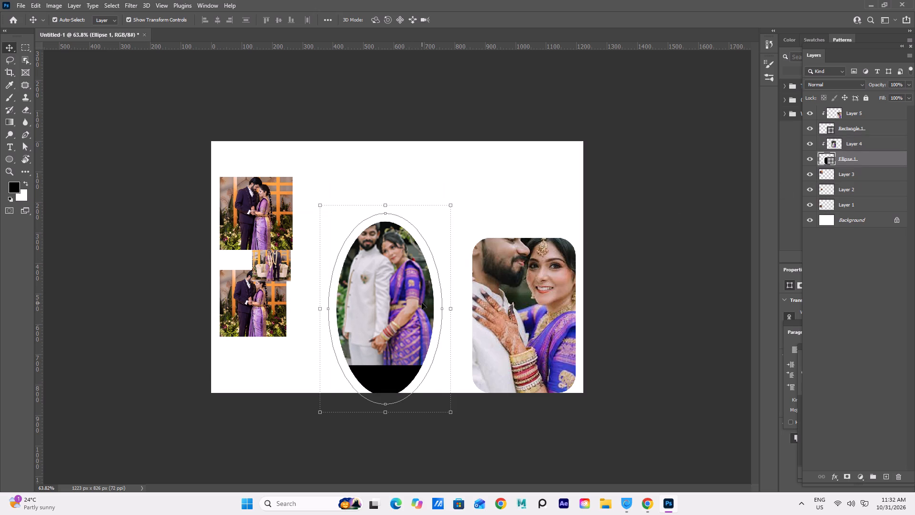
Nudge the ellipse frame to the right until only a narrow gap separates it from the rounded photo frame.
{"action": "key", "text": "Right"}
{"action": "key", "text": "Right"}
{"action": "key", "text": "Right"}
{"action": "key", "text": "Right"}
{"action": "key", "text": "Right"}
{"action": "key", "text": "Right"}
{"action": "key", "text": "Right"}
{"action": "key", "text": "Right"}
{"action": "key", "text": "Right"}
{"action": "key", "text": "Right"}
{"action": "key", "text": "Right"}
{"action": "key", "text": "Right"}
{"action": "key", "text": "Right"}
{"action": "key", "text": "Right"}
{"action": "key", "text": "Right"}
{"action": "key", "text": "Right"}
{"action": "key", "text": "Right"}
{"action": "key", "text": "Right"}
{"action": "key", "text": "Right"}
{"action": "key", "text": "Right"}
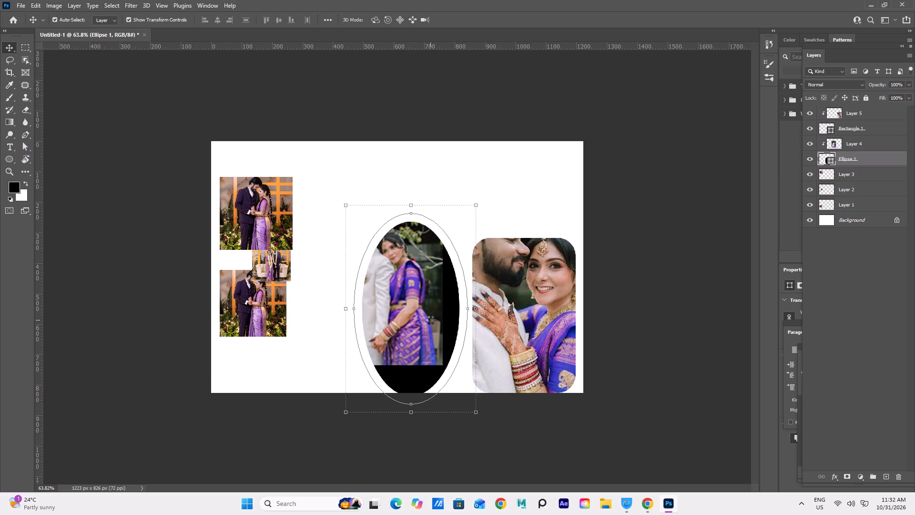
Move the garden couple photo right and down to fill the relocated ellipse frame, and deselect it.
{"action": "left_click_drag", "start_coordinate": [393, 319], "coordinate": [400, 319]}
{"action": "left_click_drag", "start_coordinate": [405, 319], "coordinate": [410, 324]}
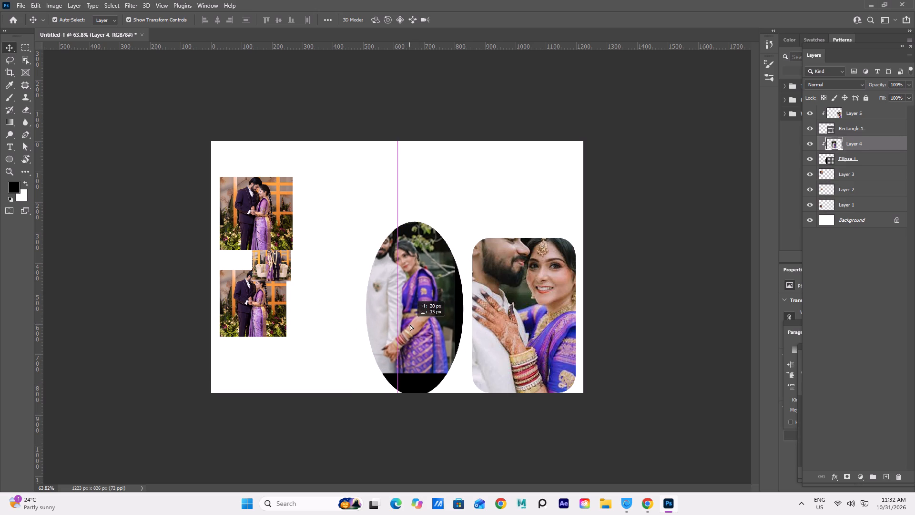
{"action": "left_click_drag", "start_coordinate": [410, 324], "coordinate": [428, 339]}
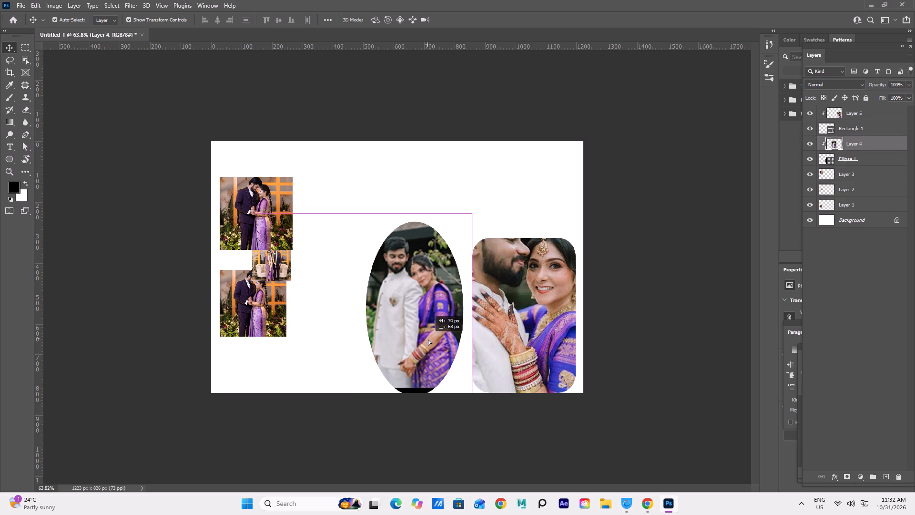
{"action": "left_click_drag", "start_coordinate": [428, 339], "coordinate": [428, 344]}
{"action": "double_click", "coordinate": [322, 172]}
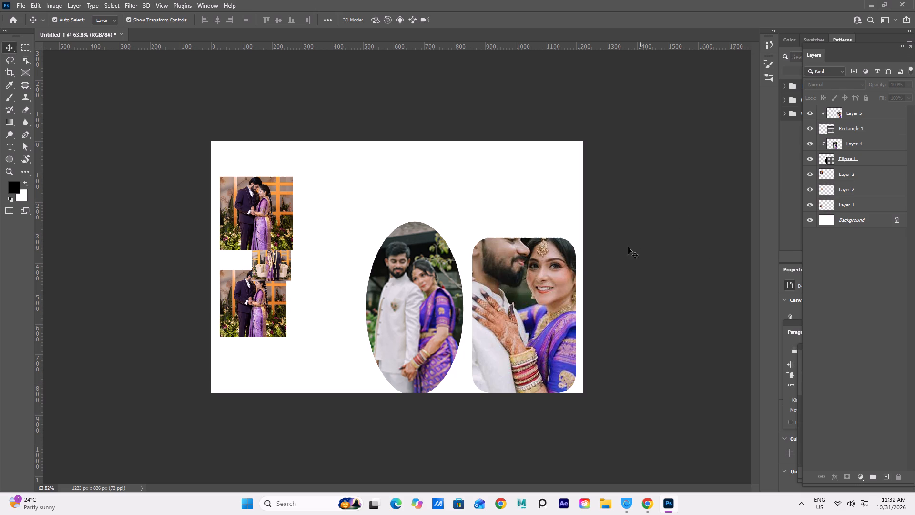
Move the upper orange-backdrop couple photo about 190 px right and 90 px up, near the canvas's top edge.
{"action": "left_click", "coordinate": [250, 213]}
{"action": "left_click_drag", "start_coordinate": [263, 219], "coordinate": [320, 195]}
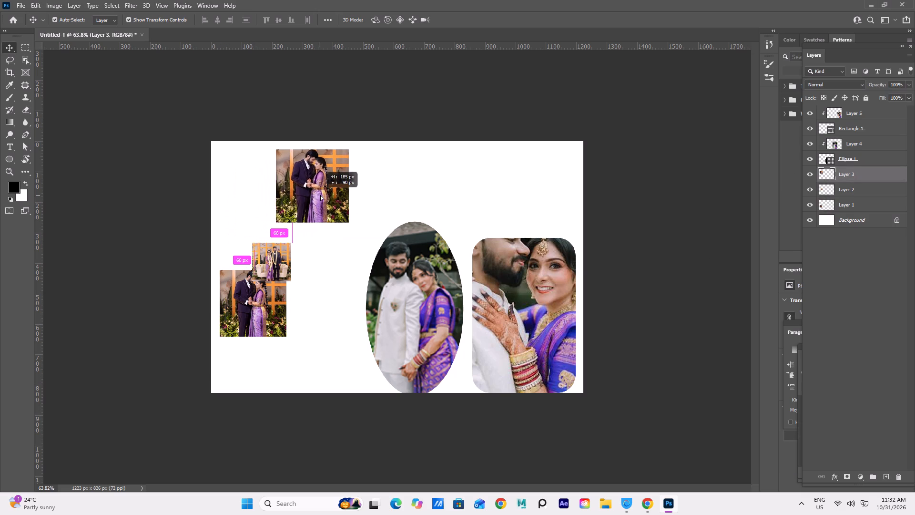
{"action": "left_click_drag", "start_coordinate": [320, 195], "coordinate": [321, 195]}
Move the small stage couple photo up and right, above the gap between the oval and rounded photo frames, and deselect it.
{"action": "left_click_drag", "start_coordinate": [280, 268], "coordinate": [360, 237]}
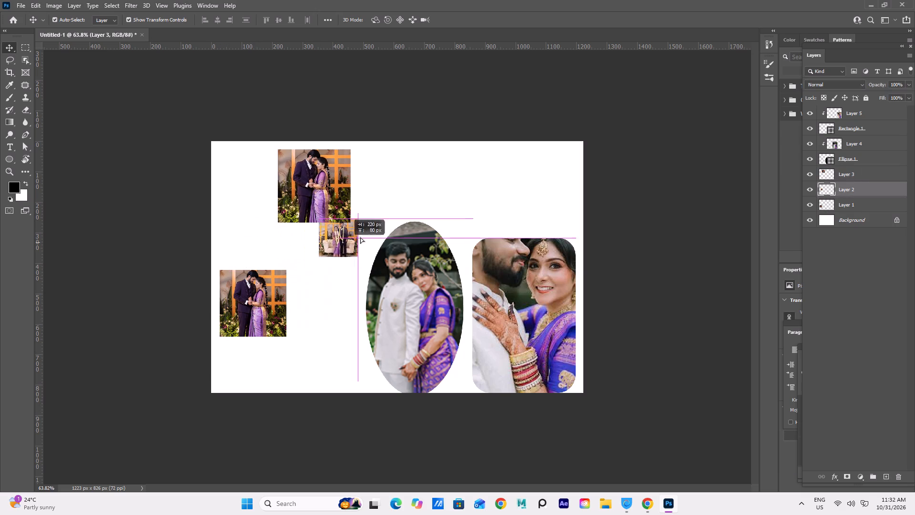
{"action": "left_click_drag", "start_coordinate": [360, 237], "coordinate": [448, 183]}
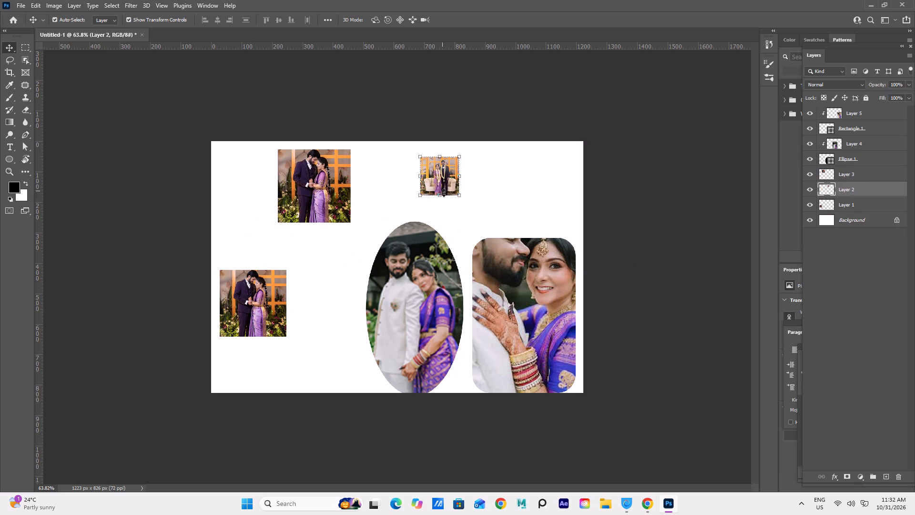
{"action": "left_click", "coordinate": [548, 193]}
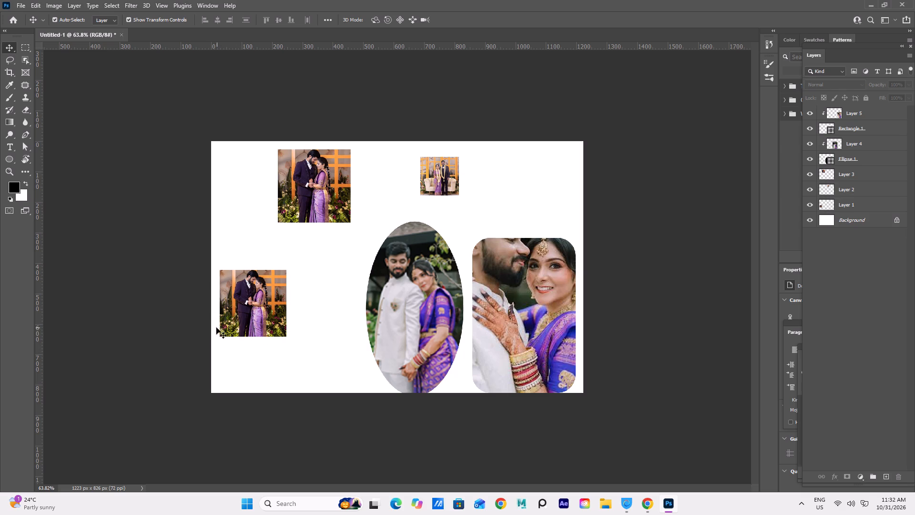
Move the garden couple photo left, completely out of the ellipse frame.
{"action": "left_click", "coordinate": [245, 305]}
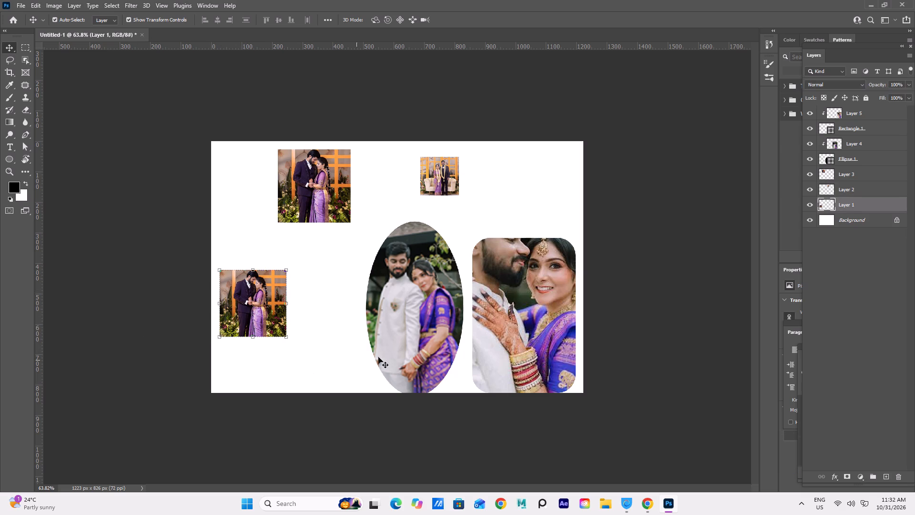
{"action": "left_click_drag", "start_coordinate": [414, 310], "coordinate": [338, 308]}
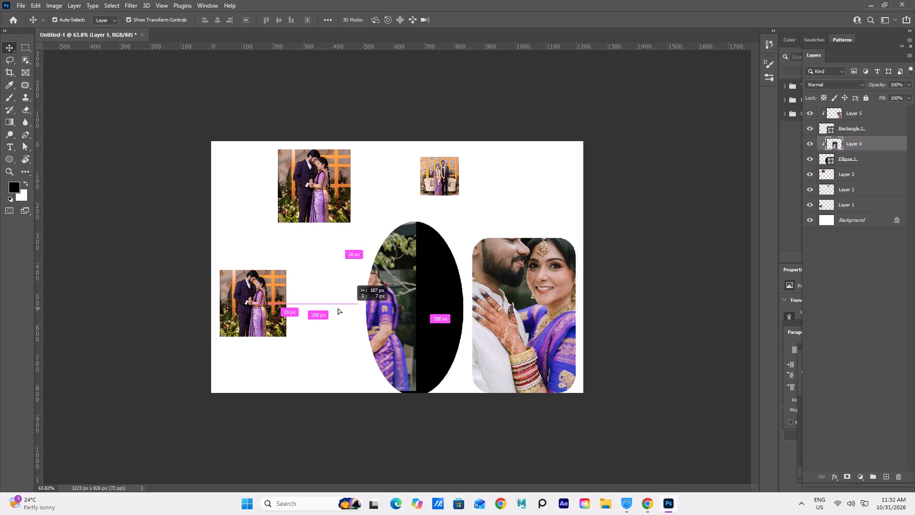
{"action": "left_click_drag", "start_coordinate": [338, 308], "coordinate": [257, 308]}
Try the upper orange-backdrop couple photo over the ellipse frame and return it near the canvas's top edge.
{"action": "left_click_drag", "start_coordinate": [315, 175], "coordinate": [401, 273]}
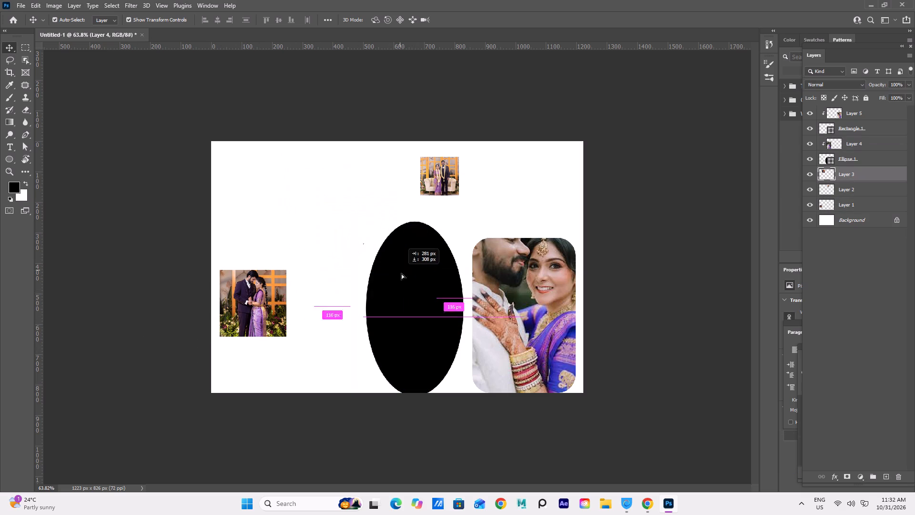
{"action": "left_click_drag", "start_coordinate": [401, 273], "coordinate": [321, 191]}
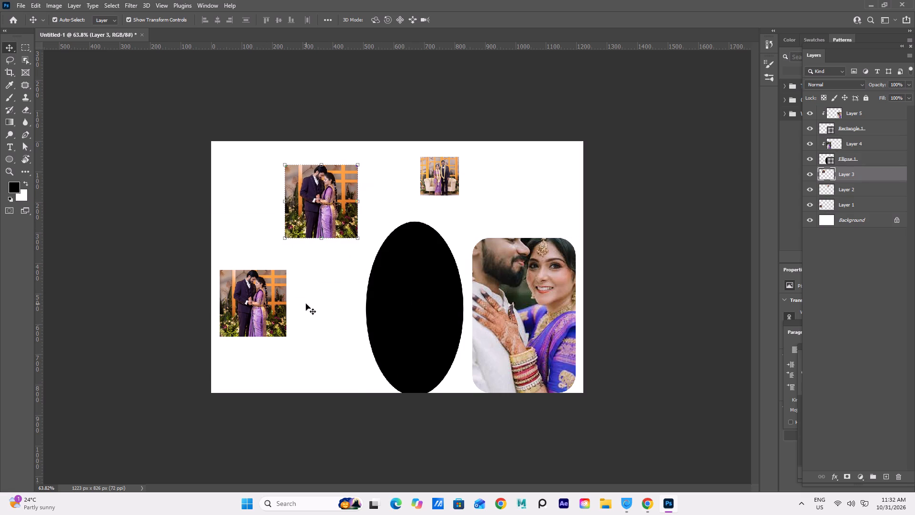
Delete the black ellipse frame and the garden couple photo that was clipped to it.
{"action": "left_click_drag", "start_coordinate": [311, 300], "coordinate": [409, 300]}
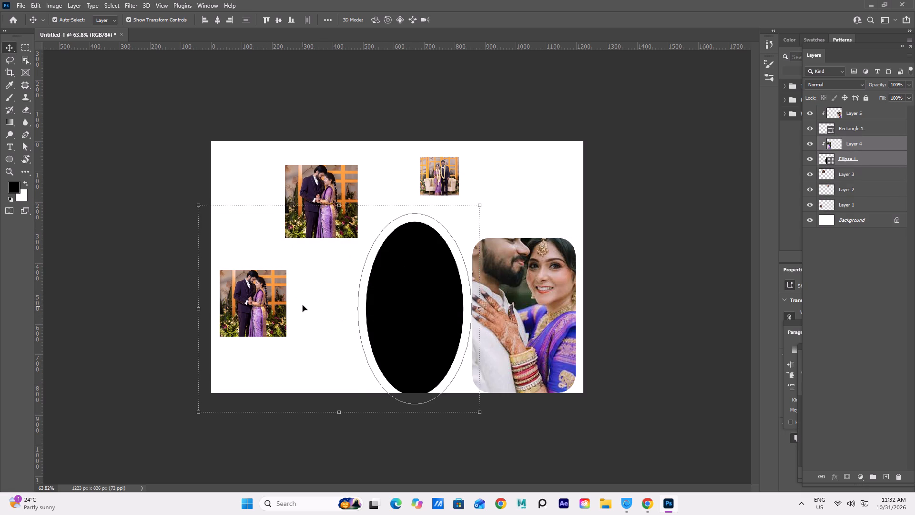
{"action": "left_click_drag", "start_coordinate": [303, 305], "coordinate": [342, 333]}
{"action": "left_click_drag", "start_coordinate": [277, 347], "coordinate": [350, 347]}
{"action": "left_click", "coordinate": [272, 352]}
{"action": "left_click", "coordinate": [396, 337]}
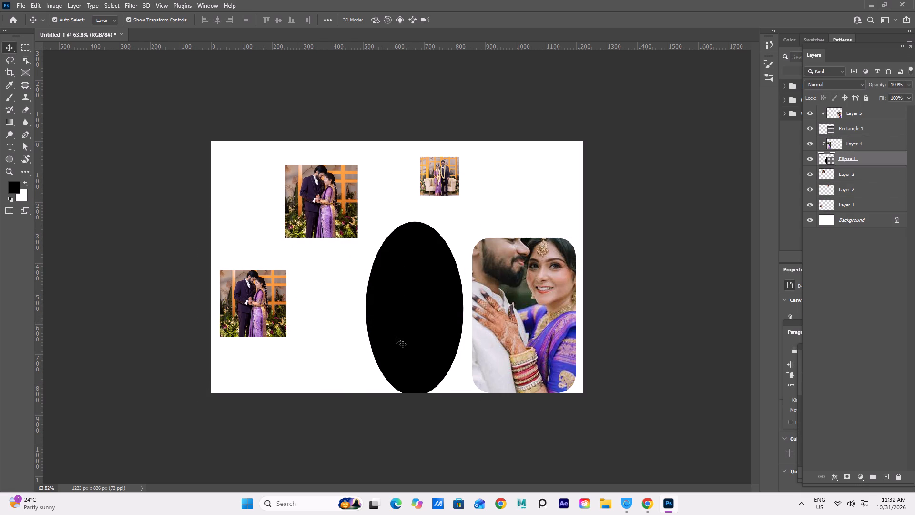
{"action": "key", "text": "Delete"}
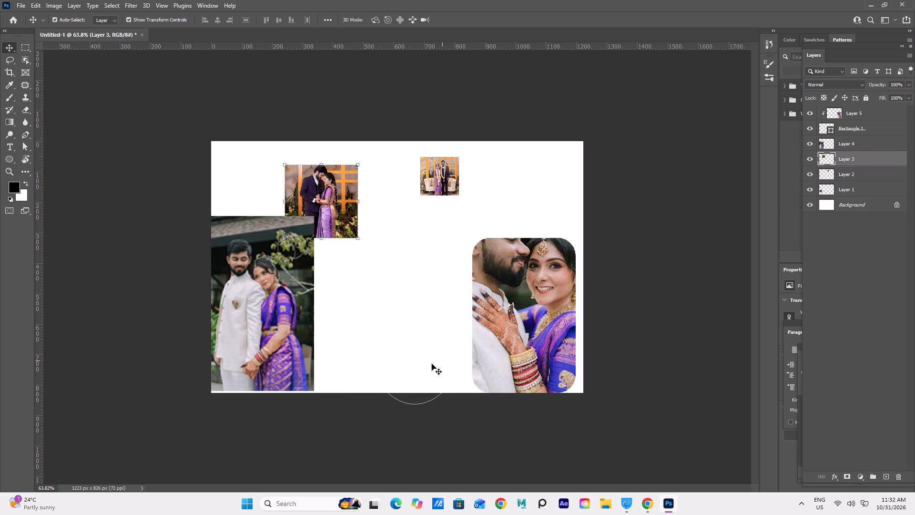
{"action": "left_click", "coordinate": [254, 323]}
{"action": "key", "text": "Delete"}
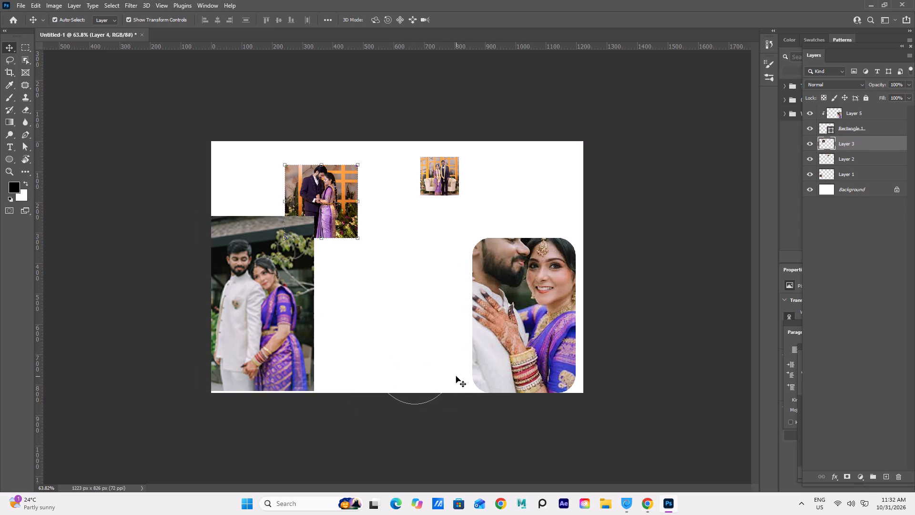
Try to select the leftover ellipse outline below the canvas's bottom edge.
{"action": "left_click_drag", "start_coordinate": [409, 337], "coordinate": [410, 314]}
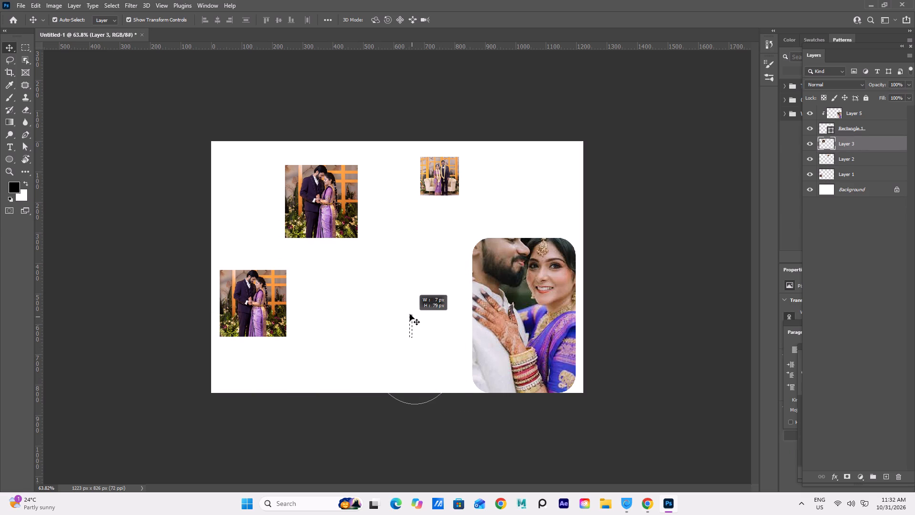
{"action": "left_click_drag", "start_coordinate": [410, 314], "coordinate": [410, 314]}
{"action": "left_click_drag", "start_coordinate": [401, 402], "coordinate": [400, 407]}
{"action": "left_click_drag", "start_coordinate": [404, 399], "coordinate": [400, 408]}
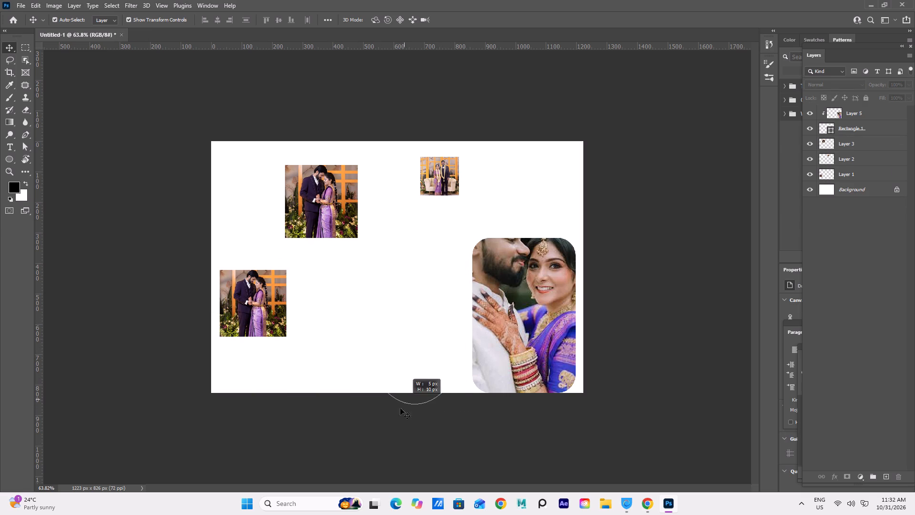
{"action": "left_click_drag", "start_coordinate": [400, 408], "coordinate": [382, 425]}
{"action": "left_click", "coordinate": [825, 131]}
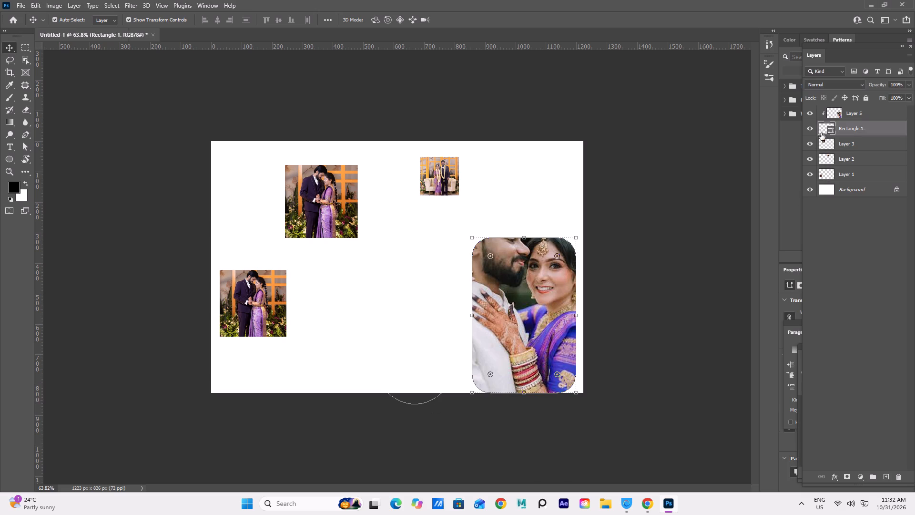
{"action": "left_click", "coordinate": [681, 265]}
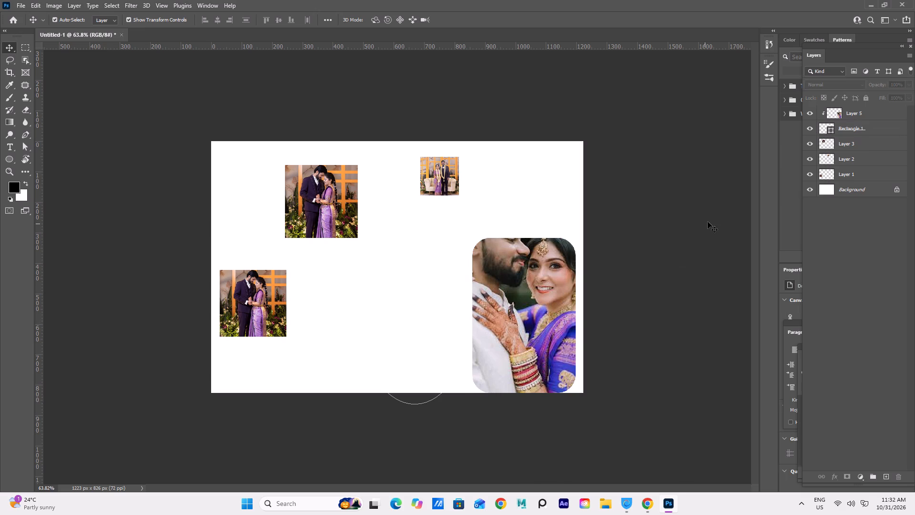
Move the upper orange-backdrop couple photo about 190 px right and 345 px down, between the lower-left photo and the rounded frame.
{"action": "left_click", "coordinate": [323, 214]}
{"action": "left_click_drag", "start_coordinate": [323, 214], "coordinate": [378, 321]}
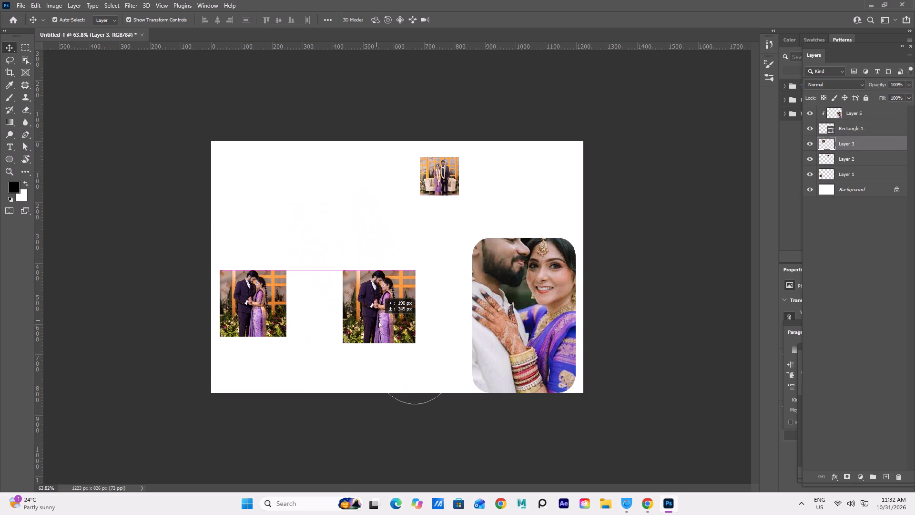
{"action": "left_click_drag", "start_coordinate": [378, 321], "coordinate": [379, 322]}
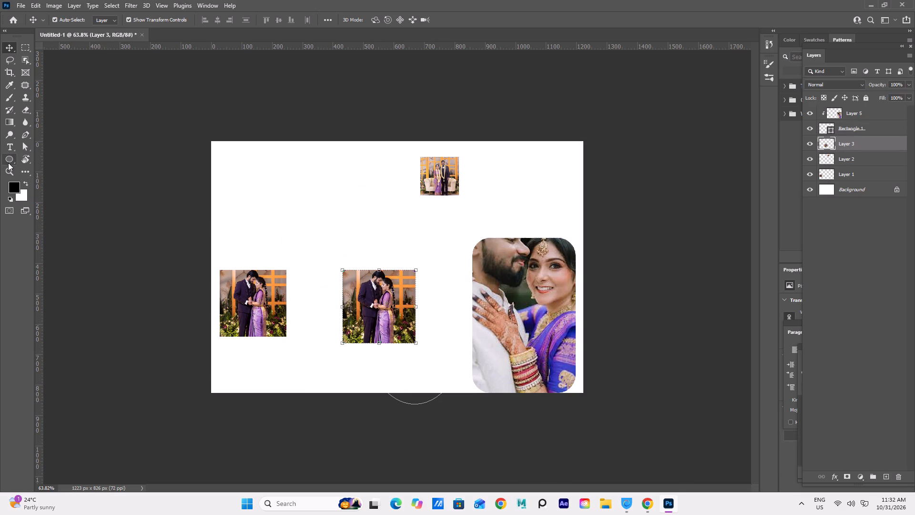
Draw a black-filled ellipse about 341 px wide and 563 px high near the canvas's middle, overlapping the moved couple photo.
{"action": "left_click", "coordinate": [8, 162]}
{"action": "left_click_drag", "start_coordinate": [312, 182], "coordinate": [354, 270]}
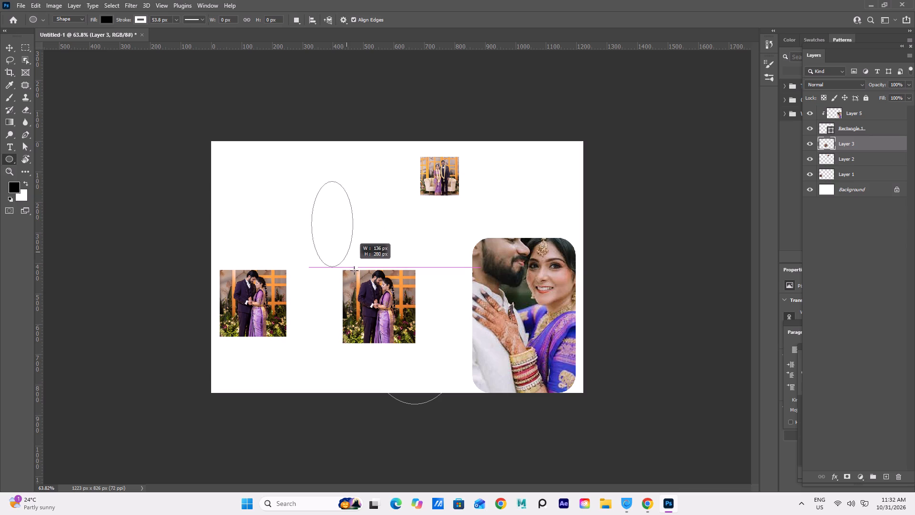
{"action": "left_click_drag", "start_coordinate": [354, 270], "coordinate": [417, 349]}
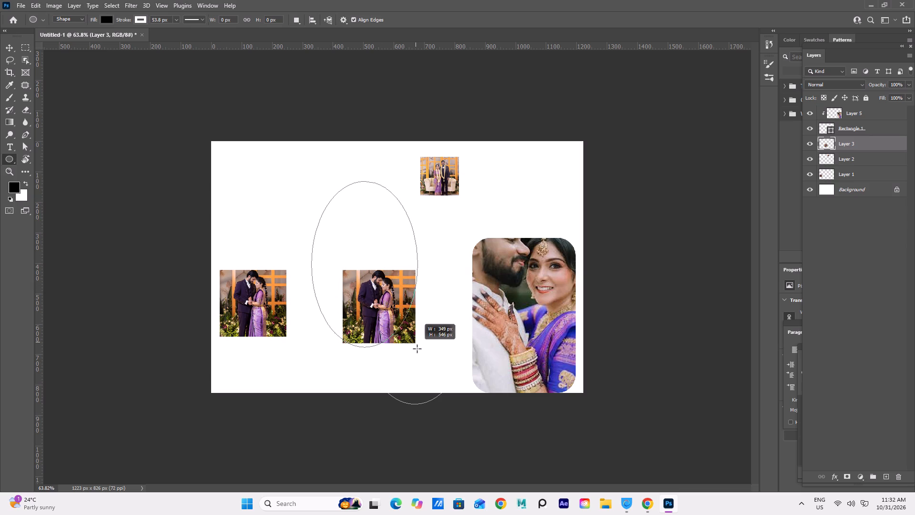
{"action": "left_click_drag", "start_coordinate": [417, 349], "coordinate": [415, 352]}
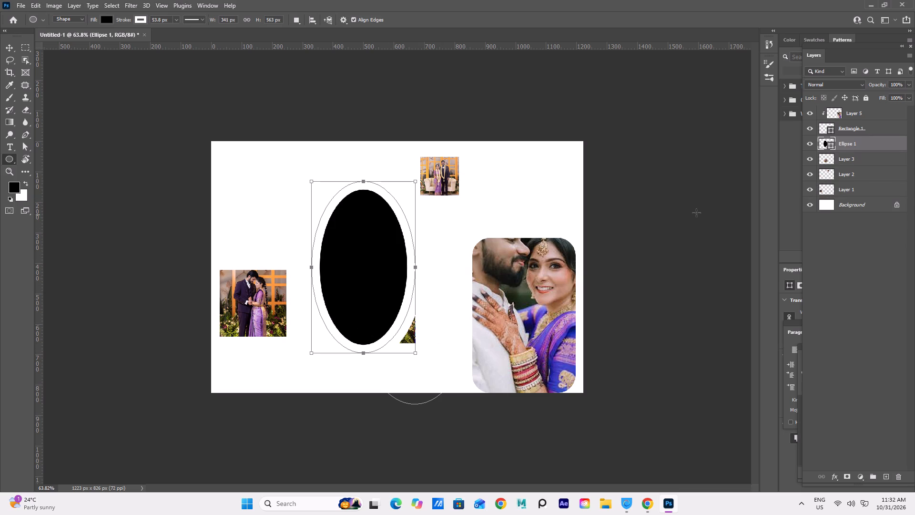
Place Layer 3 directly above Ellipse 1 and clip it to the ellipse.
{"action": "left_click", "coordinate": [821, 162]}
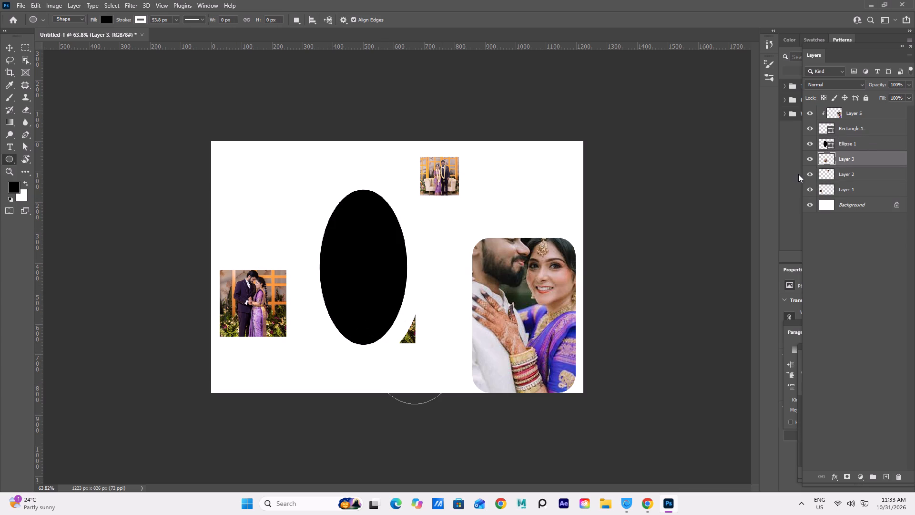
{"action": "left_click", "coordinate": [810, 162]}
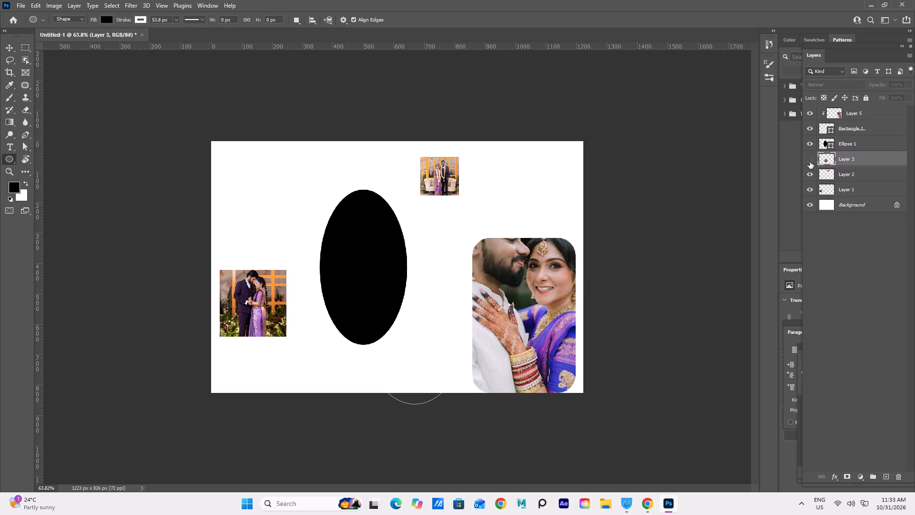
{"action": "left_click", "coordinate": [810, 162]}
{"action": "left_click_drag", "start_coordinate": [831, 161], "coordinate": [831, 141]}
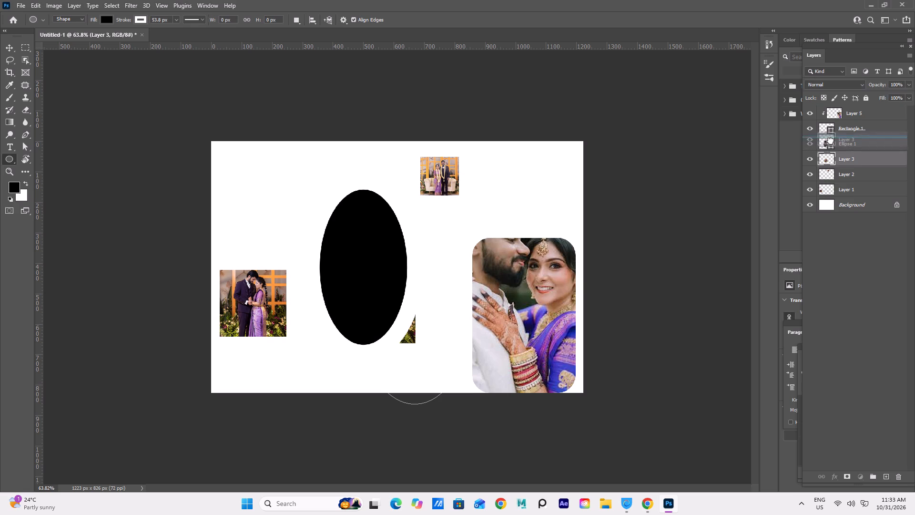
{"action": "left_click_drag", "start_coordinate": [831, 141], "coordinate": [831, 140]}
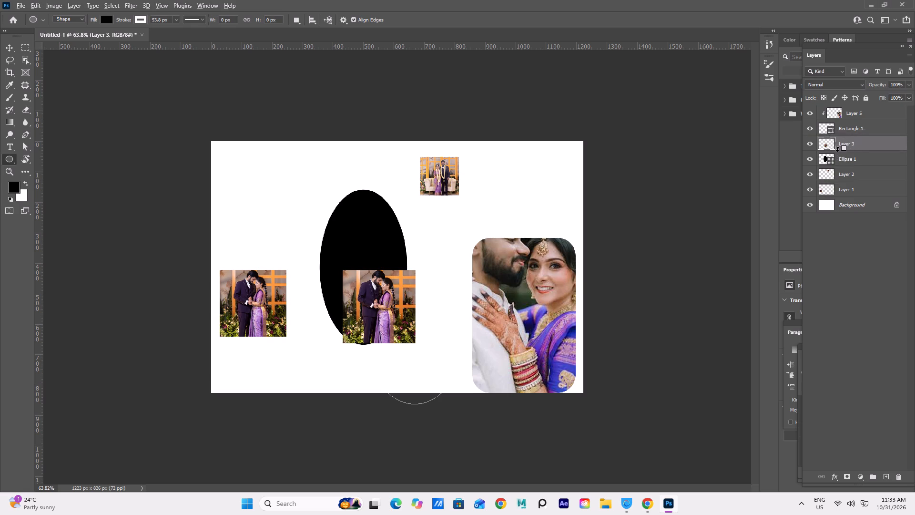
{"action": "left_click", "coordinate": [837, 151], "text": "alt"}
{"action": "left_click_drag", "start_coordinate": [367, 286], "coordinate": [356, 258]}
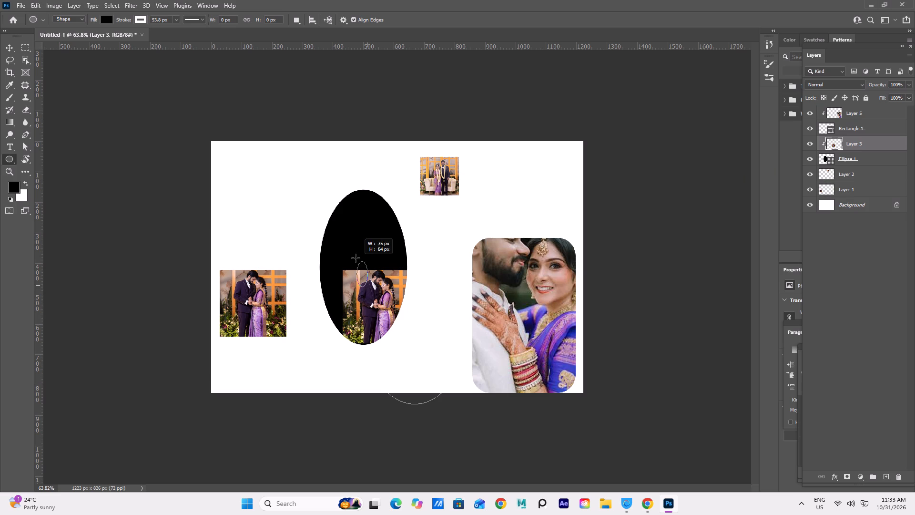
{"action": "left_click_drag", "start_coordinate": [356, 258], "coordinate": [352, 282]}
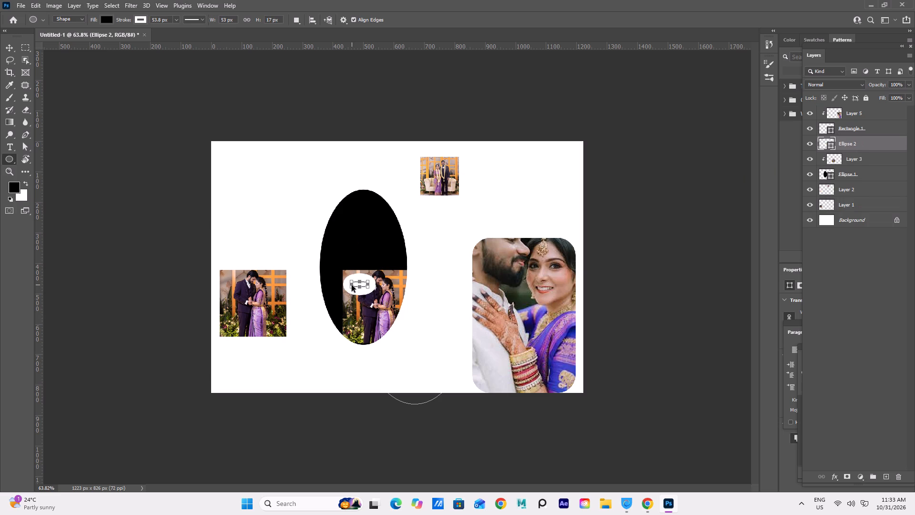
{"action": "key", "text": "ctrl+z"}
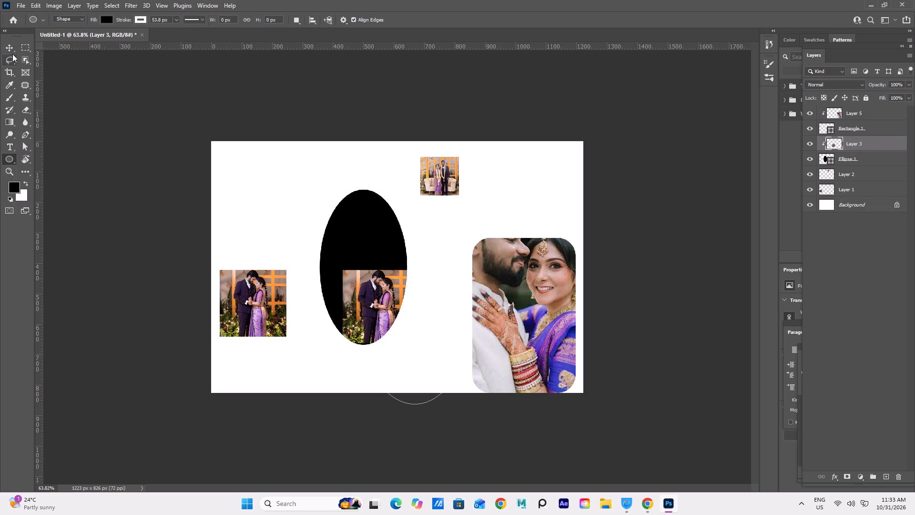
Move and enlarge the clipped orange-backdrop couple photo until it fills the whole ellipse, then apply the transform and deselect.
{"action": "left_click", "coordinate": [12, 54]}
{"action": "left_click", "coordinate": [6, 43]}
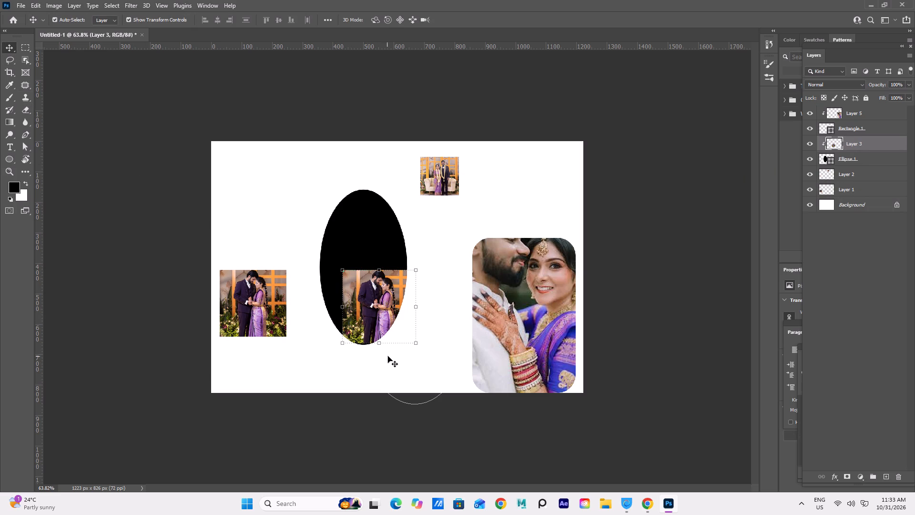
{"action": "left_click_drag", "start_coordinate": [366, 302], "coordinate": [351, 276]}
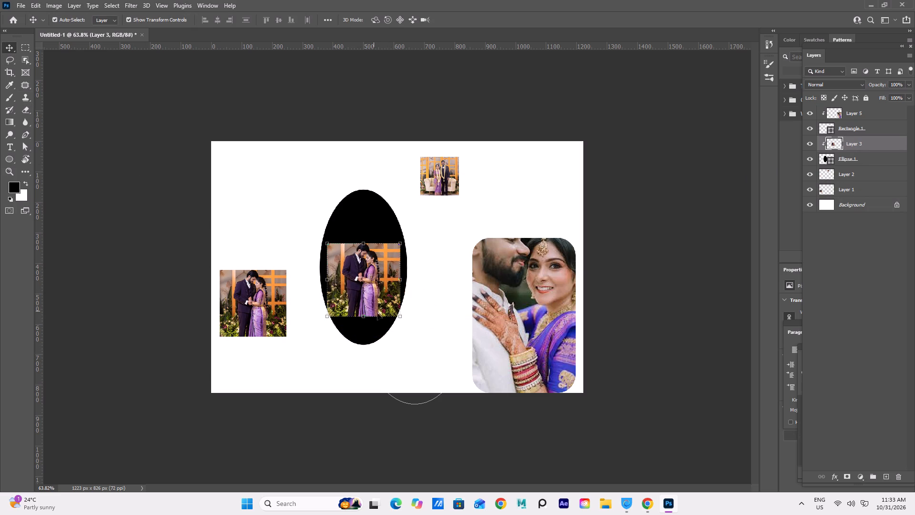
{"action": "left_click_drag", "start_coordinate": [397, 312], "coordinate": [409, 330]}
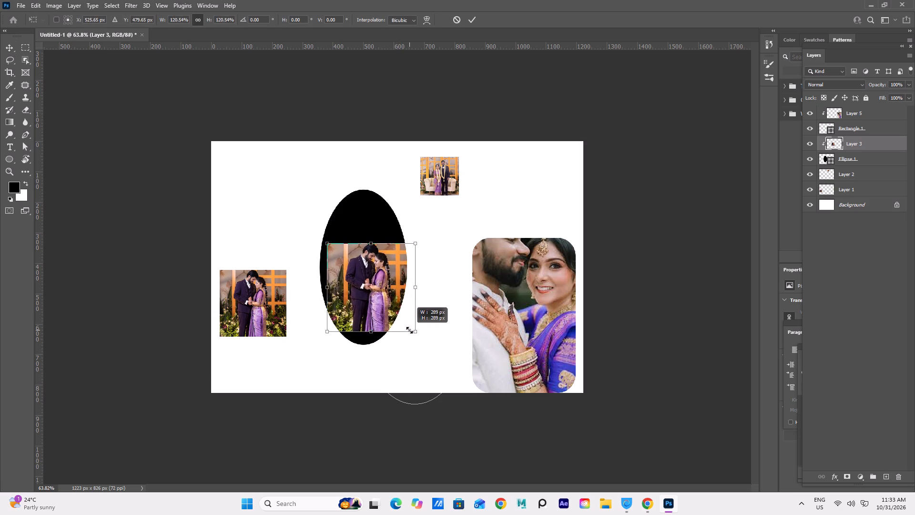
{"action": "left_click_drag", "start_coordinate": [409, 330], "coordinate": [409, 353]}
{"action": "left_click_drag", "start_coordinate": [377, 242], "coordinate": [376, 227]}
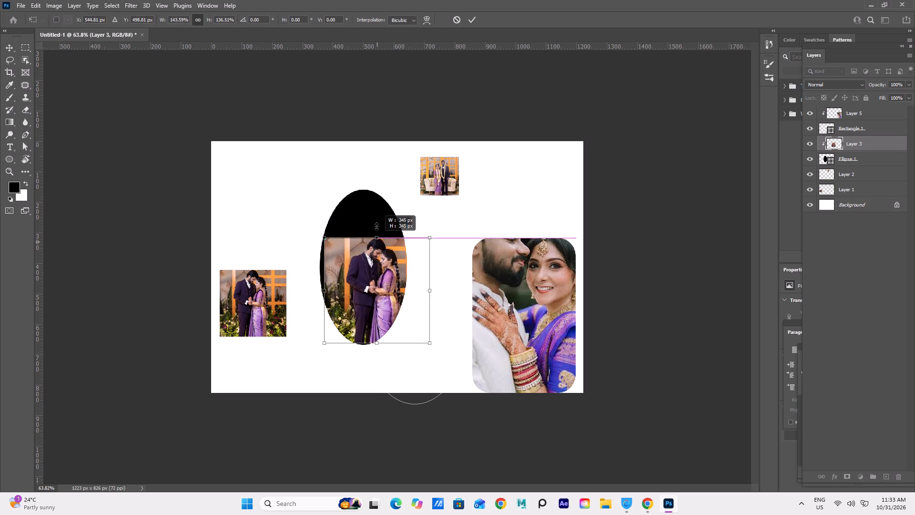
{"action": "left_click_drag", "start_coordinate": [376, 227], "coordinate": [366, 196]}
{"action": "left_click_drag", "start_coordinate": [354, 269], "coordinate": [342, 271]}
{"action": "left_click_drag", "start_coordinate": [365, 196], "coordinate": [365, 191]}
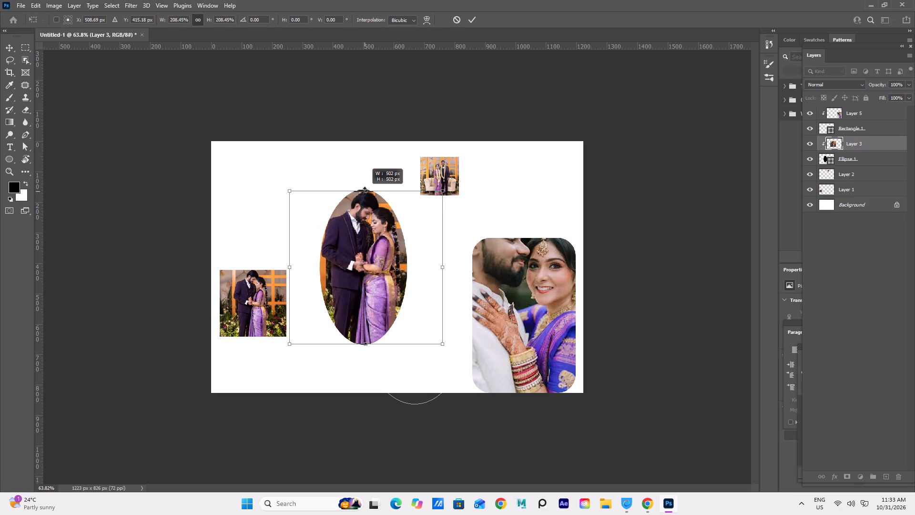
{"action": "left_click_drag", "start_coordinate": [365, 191], "coordinate": [365, 190]}
{"action": "left_click", "coordinate": [361, 165]}
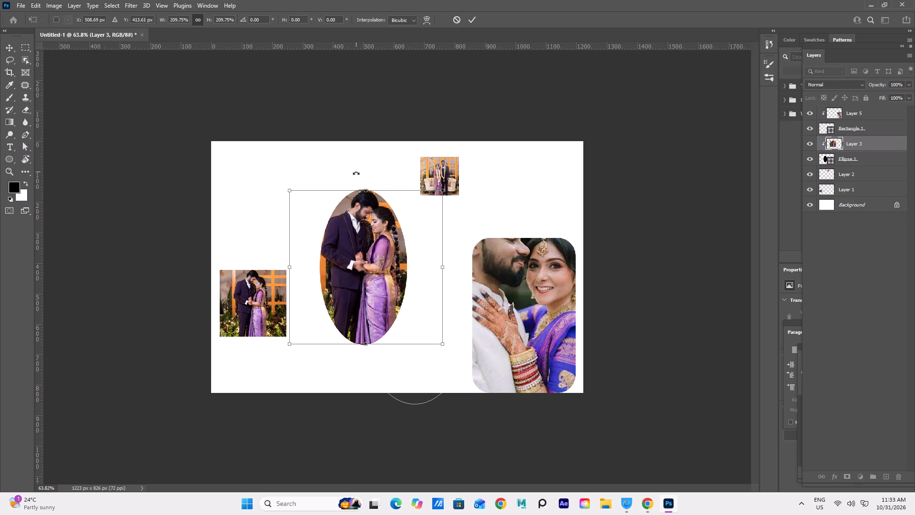
{"action": "double_click", "coordinate": [96, 198]}
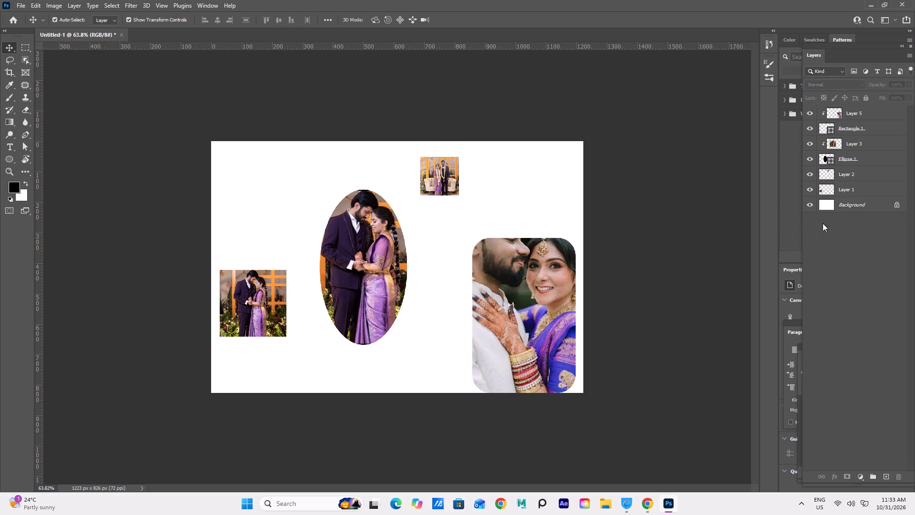
{"action": "left_click", "coordinate": [427, 354]}
Shift the clipped orange-backdrop couple photo (Layer 3) about 32 px right inside the oval, keeping its vertical position.
{"action": "left_click", "coordinate": [343, 279]}
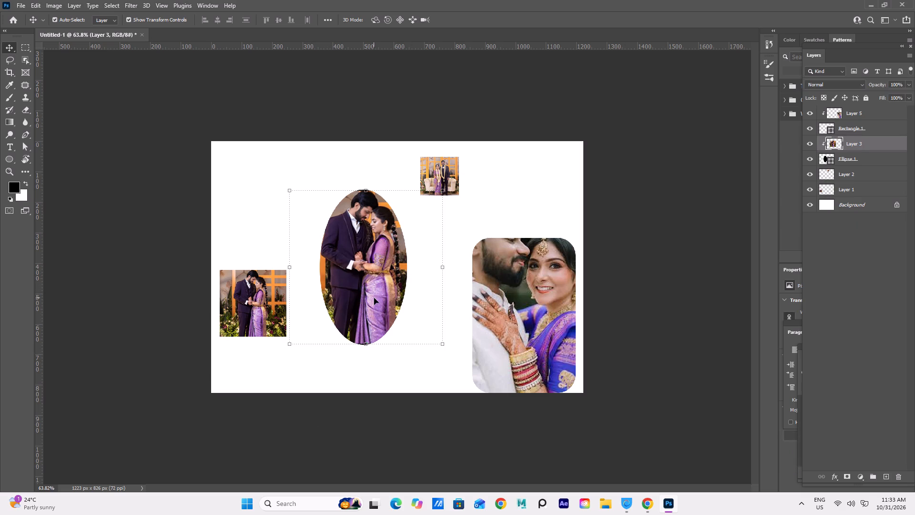
{"action": "left_click", "coordinate": [358, 291], "text": "shift"}
{"action": "left_click_drag", "start_coordinate": [358, 288], "coordinate": [392, 320], "text": "shift"}
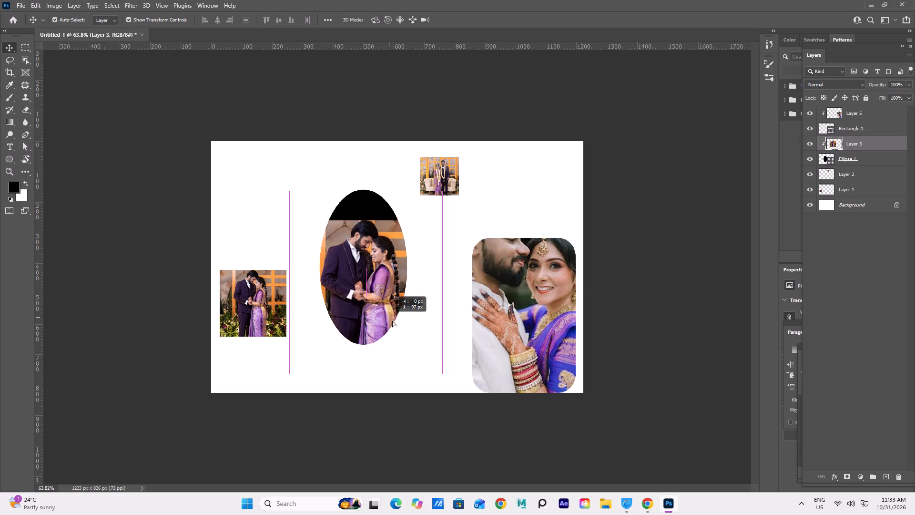
{"action": "left_click_drag", "start_coordinate": [392, 320], "coordinate": [384, 287], "text": "shift"}
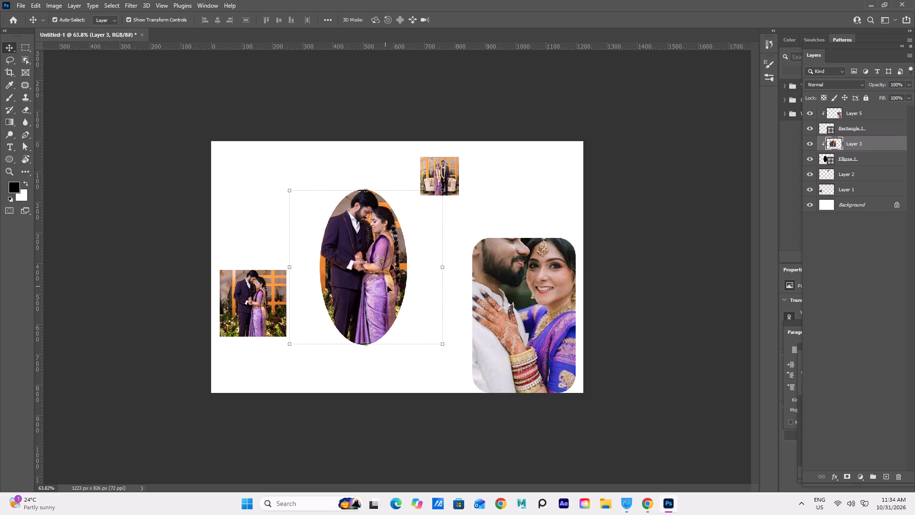
{"action": "key", "text": "Right"}
{"action": "key", "text": "Right"}
{"action": "key", "text": "Right"}
{"action": "key", "text": "Right"}
{"action": "key", "text": "Right"}
{"action": "key", "text": "Right"}
{"action": "key", "text": "Right"}
{"action": "key", "text": "Right"}
{"action": "key", "text": "Right"}
{"action": "key", "text": "Right"}
{"action": "key", "text": "Right"}
{"action": "key", "text": "Right"}
{"action": "key", "text": "Right"}
{"action": "key", "text": "Right"}
{"action": "key", "text": "Right"}
{"action": "key", "text": "Right"}
{"action": "key", "text": "Right"}
{"action": "key", "text": "Right"}
{"action": "key", "text": "Right"}
{"action": "key", "text": "Right"}
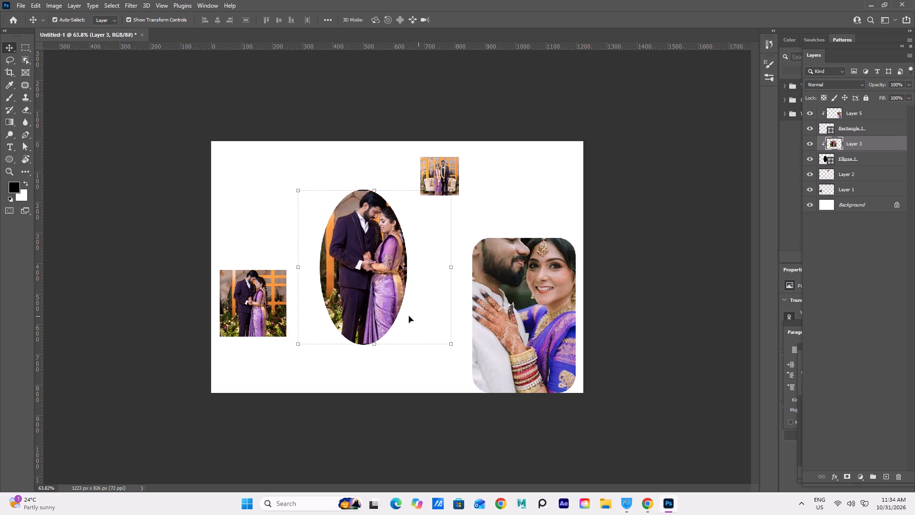
{"action": "left_click", "coordinate": [325, 274]}
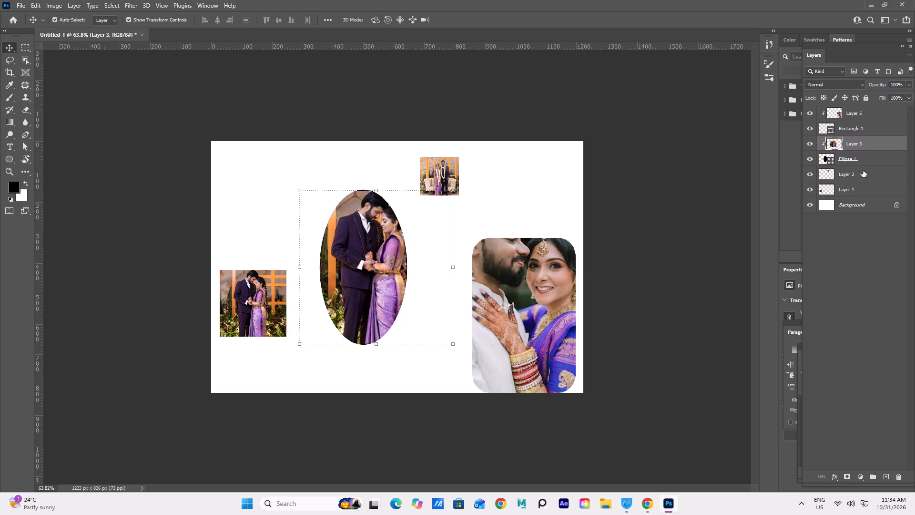
Move Ellipse 1 about 175 px right and 130 px down, placing the oval just beside the rounded frame.
{"action": "left_click", "coordinate": [850, 162]}
{"action": "key", "text": "Right"}
{"action": "key", "text": "Right"}
{"action": "key", "text": "Right"}
{"action": "key", "text": "Right"}
{"action": "key", "text": "Right"}
{"action": "key", "text": "Right"}
{"action": "key", "text": "Right"}
{"action": "key", "text": "Right"}
{"action": "key", "text": "Right"}
{"action": "key", "text": "Right"}
{"action": "key", "text": "Right"}
{"action": "key", "text": "Right"}
{"action": "key", "text": "Right"}
{"action": "key", "text": "Right"}
{"action": "key", "text": "Right"}
{"action": "key", "text": "Right"}
{"action": "key", "text": "Right"}
{"action": "key", "text": "Right"}
{"action": "key", "text": "Right"}
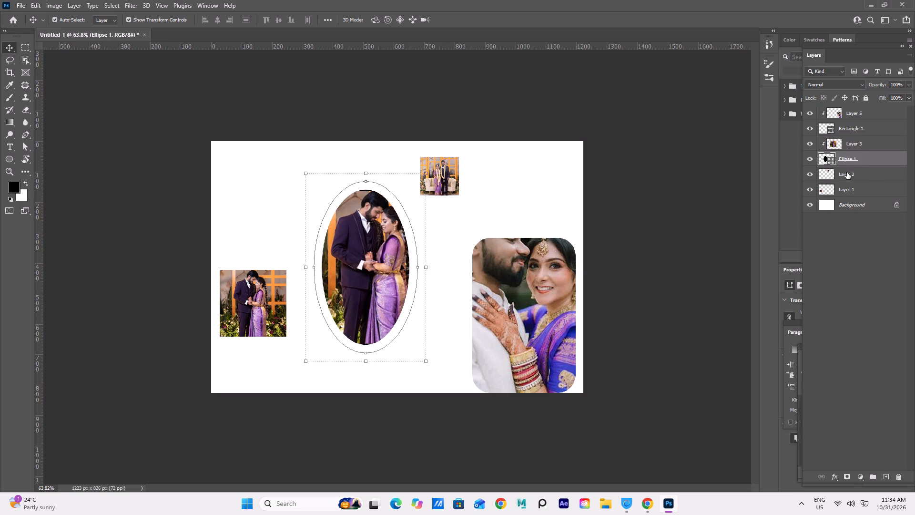
{"action": "key", "text": "Down"}
{"action": "key", "text": "Down"}
{"action": "key", "text": "Down"}
{"action": "key", "text": "Down"}
{"action": "key", "text": "Down"}
{"action": "key", "text": "Down"}
{"action": "key", "text": "Down"}
{"action": "key", "text": "Down"}
{"action": "key", "text": "Down"}
{"action": "key", "text": "Down"}
{"action": "key", "text": "Down"}
{"action": "key", "text": "Down"}
{"action": "key", "text": "Down"}
{"action": "key", "text": "Down"}
{"action": "key", "text": "Down"}
{"action": "key", "text": "Down"}
{"action": "key", "text": "Down"}
{"action": "key", "text": "Down"}
{"action": "key", "text": "Down"}
{"action": "key", "text": "Down"}
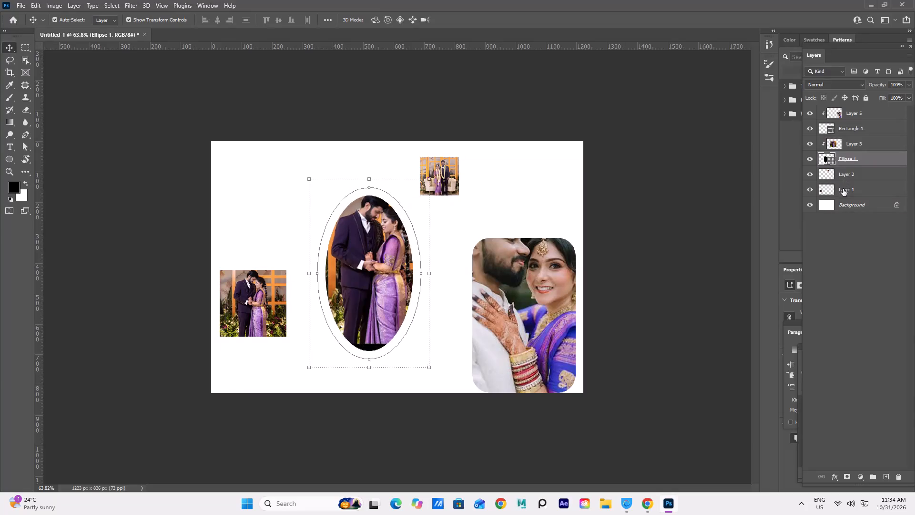
{"action": "key", "text": "Right"}
{"action": "key", "text": "Right"}
{"action": "key", "text": "Right"}
{"action": "key", "text": "Right"}
{"action": "key", "text": "Right"}
{"action": "key", "text": "Right"}
{"action": "key", "text": "Right"}
{"action": "key", "text": "Right"}
{"action": "key", "text": "Right"}
{"action": "key", "text": "Right"}
{"action": "key", "text": "Right"}
{"action": "key", "text": "Right"}
{"action": "key", "text": "Right"}
{"action": "key", "text": "Right"}
{"action": "key", "text": "Right"}
{"action": "key", "text": "Right"}
{"action": "key", "text": "Right"}
{"action": "key", "text": "Right"}
{"action": "key", "text": "Right"}
{"action": "key", "text": "Right"}
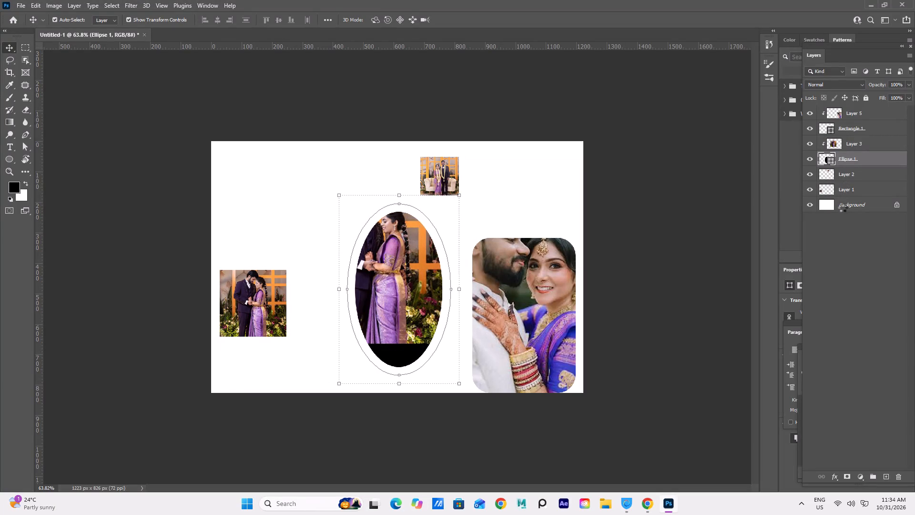
{"action": "key", "text": "Down"}
{"action": "key", "text": "Down"}
{"action": "key", "text": "Down"}
{"action": "key", "text": "Down"}
{"action": "key", "text": "Down"}
{"action": "key", "text": "Down"}
{"action": "key", "text": "Down"}
{"action": "key", "text": "Down"}
{"action": "key", "text": "Down"}
{"action": "key", "text": "Down"}
{"action": "key", "text": "Down"}
{"action": "key", "text": "Down"}
{"action": "key", "text": "Down"}
{"action": "key", "text": "Down"}
{"action": "key", "text": "Down"}
{"action": "key", "text": "Down"}
{"action": "key", "text": "Down"}
{"action": "key", "text": "Down"}
{"action": "key", "text": "Down"}
{"action": "key", "text": "Down"}
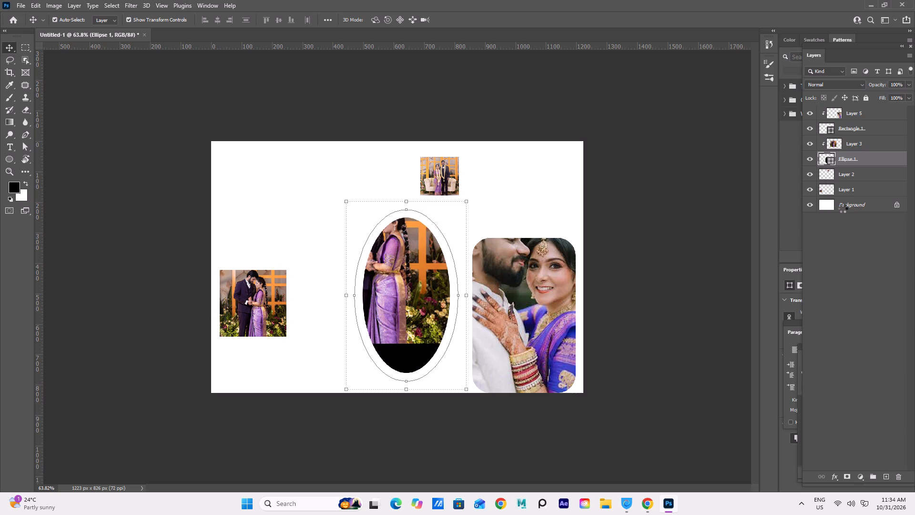
{"action": "key", "text": "Right"}
{"action": "key", "text": "Right"}
{"action": "key", "text": "Right"}
{"action": "key", "text": "Right"}
{"action": "key", "text": "Right"}
{"action": "key", "text": "Right"}
{"action": "key", "text": "Right"}
{"action": "key", "text": "Right"}
{"action": "key", "text": "Right"}
{"action": "key", "text": "Right"}
{"action": "key", "text": "Right"}
{"action": "key", "text": "Right"}
{"action": "key", "text": "Right"}
{"action": "key", "text": "Right"}
{"action": "key", "text": "Right"}
{"action": "key", "text": "Right"}
{"action": "key", "text": "Right"}
{"action": "key", "text": "Right"}
{"action": "key", "text": "Right"}
{"action": "key", "text": "Right"}
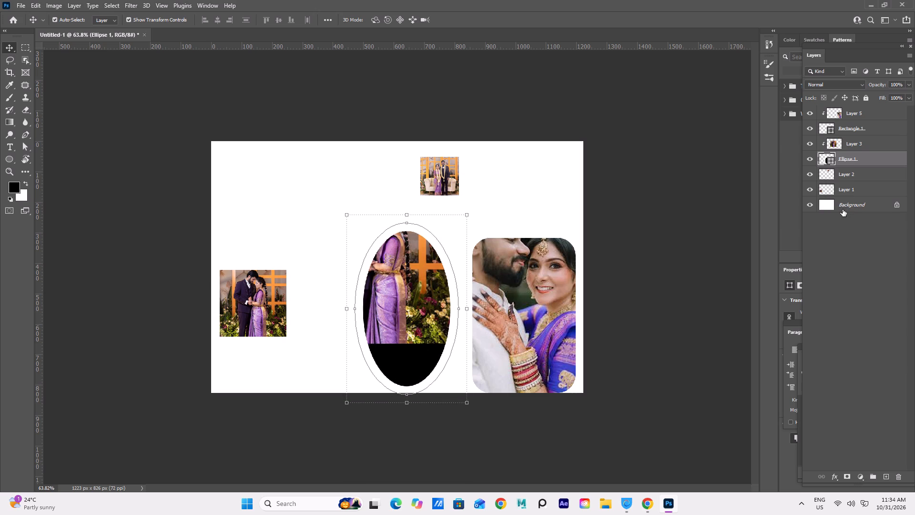
{"action": "key", "text": "Up"}
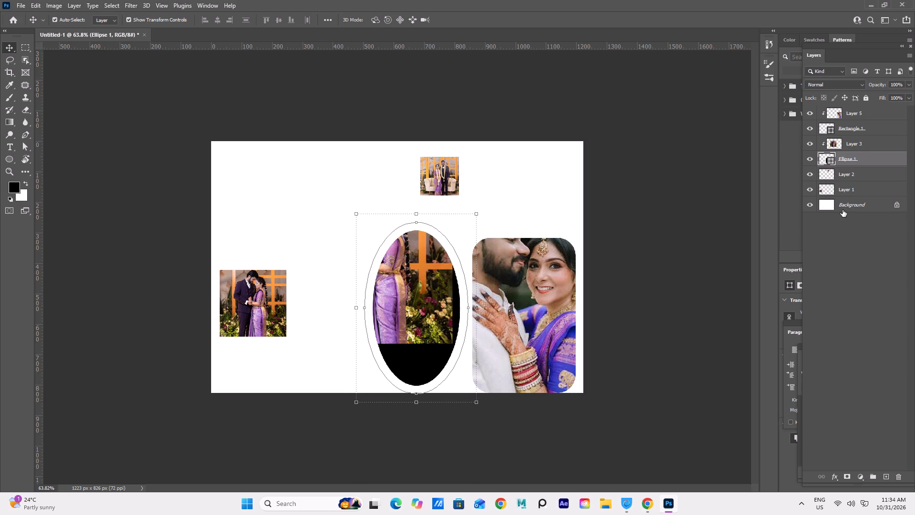
{"action": "key", "text": "Up"}
{"action": "key", "text": "Up"}
{"action": "key", "text": "Up"}
Shift the clipped orange-backdrop photo (Layer 3) about 125 px right and 125 px down so the couple fills the oval beside the rounded frame.
{"action": "left_click", "coordinate": [417, 292]}
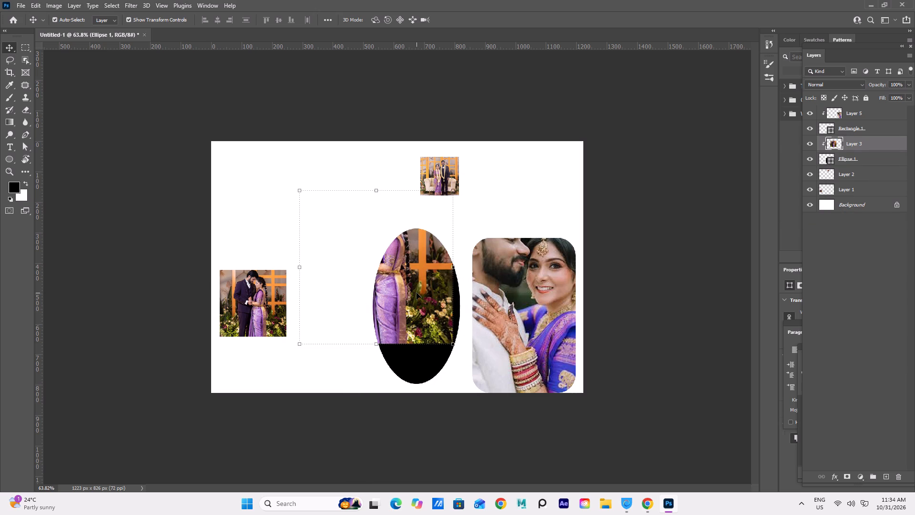
{"action": "key", "text": "Right"}
{"action": "key", "text": "Right"}
{"action": "key", "text": "Right"}
{"action": "key", "text": "Right"}
{"action": "key", "text": "Right"}
{"action": "key", "text": "Right"}
{"action": "key", "text": "Right"}
{"action": "key", "text": "Right"}
{"action": "key", "text": "Right"}
{"action": "key", "text": "Right"}
{"action": "key", "text": "Right"}
{"action": "key", "text": "Right"}
{"action": "key", "text": "Right"}
{"action": "key", "text": "Right"}
{"action": "key", "text": "Right"}
{"action": "key", "text": "Right"}
{"action": "key", "text": "Right"}
{"action": "key", "text": "Right"}
{"action": "key", "text": "Right"}
{"action": "key", "text": "Right"}
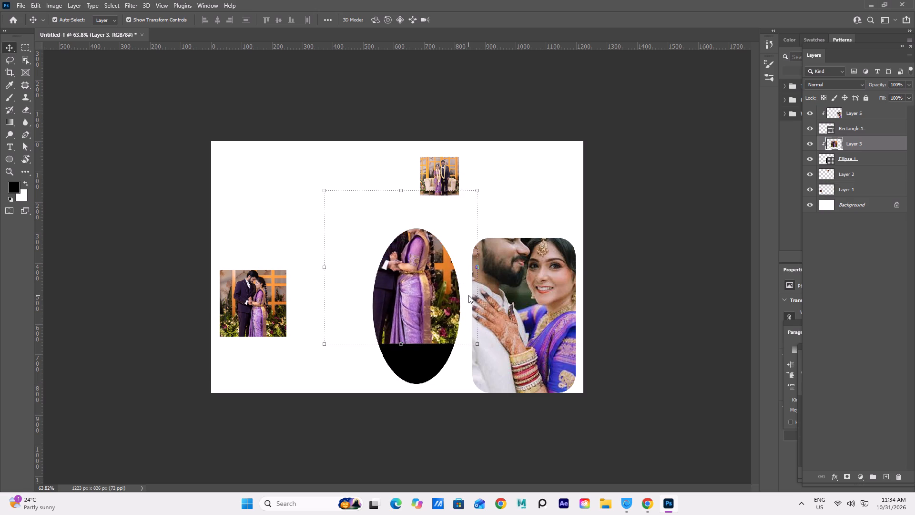
{"action": "key", "text": "Down"}
{"action": "key", "text": "Down"}
{"action": "key", "text": "Down"}
{"action": "key", "text": "Down"}
{"action": "key", "text": "Down"}
{"action": "key", "text": "Down"}
{"action": "key", "text": "Down"}
{"action": "key", "text": "Down"}
{"action": "key", "text": "Down"}
{"action": "key", "text": "Down"}
{"action": "key", "text": "Down"}
{"action": "key", "text": "Down"}
{"action": "key", "text": "Down"}
{"action": "key", "text": "Down"}
{"action": "key", "text": "Down"}
{"action": "key", "text": "Down"}
{"action": "key", "text": "Down"}
{"action": "key", "text": "Down"}
{"action": "key", "text": "Down"}
{"action": "key", "text": "Down"}
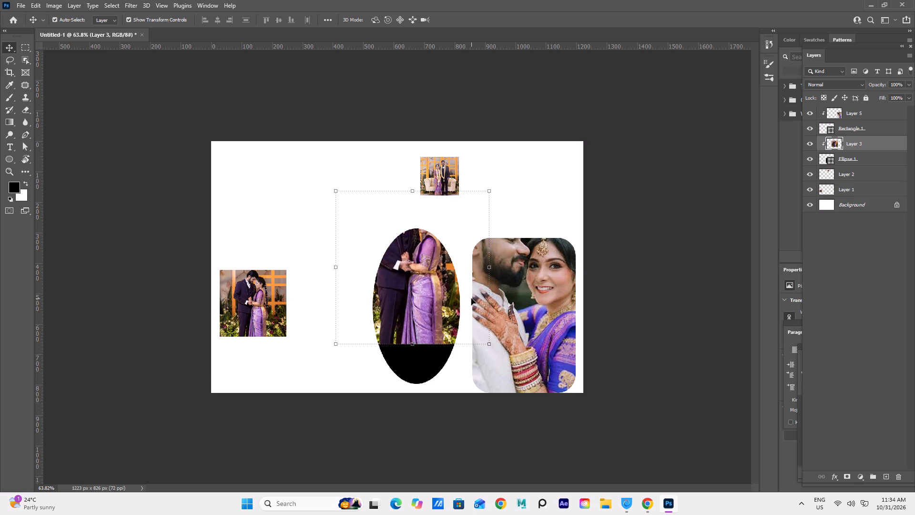
{"action": "key", "text": "Right"}
{"action": "key", "text": "Right"}
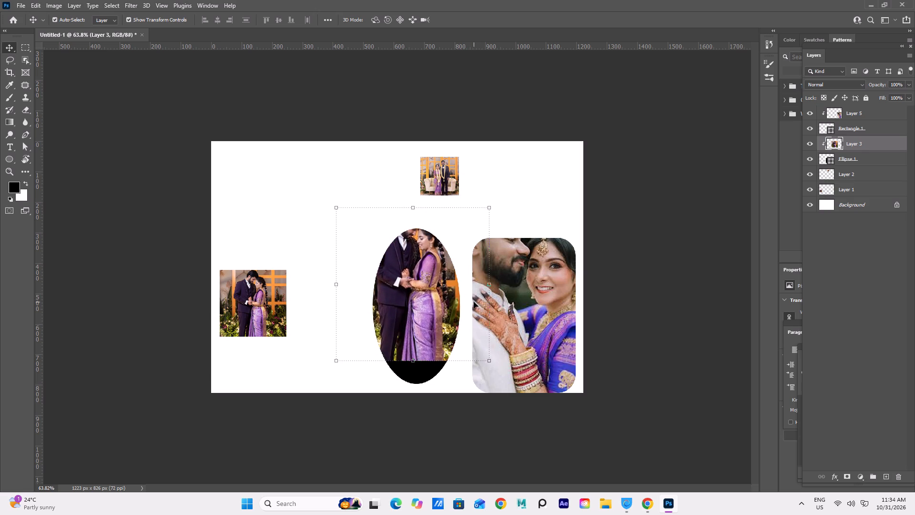
{"action": "key", "text": "Down"}
{"action": "key", "text": "Down"}
{"action": "key", "text": "Down"}
{"action": "key", "text": "Down"}
{"action": "key", "text": "Down"}
{"action": "key", "text": "Down"}
{"action": "key", "text": "Down"}
{"action": "key", "text": "Down"}
{"action": "key", "text": "Down"}
{"action": "key", "text": "Down"}
{"action": "key", "text": "Down"}
{"action": "key", "text": "Down"}
{"action": "key", "text": "Down"}
{"action": "key", "text": "Down"}
{"action": "key", "text": "Down"}
{"action": "key", "text": "Down"}
{"action": "key", "text": "Down"}
{"action": "key", "text": "Down"}
{"action": "key", "text": "Down"}
{"action": "key", "text": "Down"}
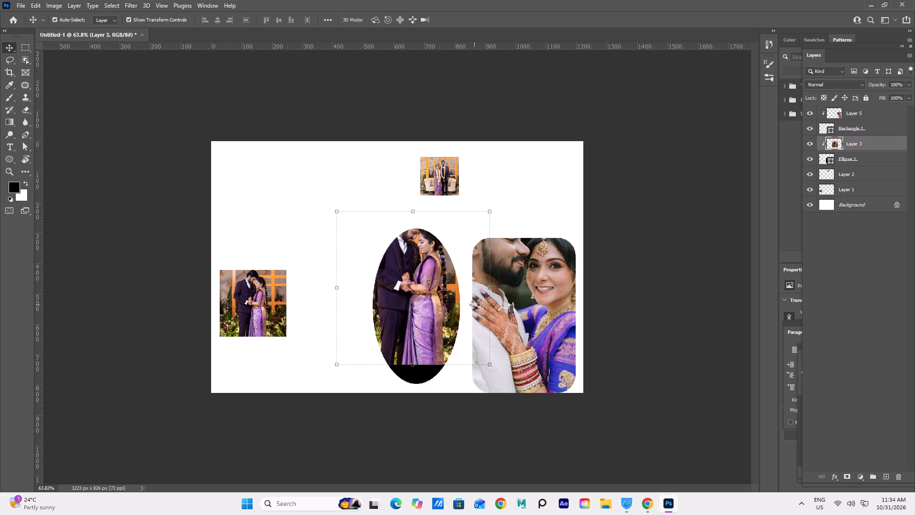
{"action": "key", "text": "Right"}
{"action": "key", "text": "Right"}
{"action": "key", "text": "Right"}
{"action": "key", "text": "Right"}
{"action": "key", "text": "Right"}
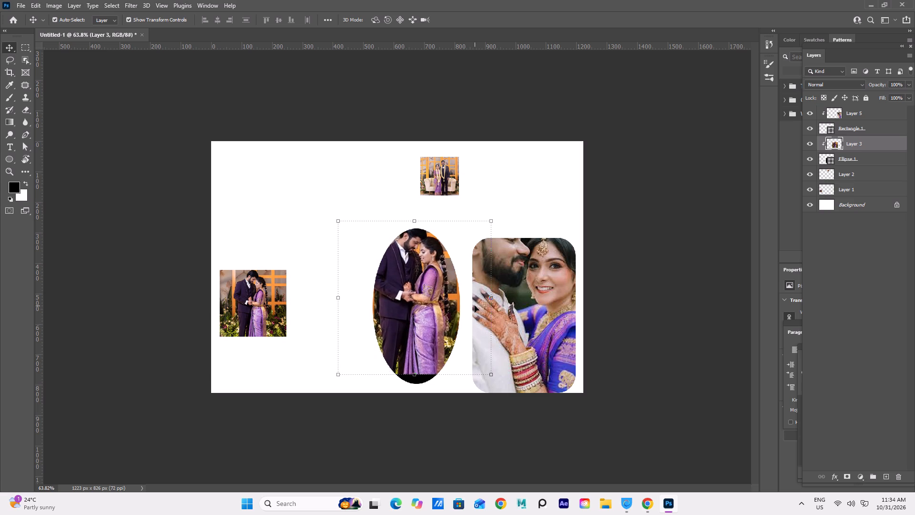
{"action": "key", "text": "Down"}
{"action": "key", "text": "Down"}
{"action": "key", "text": "Down"}
{"action": "key", "text": "Down"}
{"action": "key", "text": "Down"}
{"action": "key", "text": "Down"}
{"action": "key", "text": "Down"}
{"action": "key", "text": "Down"}
{"action": "key", "text": "Down"}
{"action": "key", "text": "Down"}
{"action": "key", "text": "Down"}
{"action": "key", "text": "Down"}
{"action": "key", "text": "Down"}
{"action": "key", "text": "Down"}
{"action": "key", "text": "Down"}
{"action": "key", "text": "Down"}
{"action": "key", "text": "Down"}
{"action": "key", "text": "Down"}
{"action": "key", "text": "Down"}
{"action": "key", "text": "Down"}
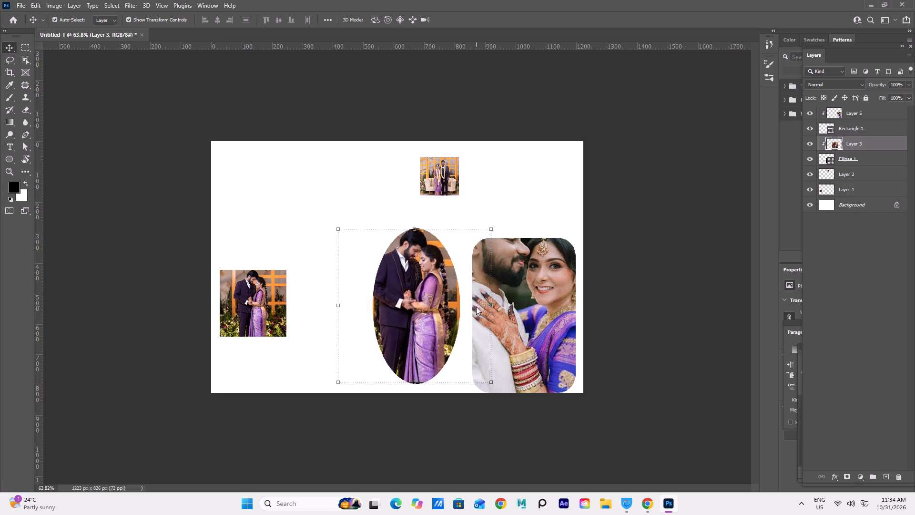
{"action": "key", "text": "Right"}
{"action": "key", "text": "Up"}
{"action": "key", "text": "Up"}
{"action": "key", "text": "Up"}
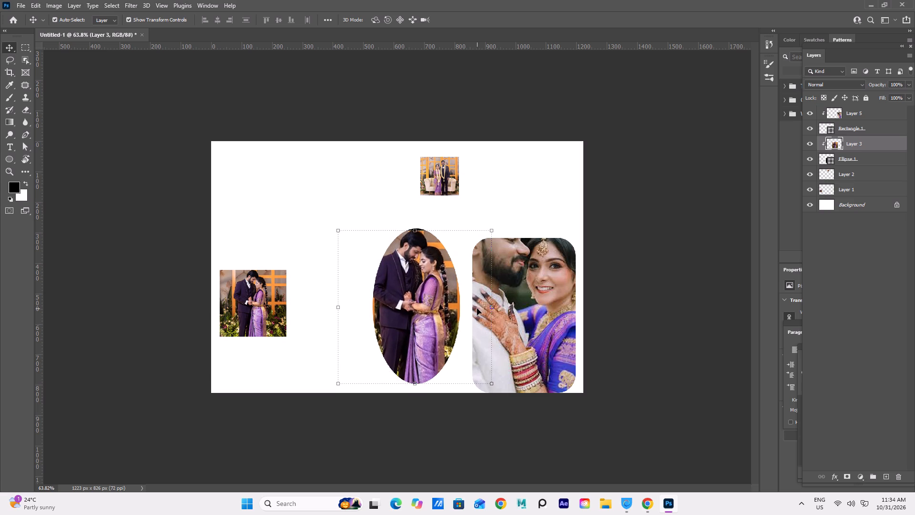
{"action": "key", "text": "Up"}
{"action": "key", "text": "Up"}
{"action": "key", "text": "Up"}
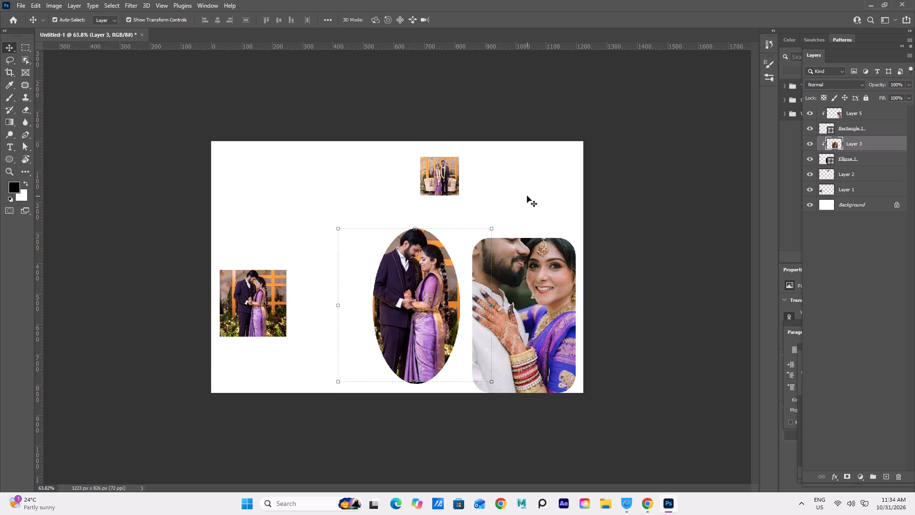
Enlarge Layer 3 to about 101% and nudge it down to cover the oval's lower edge, then apply the transform and deselect.
{"action": "left_click", "coordinate": [527, 194]}
{"action": "left_click", "coordinate": [420, 320]}
{"action": "left_click", "coordinate": [491, 229]}
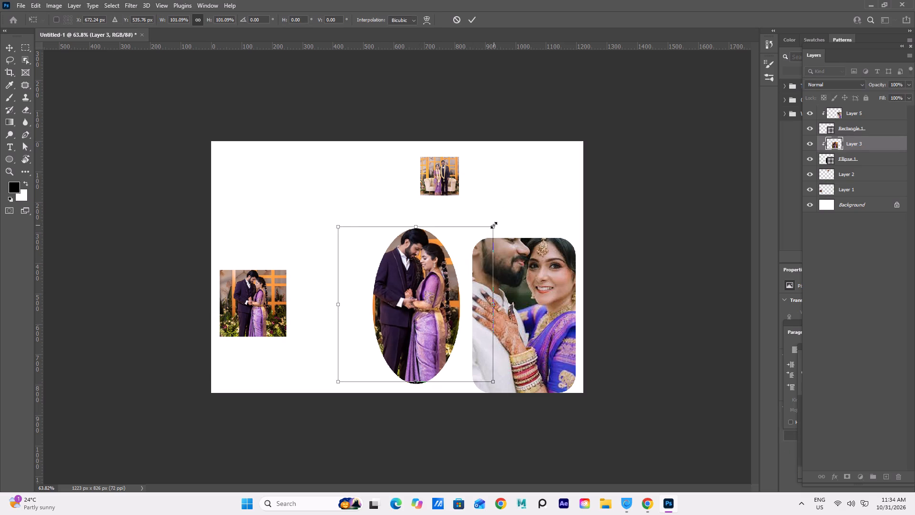
{"action": "key", "text": "Down"}
{"action": "key", "text": "Down"}
{"action": "key", "text": "Down"}
{"action": "key", "text": "Down"}
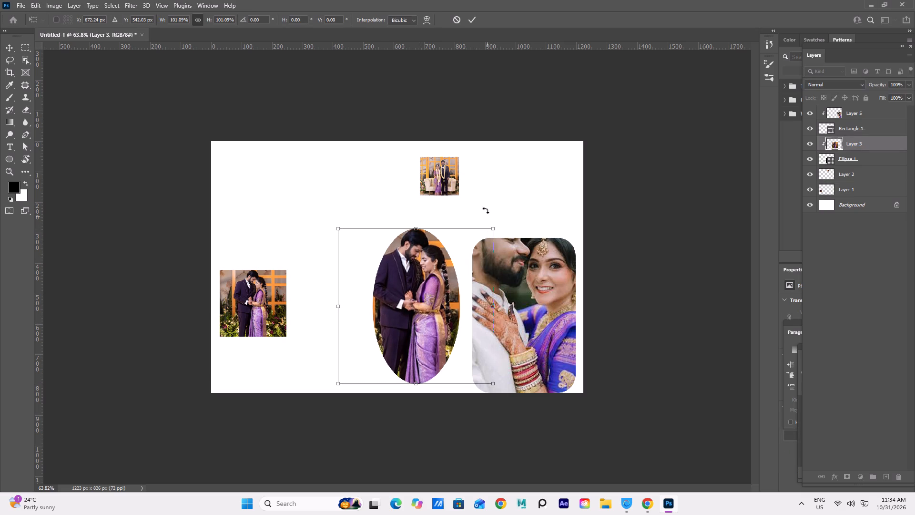
{"action": "left_click", "coordinate": [485, 202]}
{"action": "left_click", "coordinate": [327, 215]}
{"action": "left_click", "coordinate": [52, 201]}
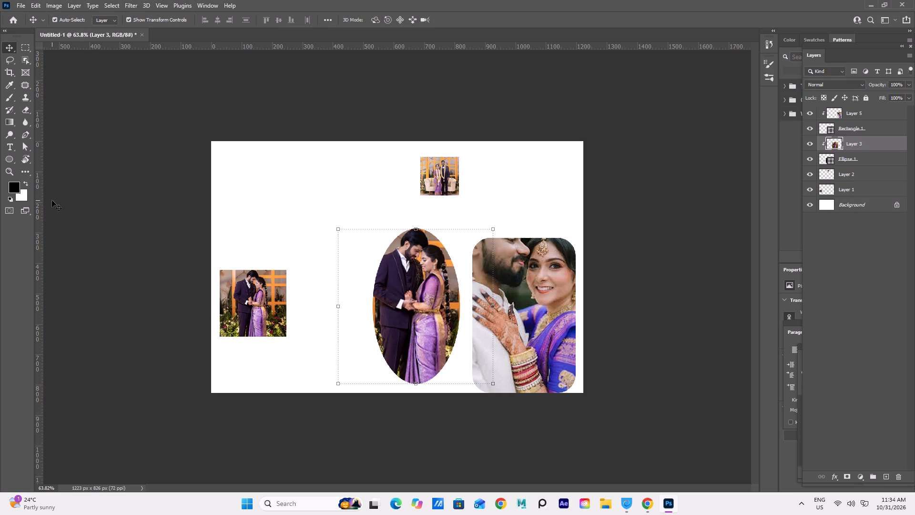
{"action": "left_click", "coordinate": [99, 190]}
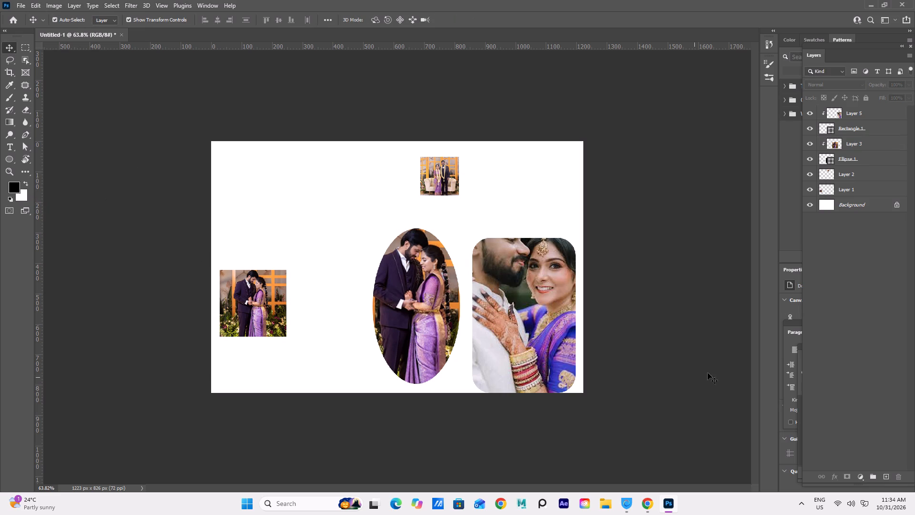
Delete the unclipped orange-backdrop couple photo (Layer 1) near the canvas's left edge.
{"action": "left_click", "coordinate": [239, 324]}
{"action": "key", "text": "Delete"}
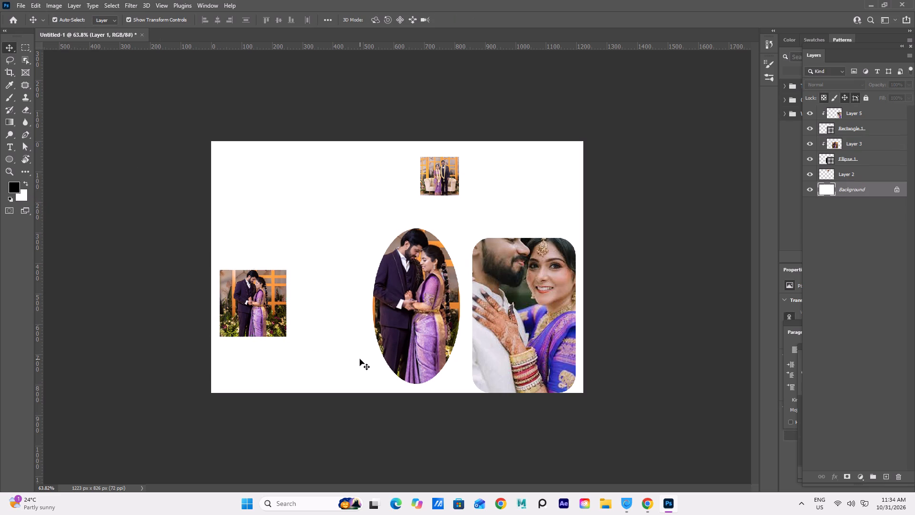
Move the garlanded couple photo (Layer 2) to the canvas's left side and enlarge it to about 343%.
{"action": "left_click", "coordinate": [438, 171]}
{"action": "left_click_drag", "start_coordinate": [429, 175], "coordinate": [413, 183]}
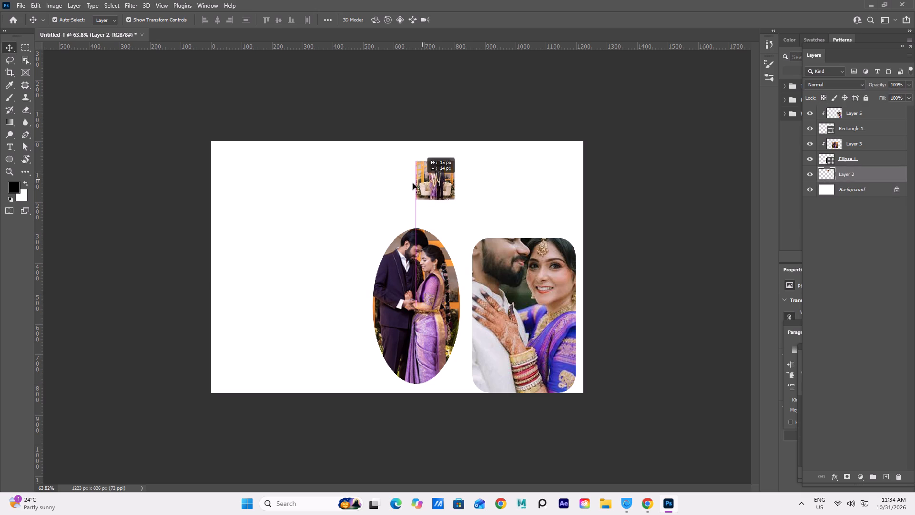
{"action": "left_click_drag", "start_coordinate": [413, 183], "coordinate": [235, 316]}
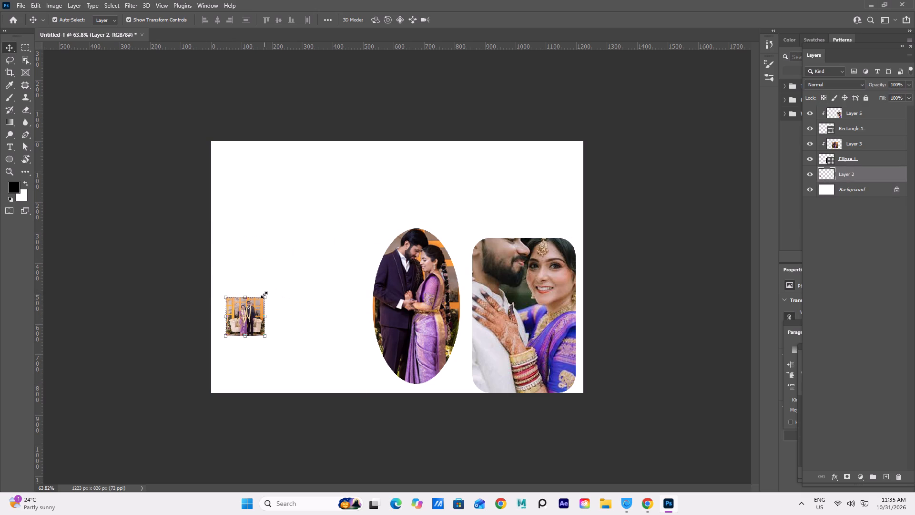
{"action": "left_click_drag", "start_coordinate": [264, 298], "coordinate": [392, 237]}
{"action": "left_click_drag", "start_coordinate": [293, 290], "coordinate": [286, 315]}
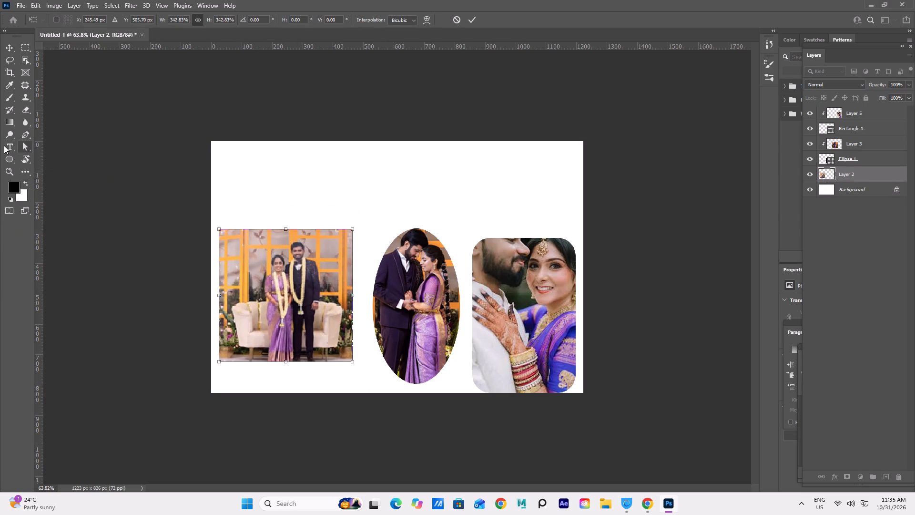
Draw a black ellipse about 449 px wide and 588 px high over the garlanded couple photo.
{"action": "left_click", "coordinate": [10, 155]}
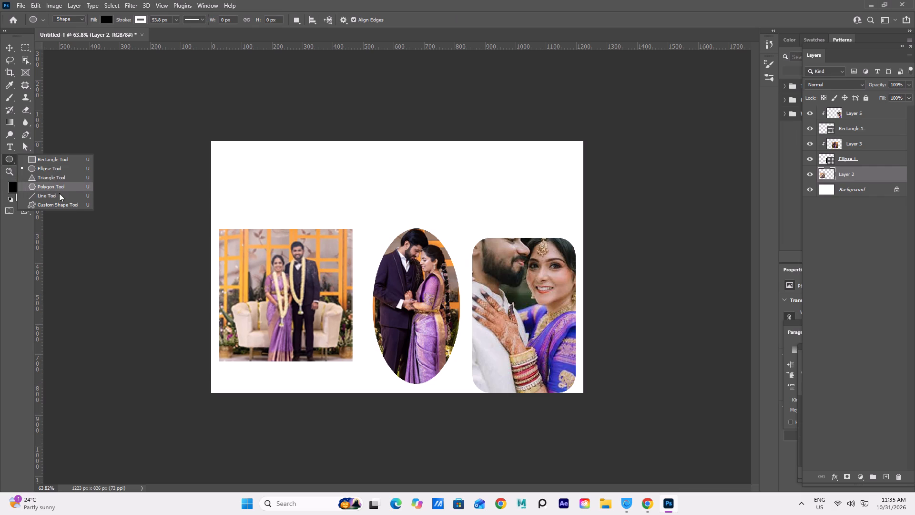
{"action": "left_click", "coordinate": [49, 170]}
{"action": "left_click_drag", "start_coordinate": [227, 197], "coordinate": [333, 322]}
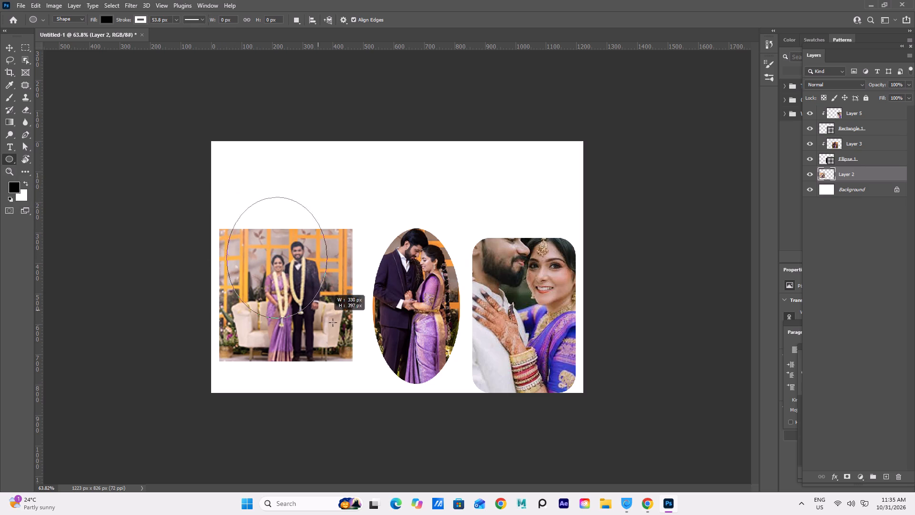
{"action": "left_click_drag", "start_coordinate": [333, 322], "coordinate": [365, 388]}
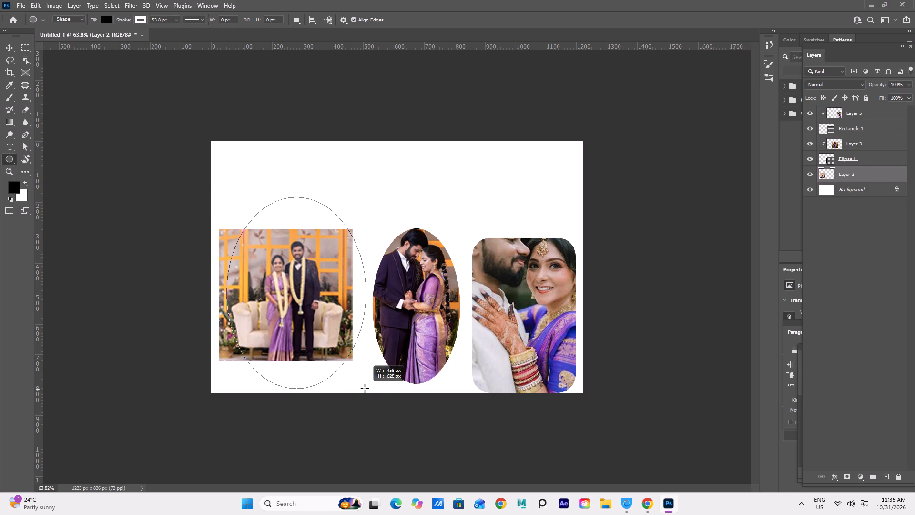
{"action": "left_click_drag", "start_coordinate": [365, 388], "coordinate": [363, 376]}
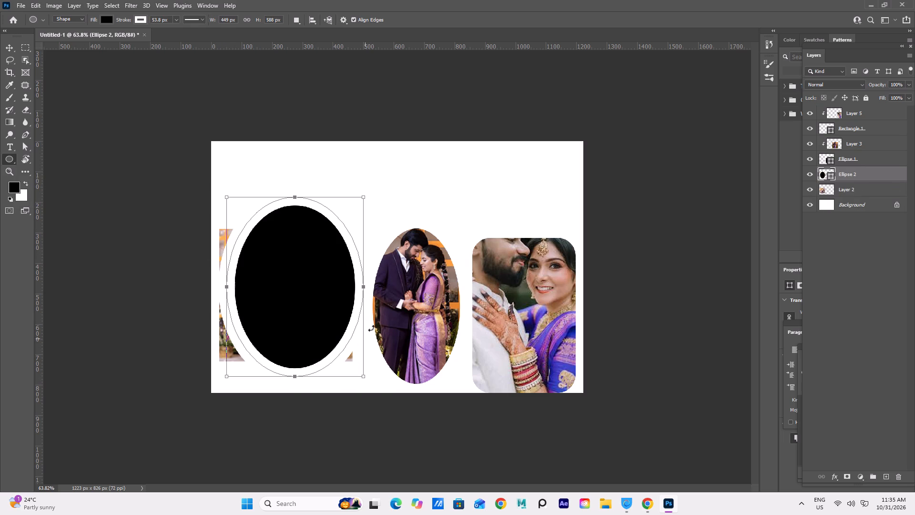
Place Layer 2 directly above Ellipse 2 and clip it to the ellipse.
{"action": "left_click", "coordinate": [821, 191]}
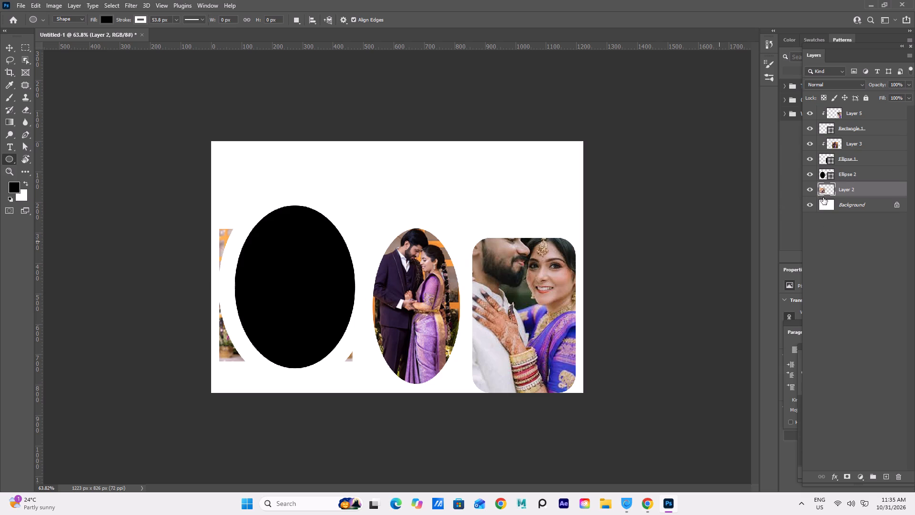
{"action": "left_click_drag", "start_coordinate": [825, 191], "coordinate": [832, 171]}
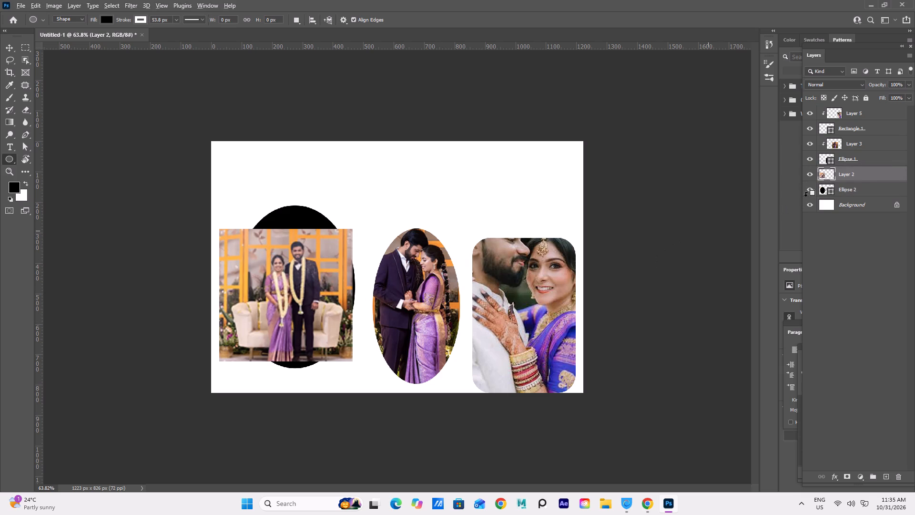
{"action": "left_click", "coordinate": [840, 183], "text": "alt"}
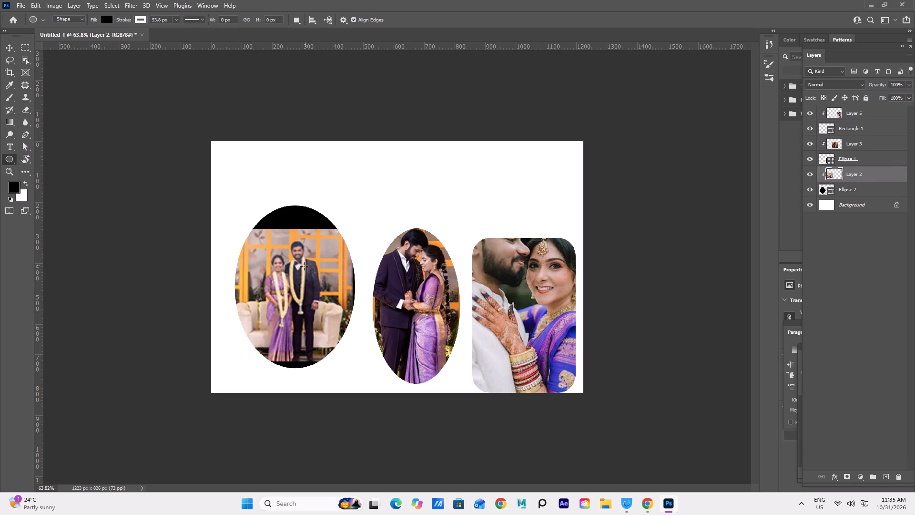
Enlarge the clipped garlanded couple photo to about 135% and reposition it to fill the large oval, then apply the transform and deselect.
{"action": "left_click", "coordinate": [298, 271]}
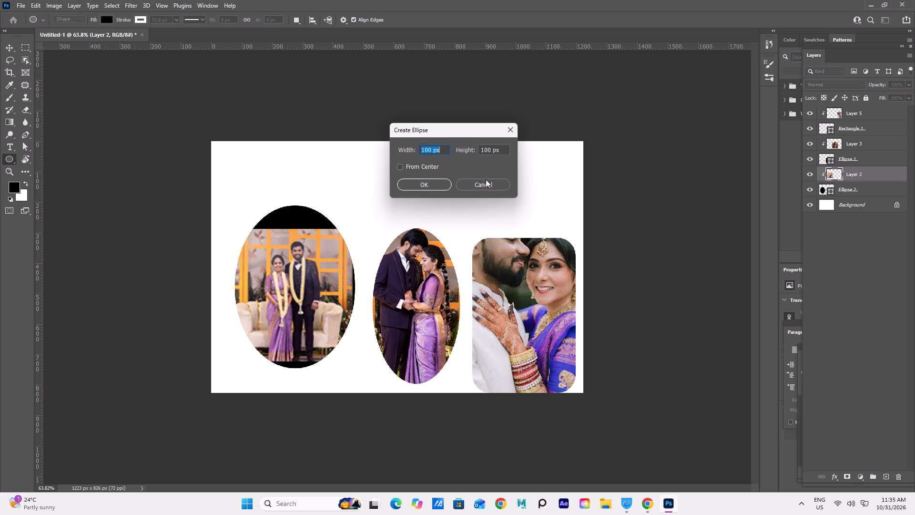
{"action": "left_click", "coordinate": [484, 188]}
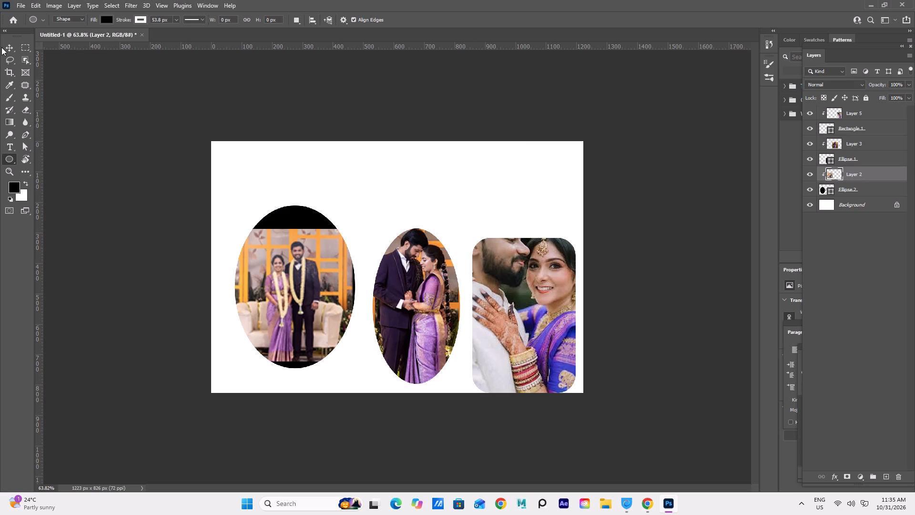
{"action": "left_click", "coordinate": [3, 51]}
{"action": "left_click", "coordinate": [311, 278]}
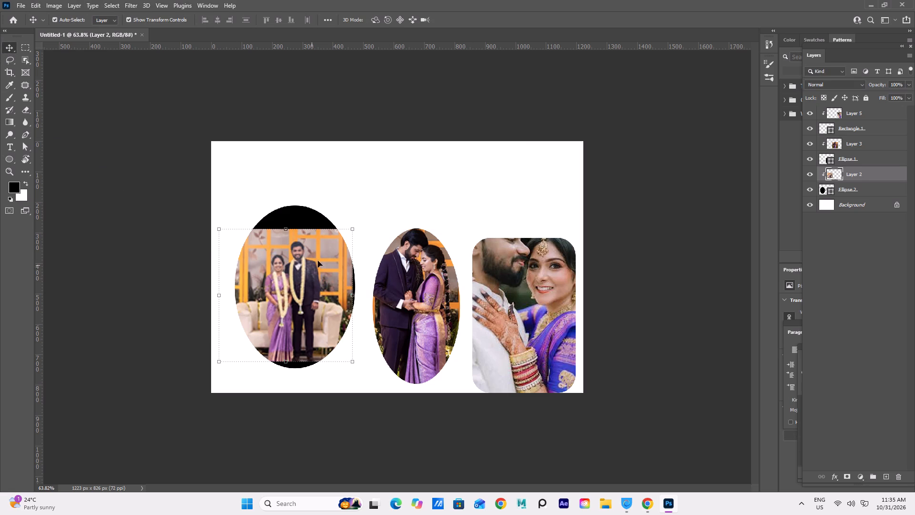
{"action": "left_click_drag", "start_coordinate": [353, 229], "coordinate": [403, 204]}
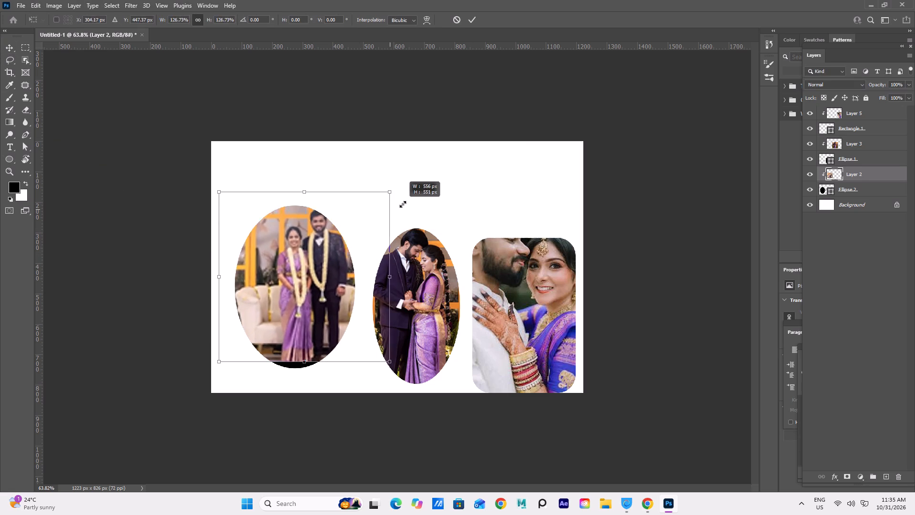
{"action": "left_click_drag", "start_coordinate": [403, 204], "coordinate": [406, 203]}
{"action": "left_click_drag", "start_coordinate": [323, 264], "coordinate": [307, 279]}
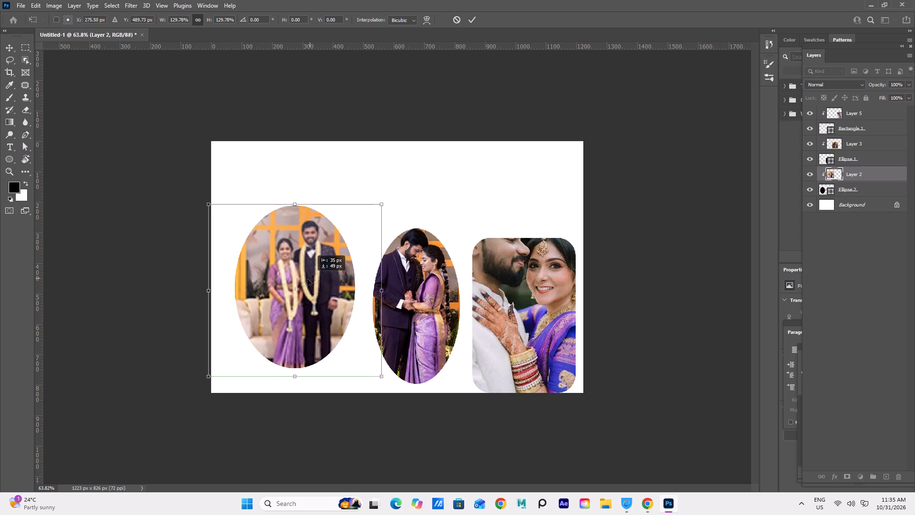
{"action": "left_click_drag", "start_coordinate": [307, 279], "coordinate": [305, 282]}
{"action": "left_click_drag", "start_coordinate": [286, 211], "coordinate": [286, 208]}
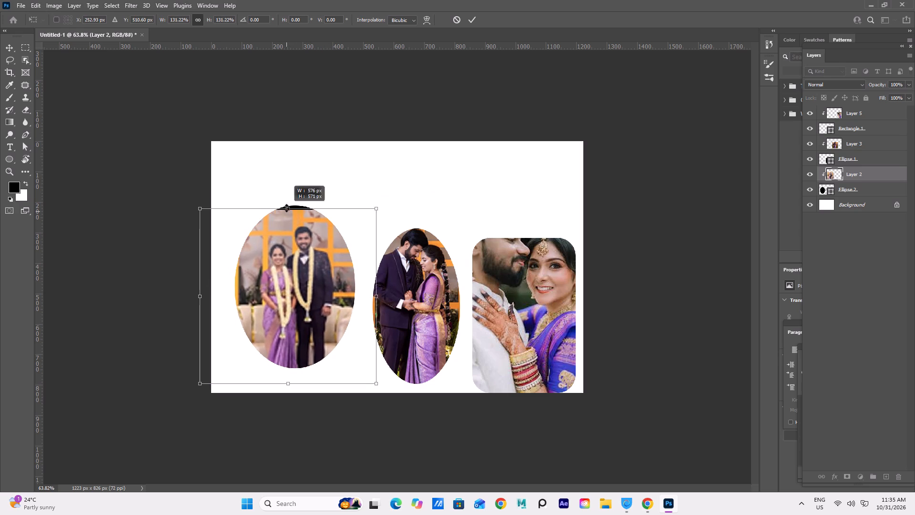
{"action": "left_click_drag", "start_coordinate": [286, 208], "coordinate": [286, 204]}
{"action": "left_click", "coordinate": [329, 184]}
{"action": "left_click", "coordinate": [152, 279]}
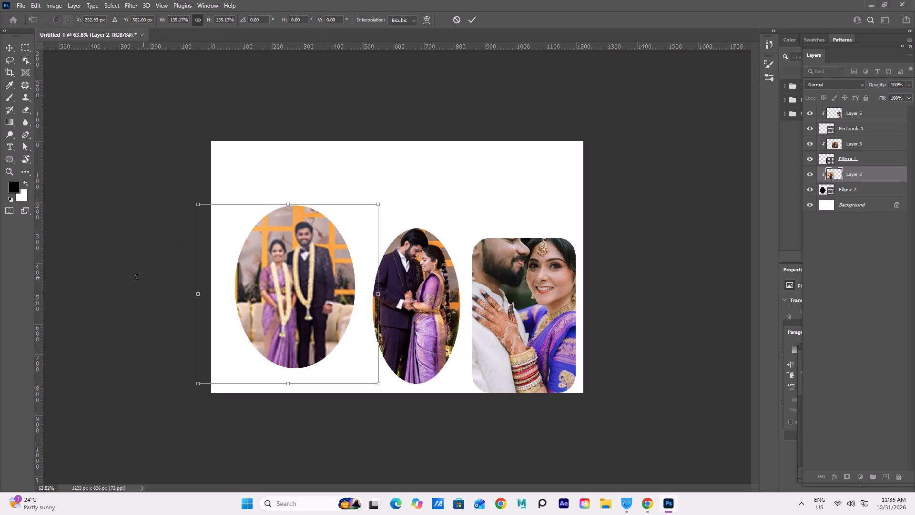
{"action": "left_click", "coordinate": [113, 280]}
{"action": "left_click", "coordinate": [109, 279]}
{"action": "left_click", "coordinate": [94, 271]}
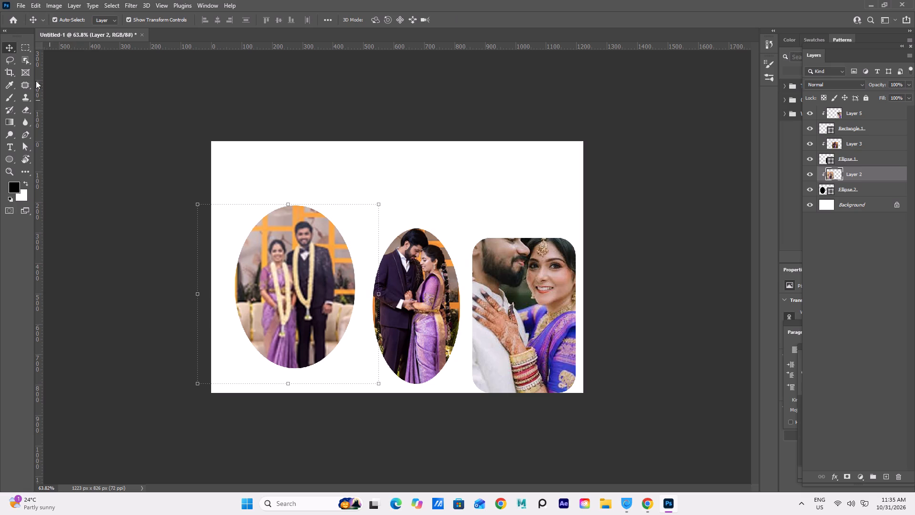
{"action": "left_click", "coordinate": [129, 144]}
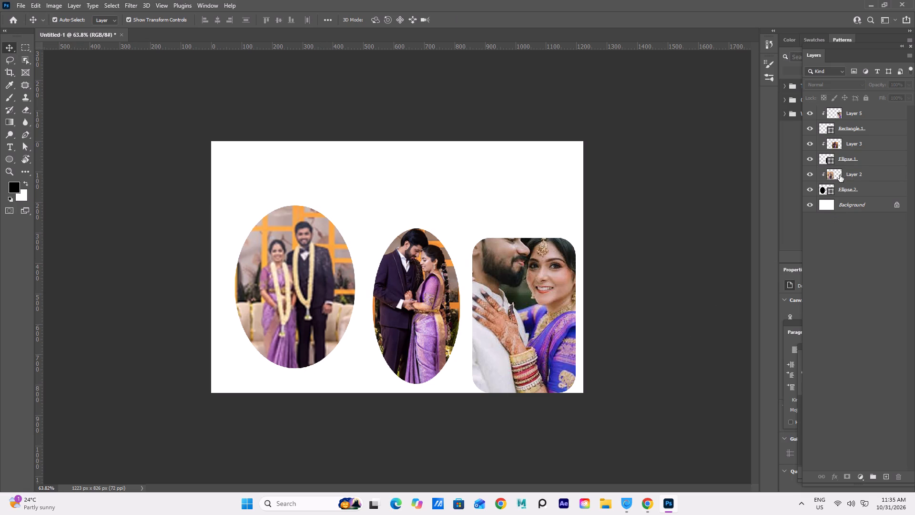
Move Ellipse 2 straight down until the large oval frame meets the canvas's bottom edge, then deselect.
{"action": "left_click", "coordinate": [843, 190]}
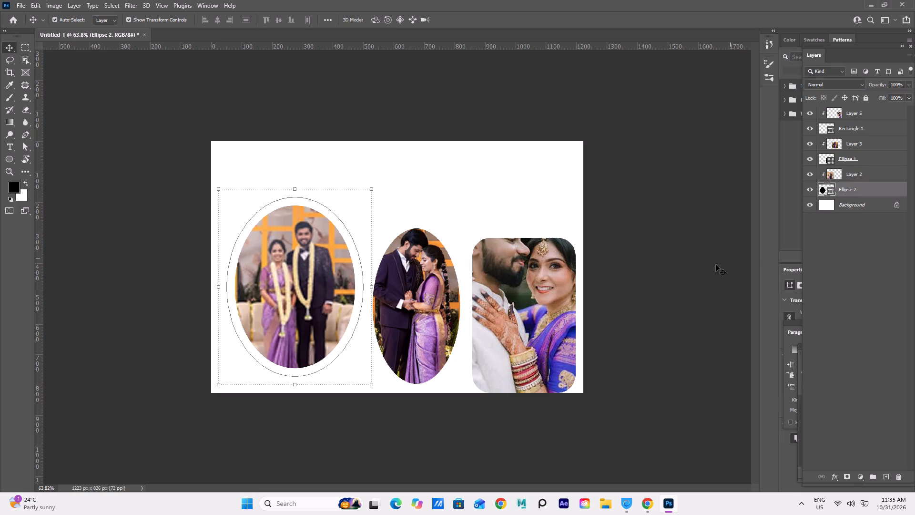
{"action": "key", "text": "Down"}
{"action": "key", "text": "Down"}
{"action": "key", "text": "Down"}
{"action": "key", "text": "Down"}
{"action": "key", "text": "Down"}
{"action": "key", "text": "Down"}
{"action": "key", "text": "Down"}
{"action": "key", "text": "Down"}
{"action": "key", "text": "Down"}
{"action": "key", "text": "Down"}
{"action": "key", "text": "Down"}
{"action": "key", "text": "Down"}
{"action": "key", "text": "Down"}
{"action": "key", "text": "Down"}
{"action": "key", "text": "Down"}
{"action": "key", "text": "Down"}
{"action": "key", "text": "Down"}
{"action": "key", "text": "Down"}
{"action": "key", "text": "Down"}
{"action": "key", "text": "Down"}
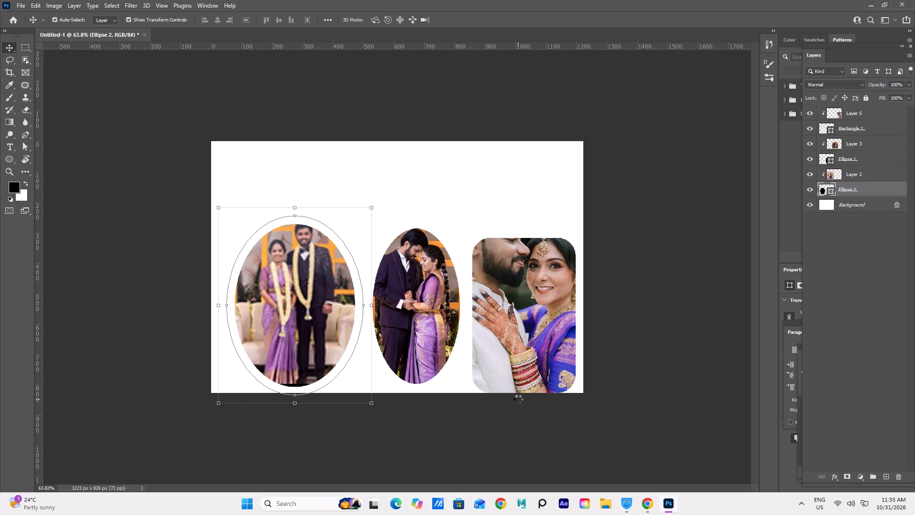
{"action": "left_click", "coordinate": [452, 444]}
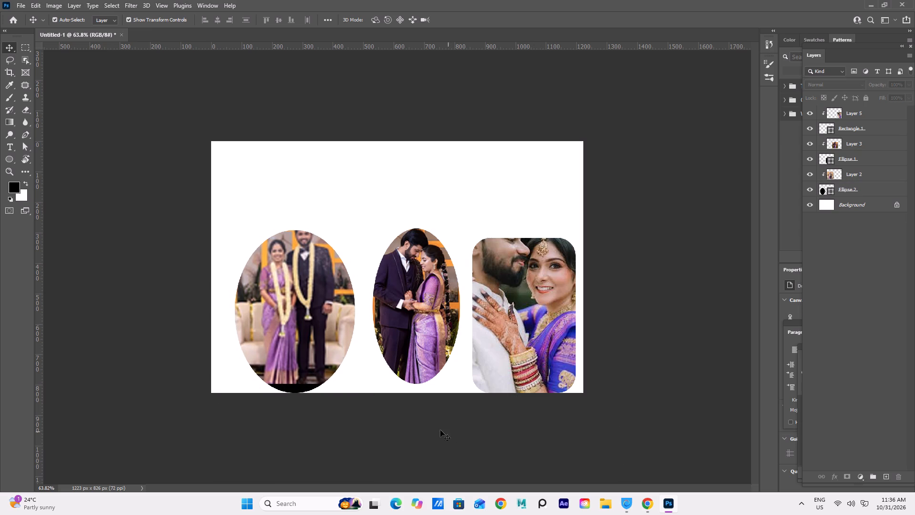
Move the garlanded couple photo (Layer 2) down inside its oval so both heads and the lower edge fit the frame, then deselect.
{"action": "left_click", "coordinate": [290, 299]}
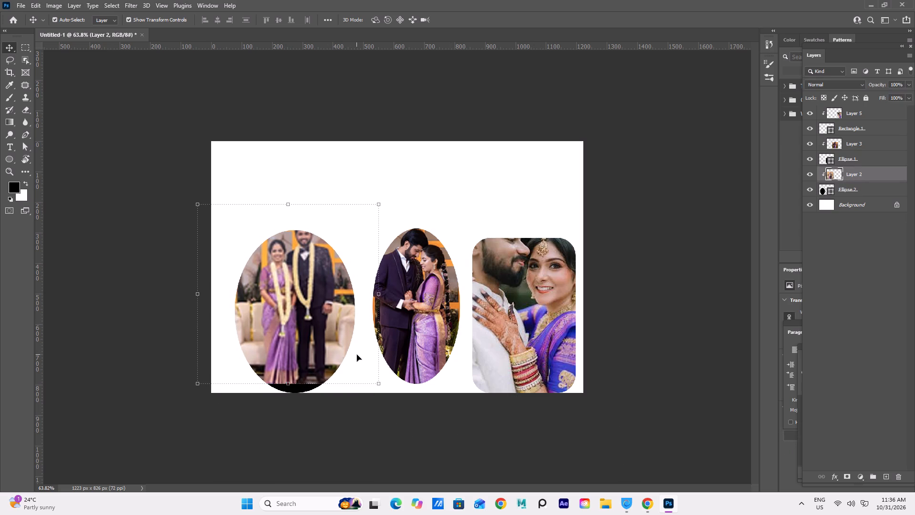
{"action": "key", "text": "Down"}
{"action": "key", "text": "Down"}
{"action": "key", "text": "Down"}
{"action": "key", "text": "Down"}
{"action": "key", "text": "Down"}
{"action": "key", "text": "Down"}
{"action": "key", "text": "Down"}
{"action": "key", "text": "Down"}
{"action": "key", "text": "Down"}
{"action": "key", "text": "Down"}
{"action": "key", "text": "Down"}
{"action": "key", "text": "Down"}
{"action": "key", "text": "Down"}
{"action": "key", "text": "Down"}
{"action": "key", "text": "Down"}
{"action": "key", "text": "Down"}
{"action": "key", "text": "Down"}
{"action": "key", "text": "Down"}
{"action": "key", "text": "Down"}
{"action": "key", "text": "Down"}
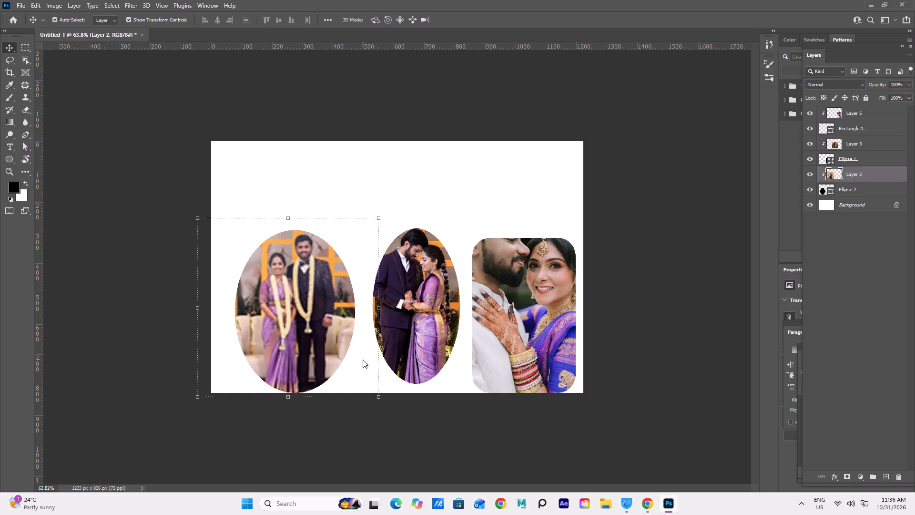
{"action": "left_click", "coordinate": [534, 189]}
{"action": "left_click", "coordinate": [651, 208]}
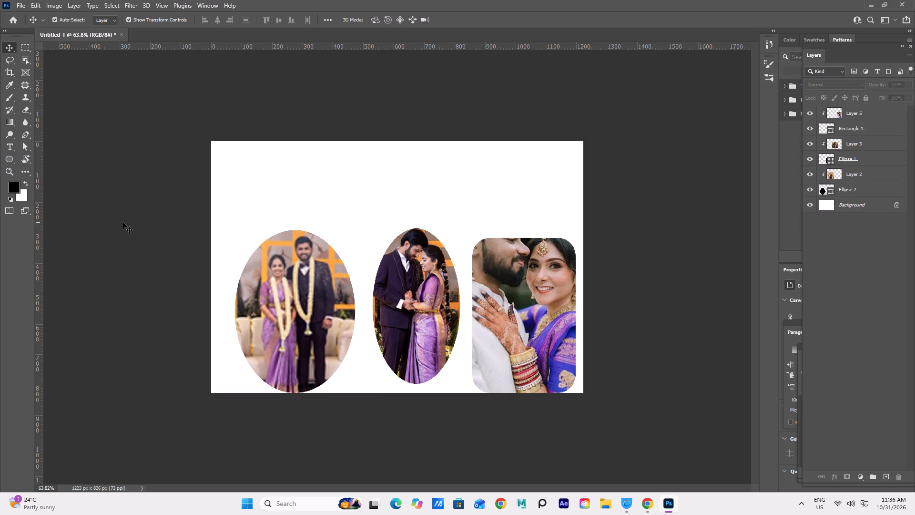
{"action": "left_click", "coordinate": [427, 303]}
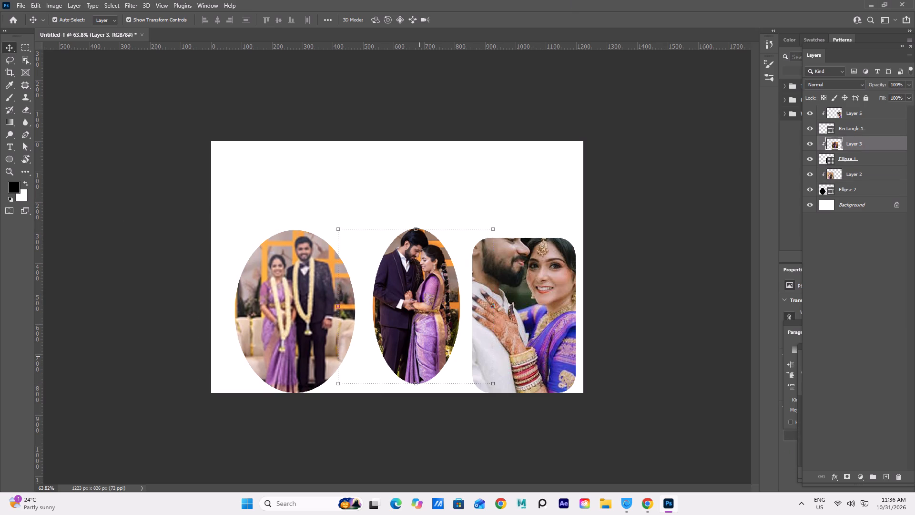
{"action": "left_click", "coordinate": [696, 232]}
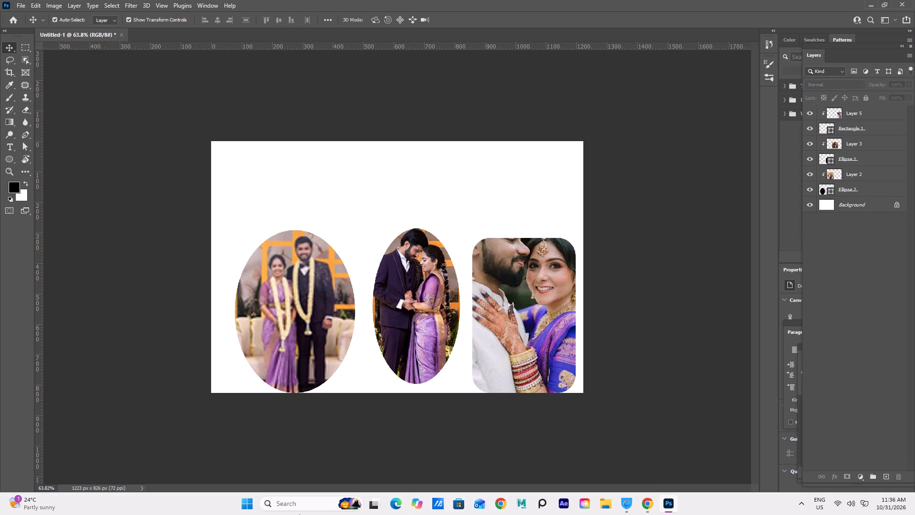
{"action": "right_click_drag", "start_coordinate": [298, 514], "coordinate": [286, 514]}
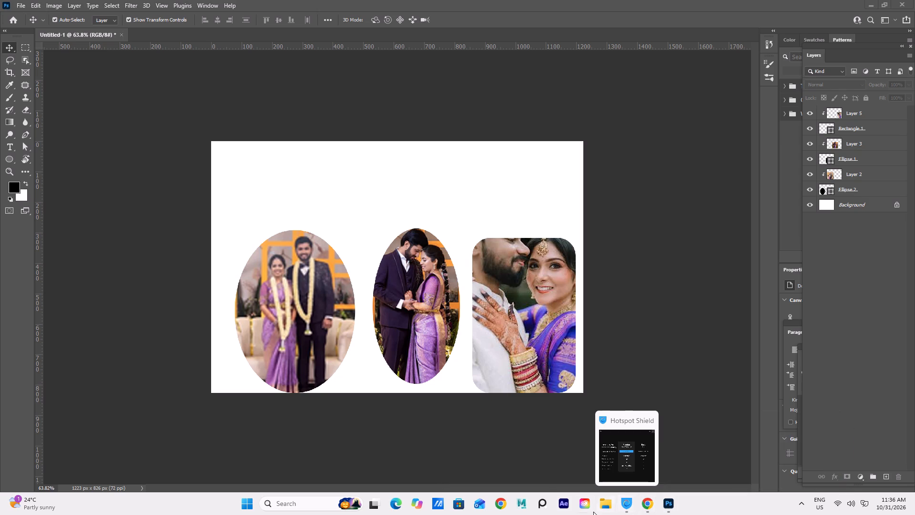
Switch to Chrome, return to the Pinterest wedding album search results and browse the designs for reference.
{"action": "left_click", "coordinate": [609, 456]}
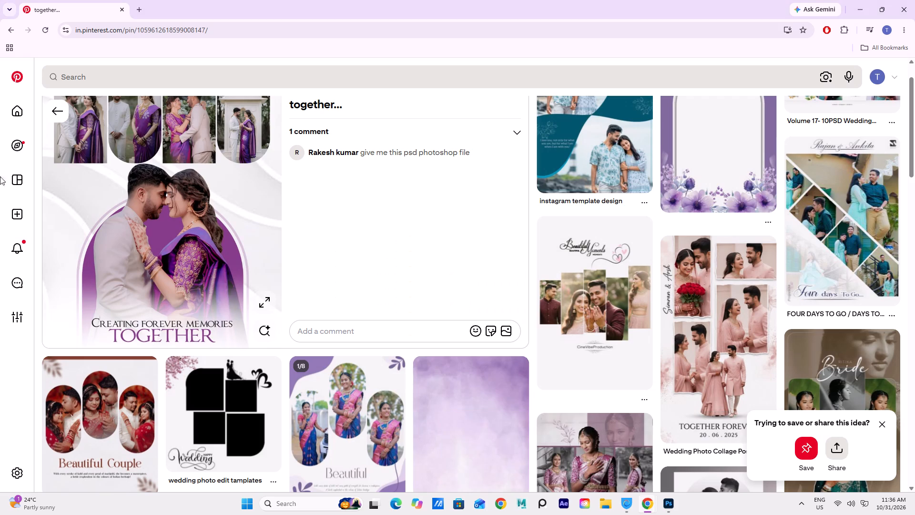
{"action": "left_click", "coordinate": [45, 115]}
{"action": "left_click", "coordinate": [55, 115]}
{"action": "left_click", "coordinate": [70, 115]}
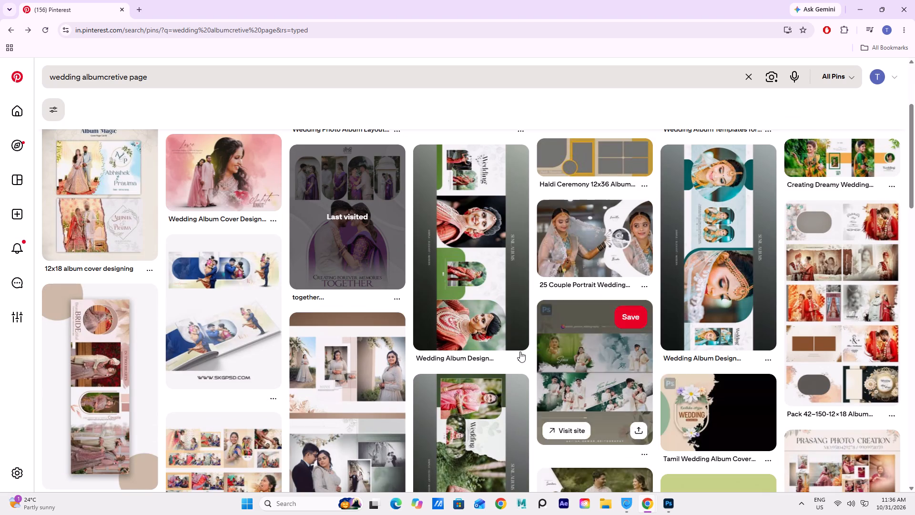
{"action": "scroll", "coordinate": [585, 410], "scroll_direction": "down", "scroll_amount": 2}
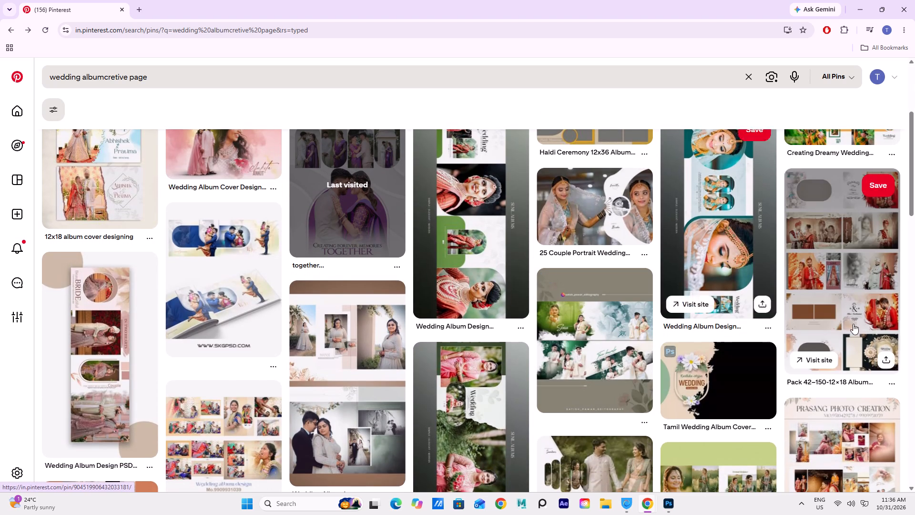
{"action": "scroll", "coordinate": [712, 354], "scroll_direction": "down", "scroll_amount": 6}
{"action": "scroll", "coordinate": [517, 335], "scroll_direction": "up", "scroll_amount": 6}
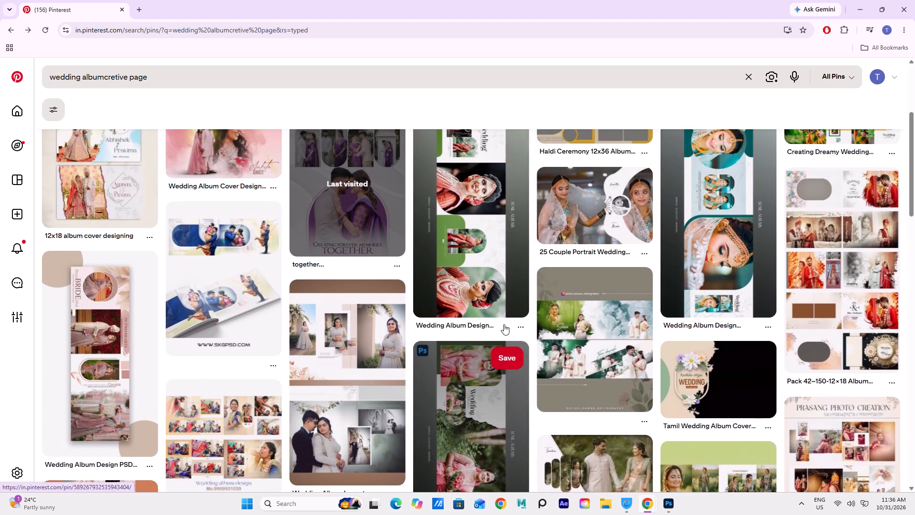
{"action": "scroll", "coordinate": [504, 324], "scroll_direction": "down", "scroll_amount": 6}
{"action": "scroll", "coordinate": [654, 329], "scroll_direction": "up", "scroll_amount": 2}
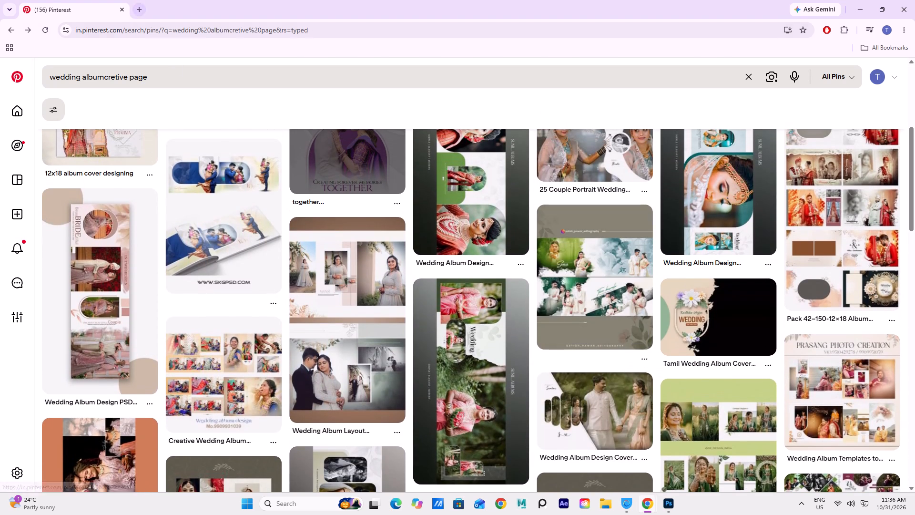
Search Pinterest for "wedding albumcretive pagebagraund" and browse the results and related searches for a suitable background.
{"action": "left_click", "coordinate": [169, 85]}
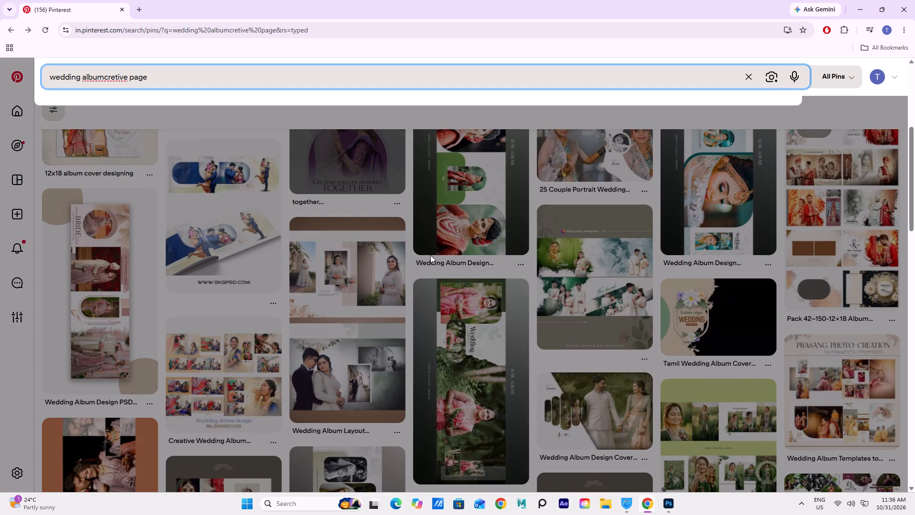
{"action": "type", "text": "bagraund"}
{"action": "key", "text": "Return"}
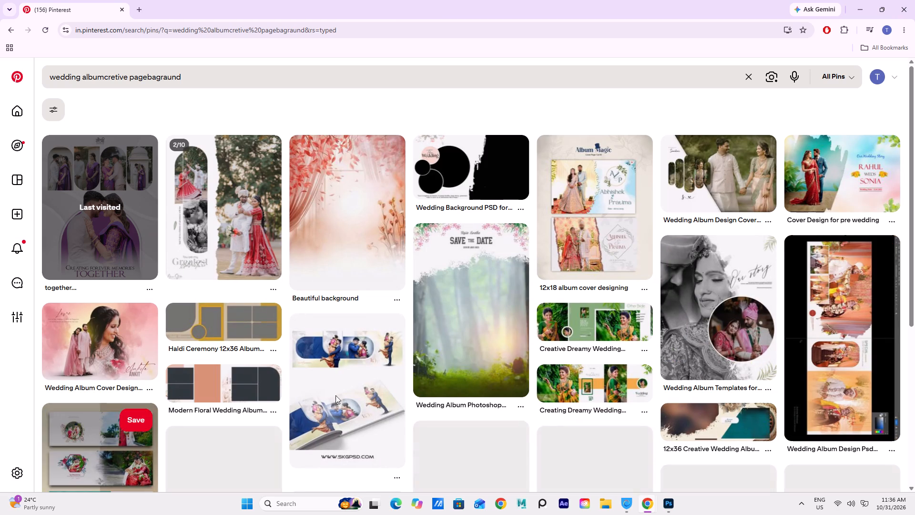
{"action": "scroll", "coordinate": [559, 343], "scroll_direction": "down", "scroll_amount": 13}
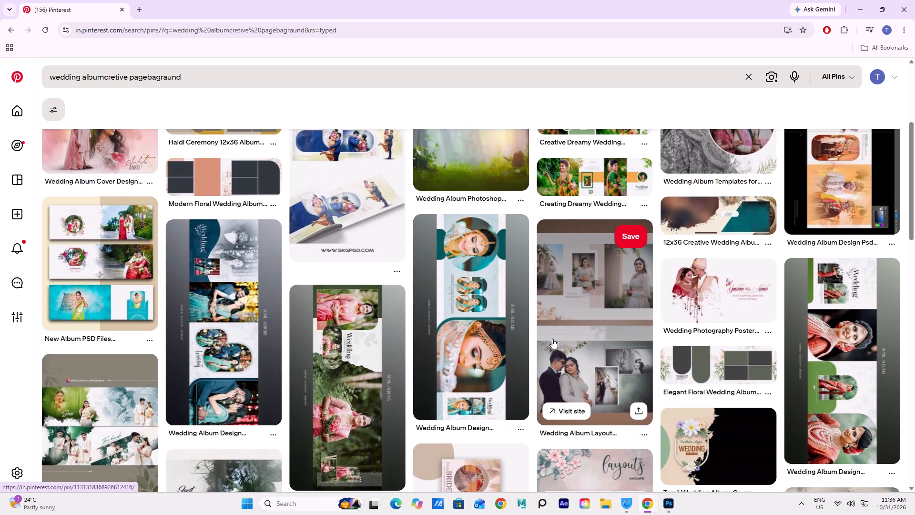
{"action": "scroll", "coordinate": [544, 340], "scroll_direction": "down", "scroll_amount": 10}
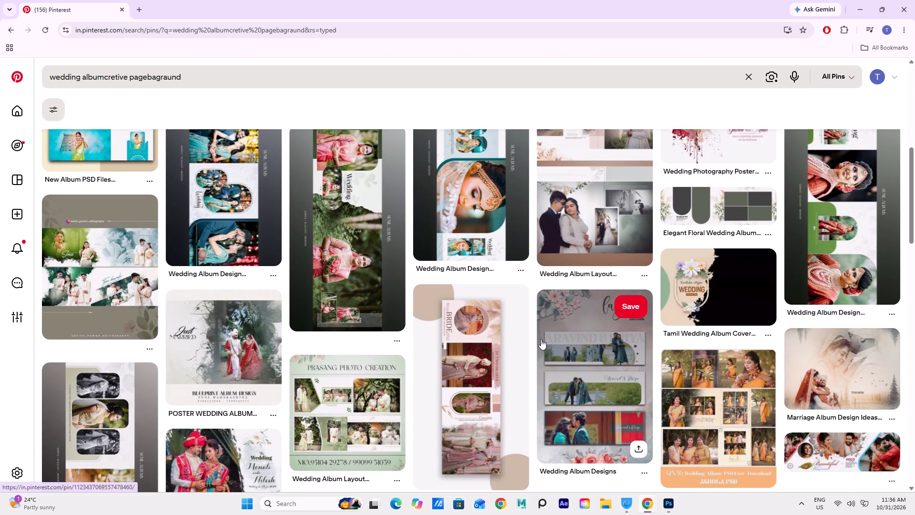
{"action": "scroll", "coordinate": [541, 339], "scroll_direction": "down", "scroll_amount": 13}
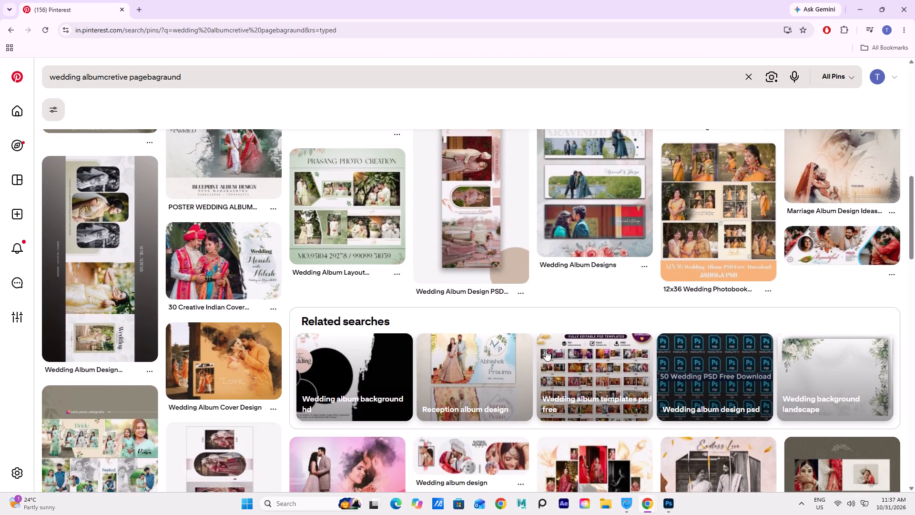
{"action": "scroll", "coordinate": [533, 395], "scroll_direction": "down", "scroll_amount": 6}
{"action": "scroll", "coordinate": [424, 393], "scroll_direction": "down", "scroll_amount": 2}
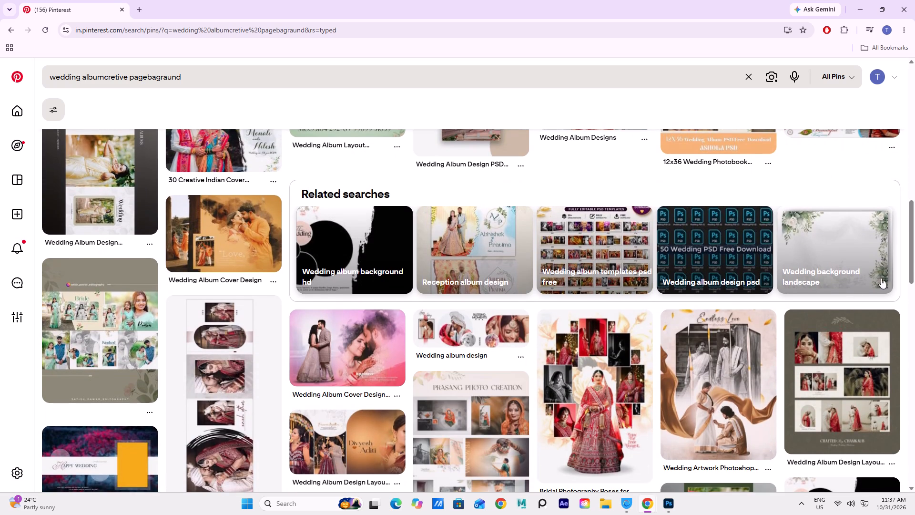
Open the related search "Wedding background landscape", open the white rose and green leaf background pin, and copy its image.
{"action": "left_click", "coordinate": [857, 250]}
{"action": "right_click_drag", "start_coordinate": [737, 252], "coordinate": [725, 254]}
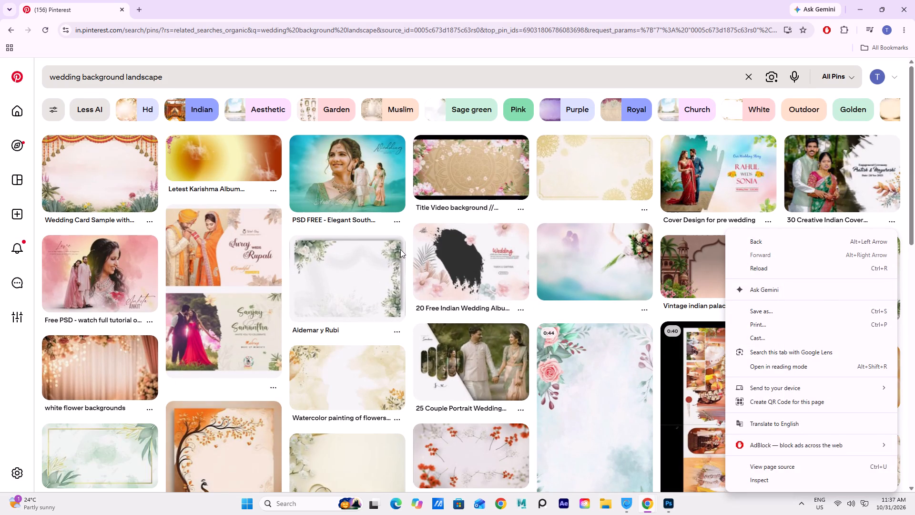
{"action": "right_click", "coordinate": [330, 276]}
{"action": "double_click", "coordinate": [332, 273]}
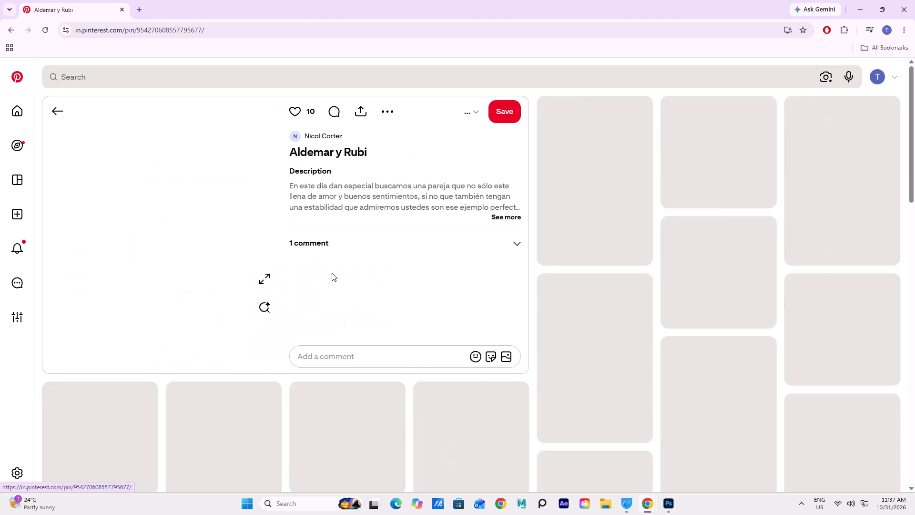
{"action": "right_click", "coordinate": [199, 252]}
{"action": "left_click", "coordinate": [246, 293]}
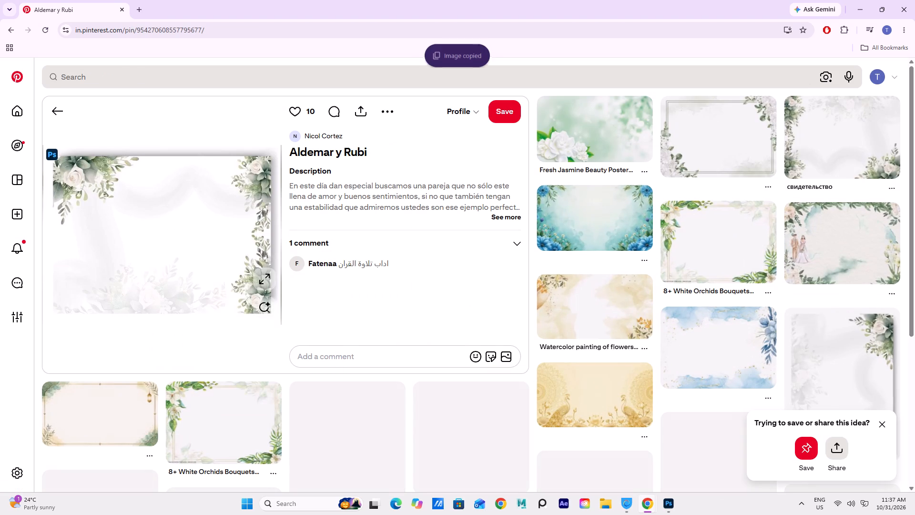
Switch to Photoshop, paste the floral background, enlarge and position it to cover the canvas from its left edge, and apply the transform.
{"action": "left_click", "coordinate": [670, 505]}
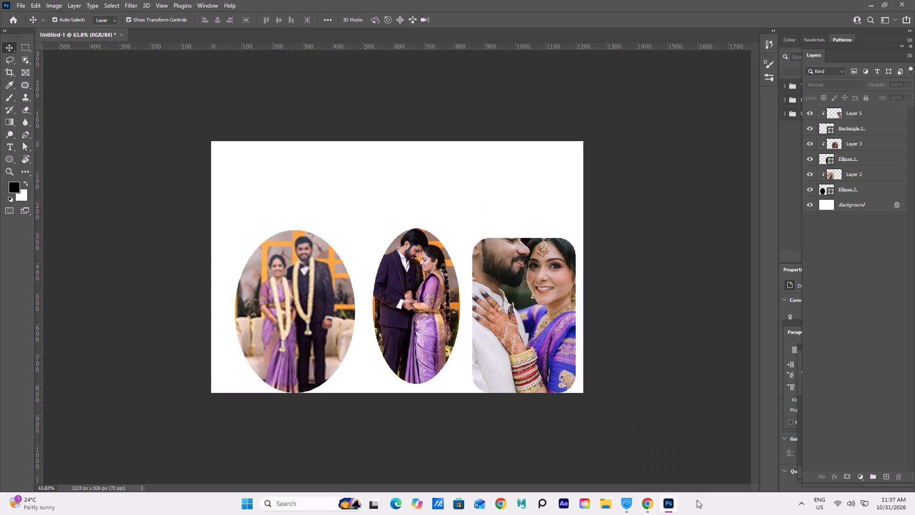
{"action": "key", "text": "ctrl+v"}
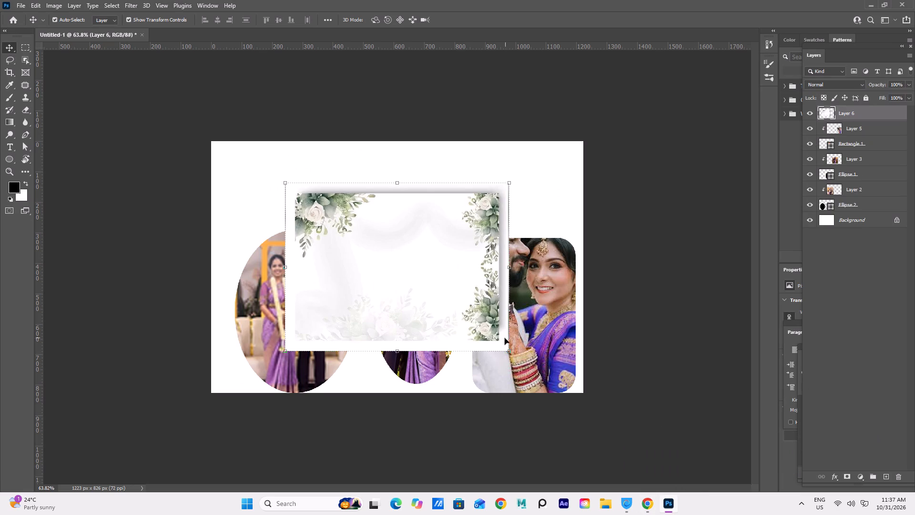
{"action": "left_click_drag", "start_coordinate": [509, 351], "coordinate": [621, 400]}
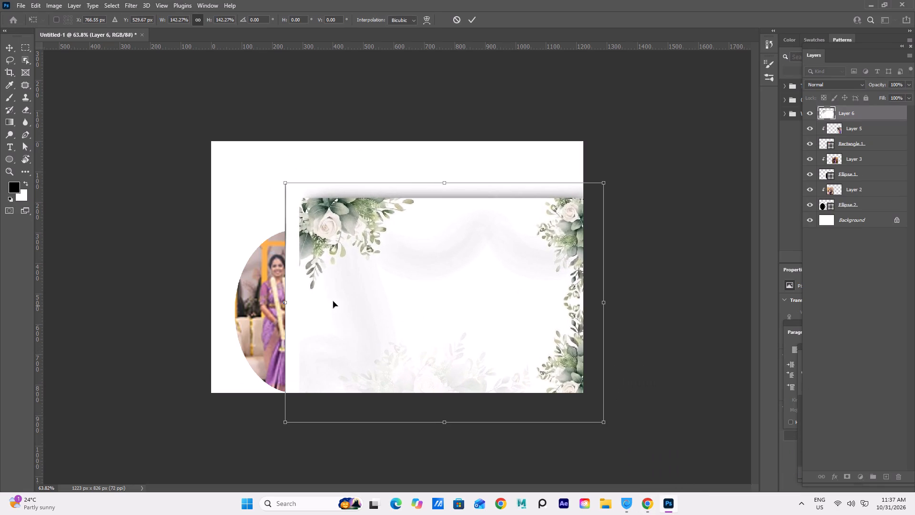
{"action": "left_click", "coordinate": [285, 176]}
{"action": "left_click_drag", "start_coordinate": [442, 318], "coordinate": [361, 292]}
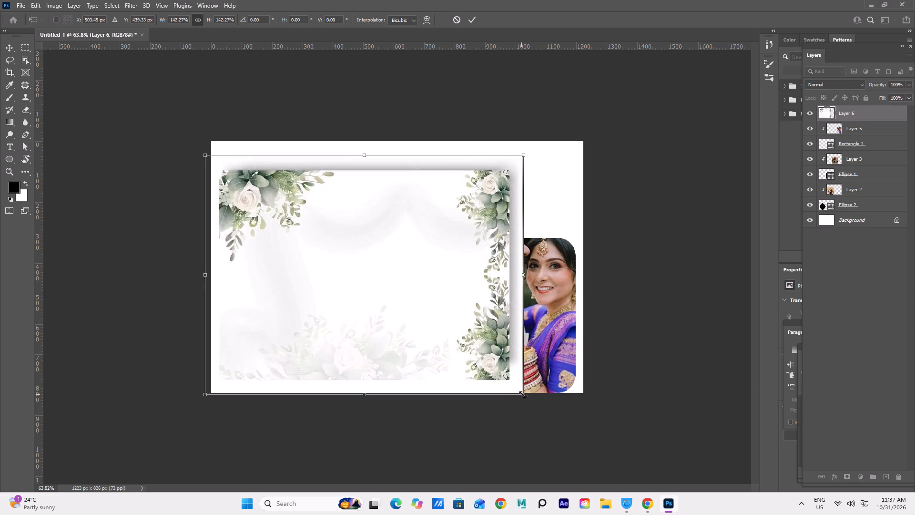
{"action": "left_click_drag", "start_coordinate": [525, 394], "coordinate": [616, 370]}
{"action": "left_click_drag", "start_coordinate": [473, 331], "coordinate": [495, 300]}
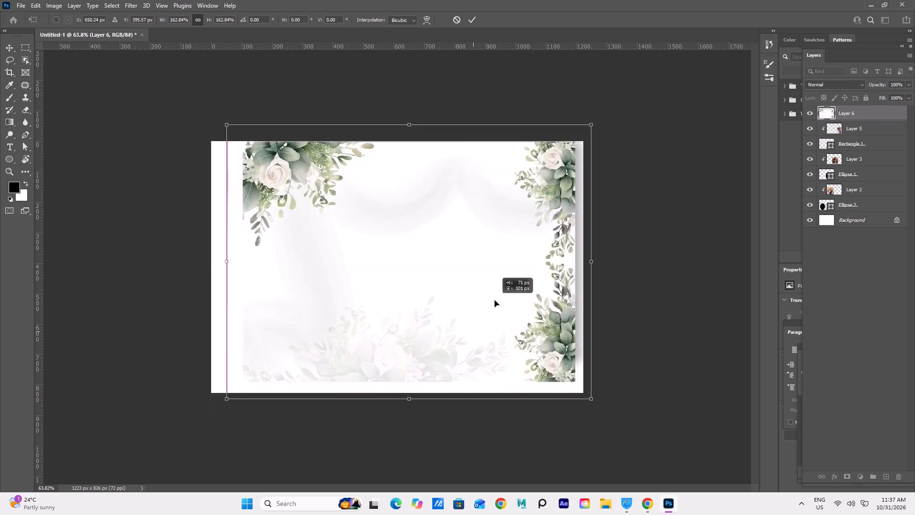
{"action": "left_click_drag", "start_coordinate": [495, 300], "coordinate": [501, 312]}
{"action": "left_click", "coordinate": [232, 136]}
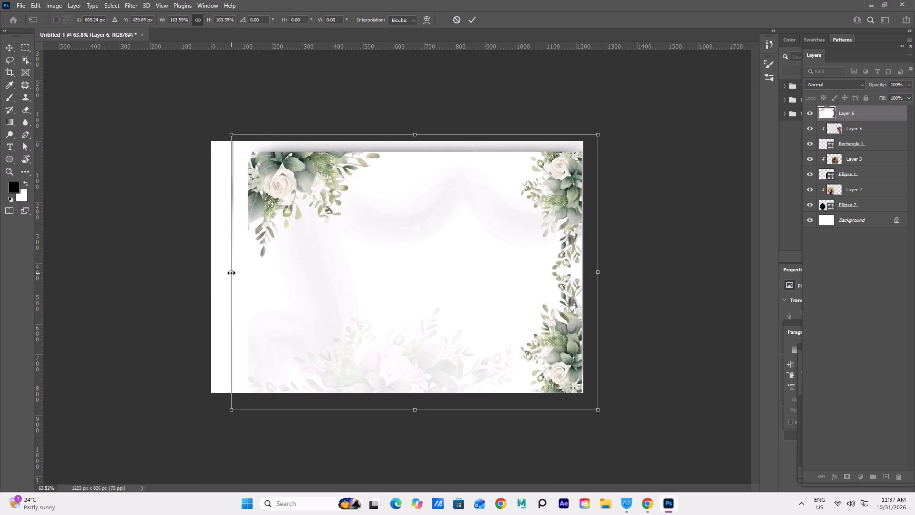
{"action": "left_click_drag", "start_coordinate": [231, 273], "coordinate": [213, 275]}
{"action": "left_click", "coordinate": [733, 271]}
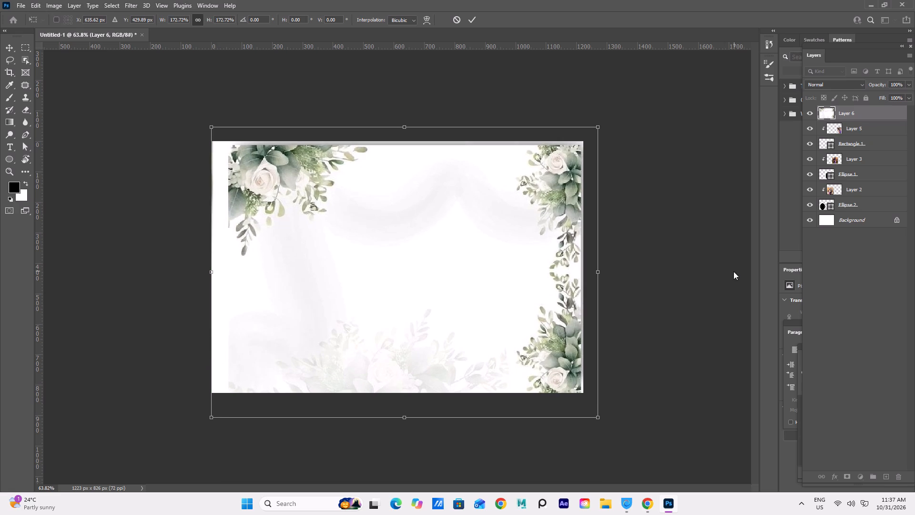
Extend the canvas with the Crop tool to about 1271 × 967 px around the floral background and apply the crop.
{"action": "left_click", "coordinate": [5, 69]}
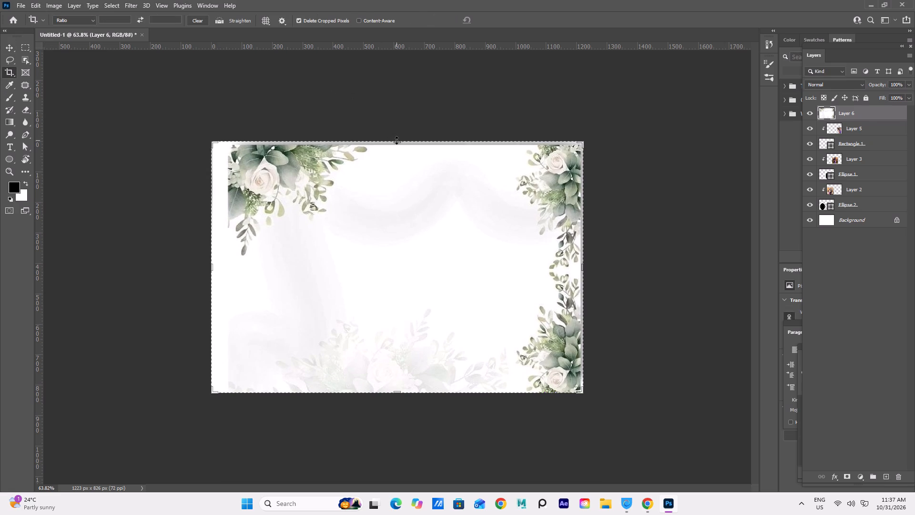
{"action": "left_click_drag", "start_coordinate": [396, 140], "coordinate": [402, 132]}
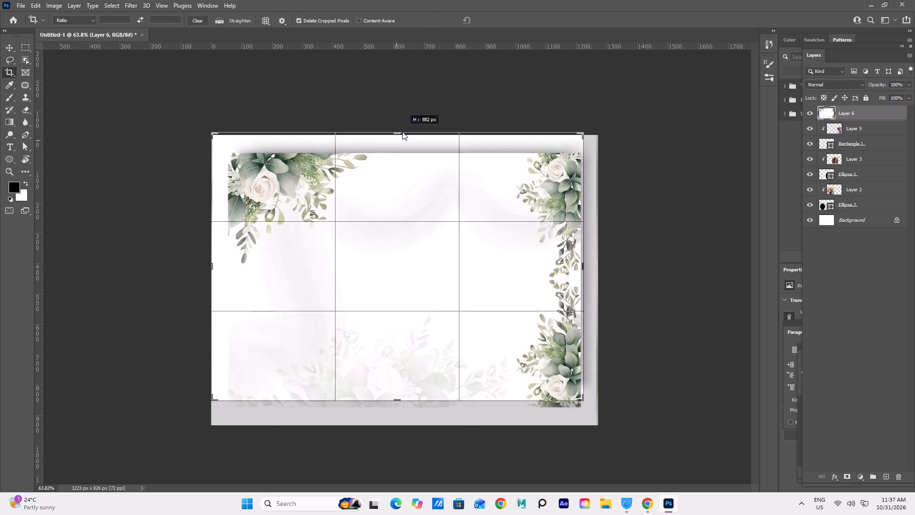
{"action": "left_click_drag", "start_coordinate": [402, 132], "coordinate": [402, 132]}
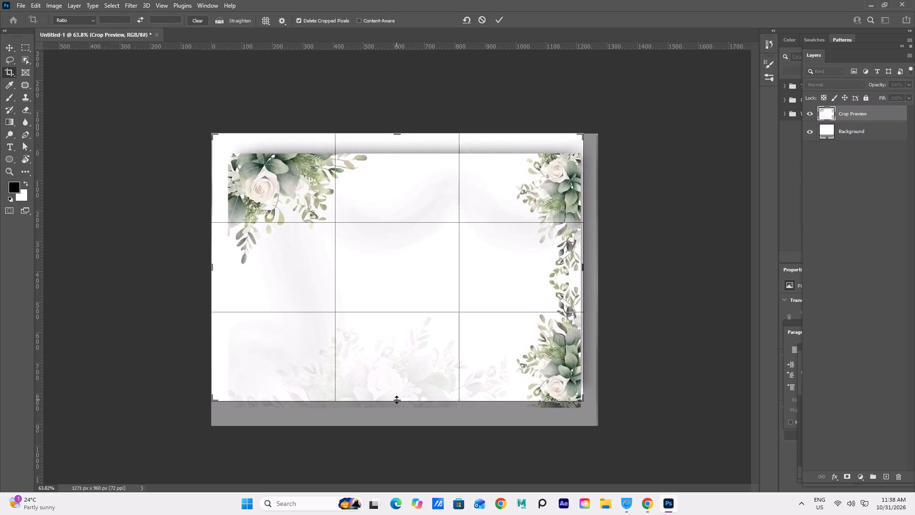
{"action": "left_click_drag", "start_coordinate": [396, 400], "coordinate": [410, 413]}
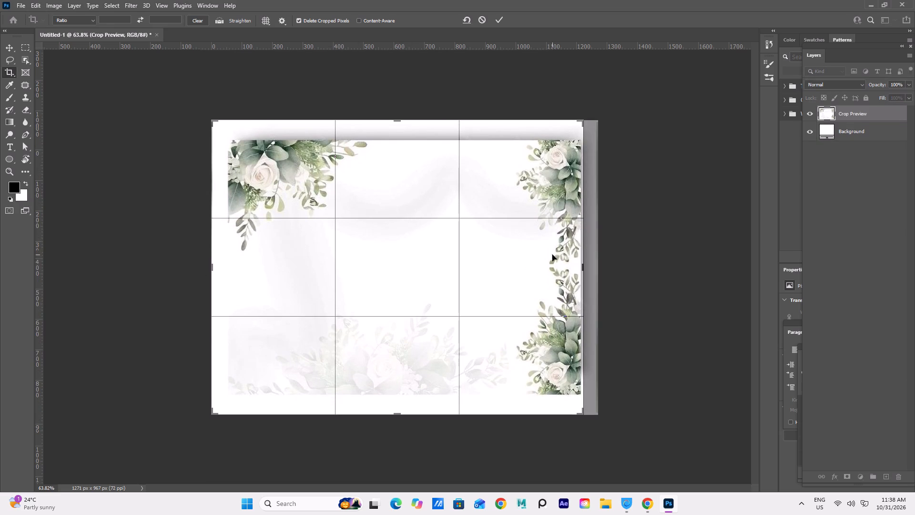
{"action": "left_click_drag", "start_coordinate": [583, 268], "coordinate": [585, 268]}
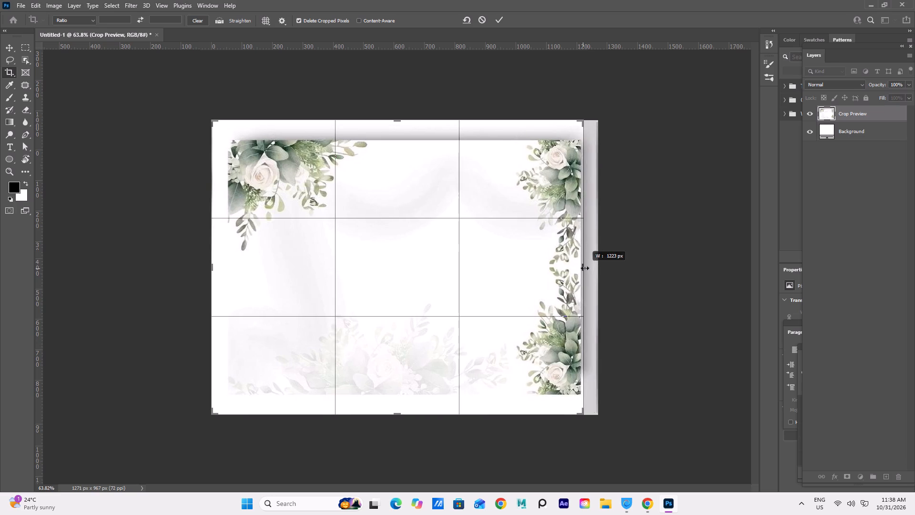
{"action": "left_click_drag", "start_coordinate": [585, 268], "coordinate": [589, 268]}
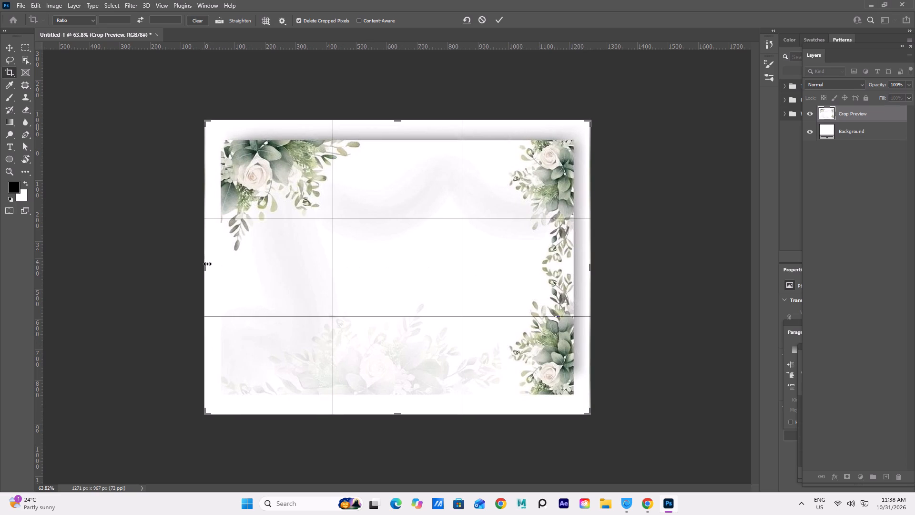
{"action": "left_click", "coordinate": [6, 50]}
{"action": "left_click", "coordinate": [112, 114]}
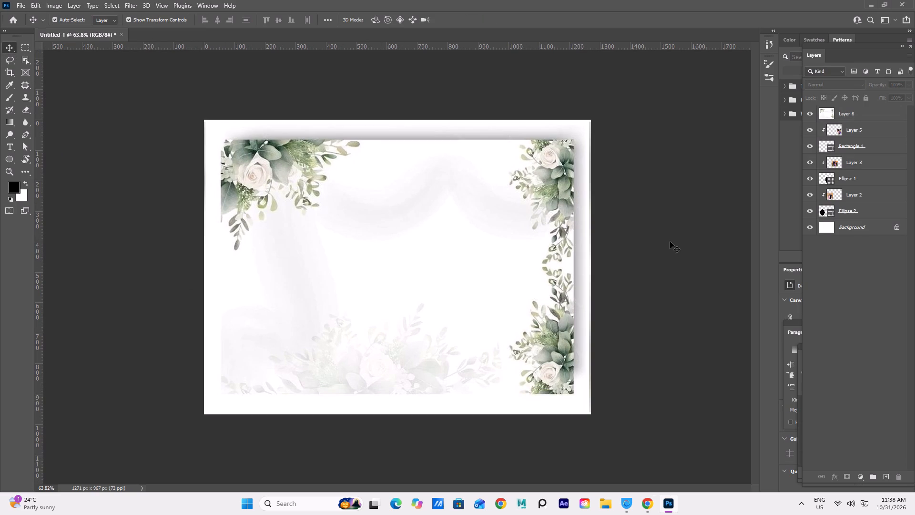
Enlarge the floral background layer to about 110%, reposition it so the flowers reach the canvas's side edges, and apply the transform.
{"action": "left_click", "coordinate": [396, 226]}
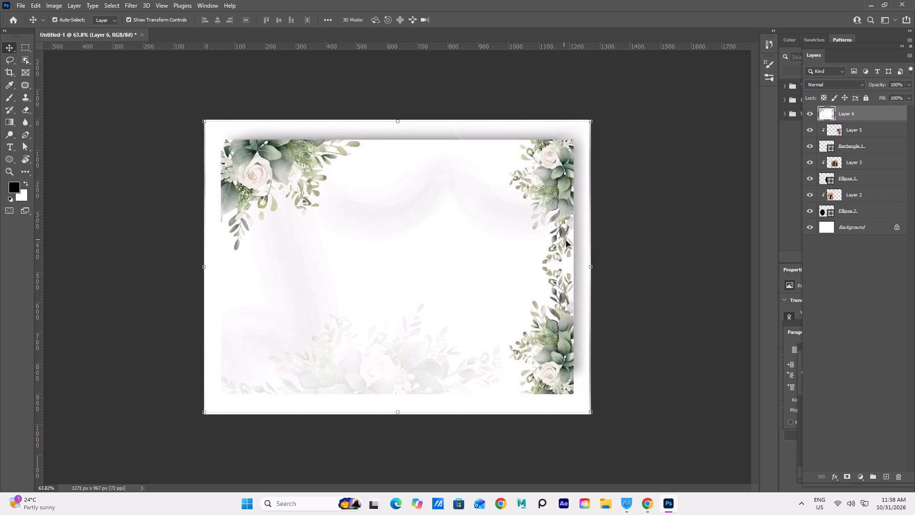
{"action": "left_click", "coordinate": [658, 237]}
{"action": "left_click", "coordinate": [469, 237]}
{"action": "left_click_drag", "start_coordinate": [591, 119], "coordinate": [597, 119]}
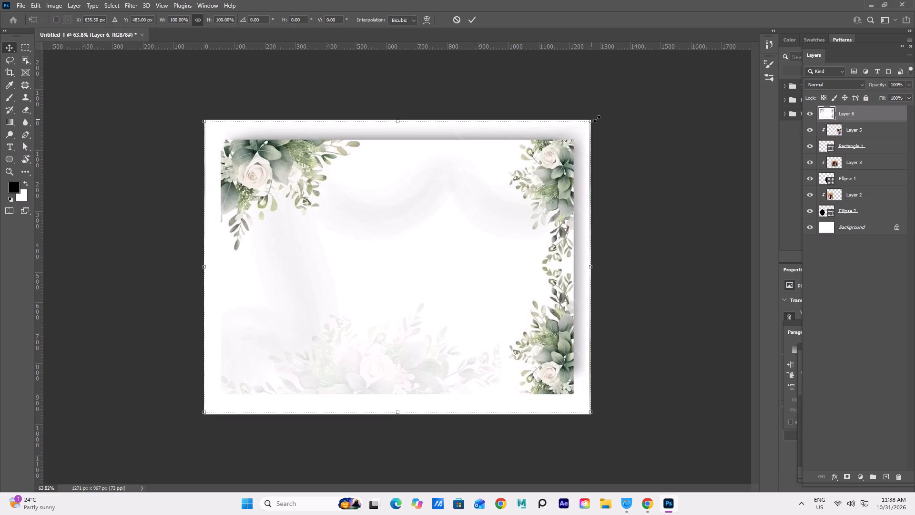
{"action": "left_click_drag", "start_coordinate": [597, 119], "coordinate": [611, 106]}
{"action": "left_click_drag", "start_coordinate": [411, 217], "coordinate": [398, 212]}
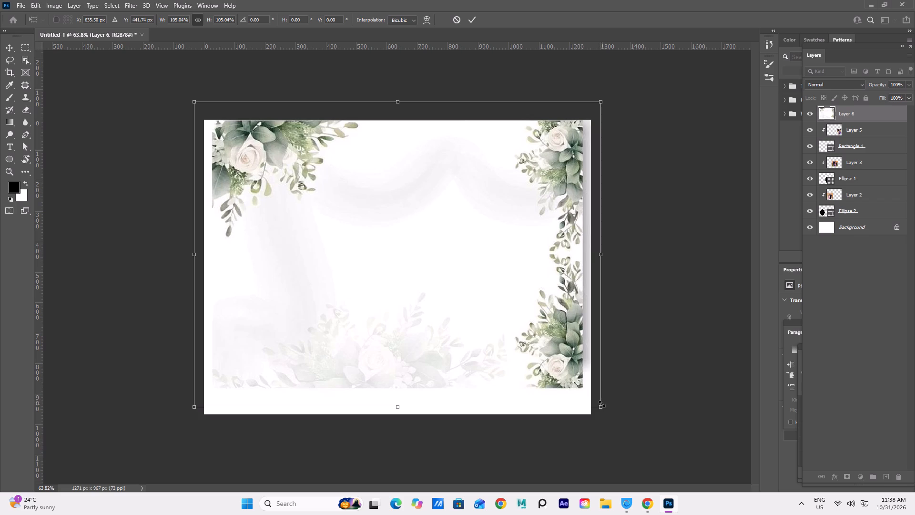
{"action": "left_click_drag", "start_coordinate": [599, 408], "coordinate": [610, 416]}
{"action": "left_click_drag", "start_coordinate": [418, 330], "coordinate": [408, 326]}
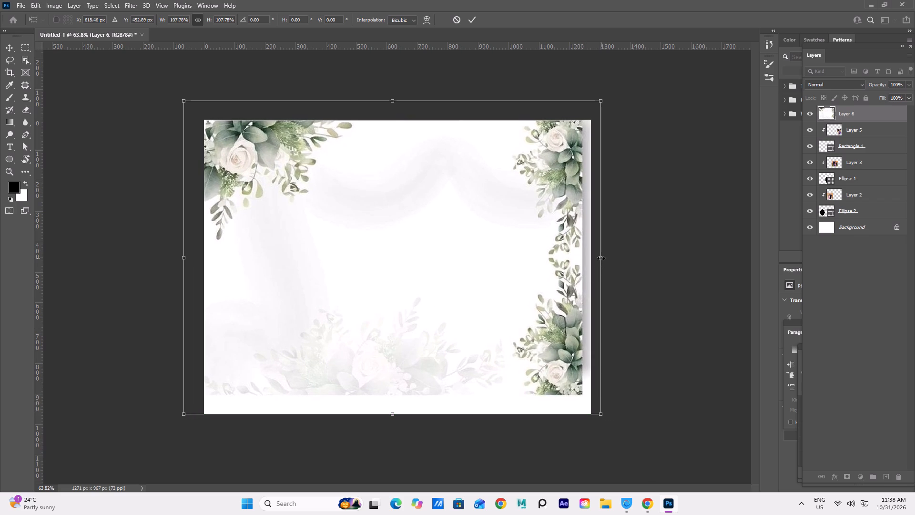
{"action": "left_click_drag", "start_coordinate": [601, 258], "coordinate": [610, 258]}
{"action": "left_click", "coordinate": [675, 231]}
{"action": "left_click", "coordinate": [145, 258]}
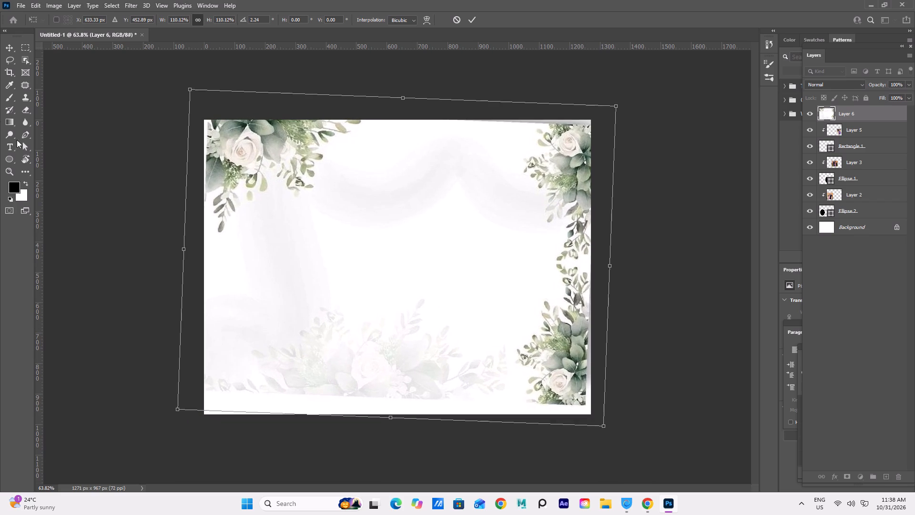
{"action": "key", "text": "ctrl+z"}
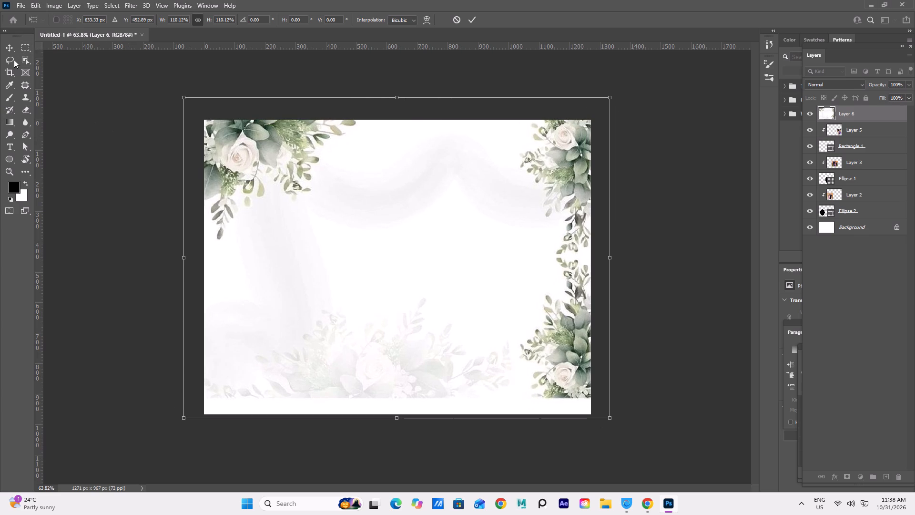
{"action": "left_click", "coordinate": [9, 45]}
{"action": "left_click", "coordinate": [115, 131]}
Crop the empty white strip off the canvas's bottom edge, reducing the height to about 906 px.
{"action": "left_click", "coordinate": [5, 66]}
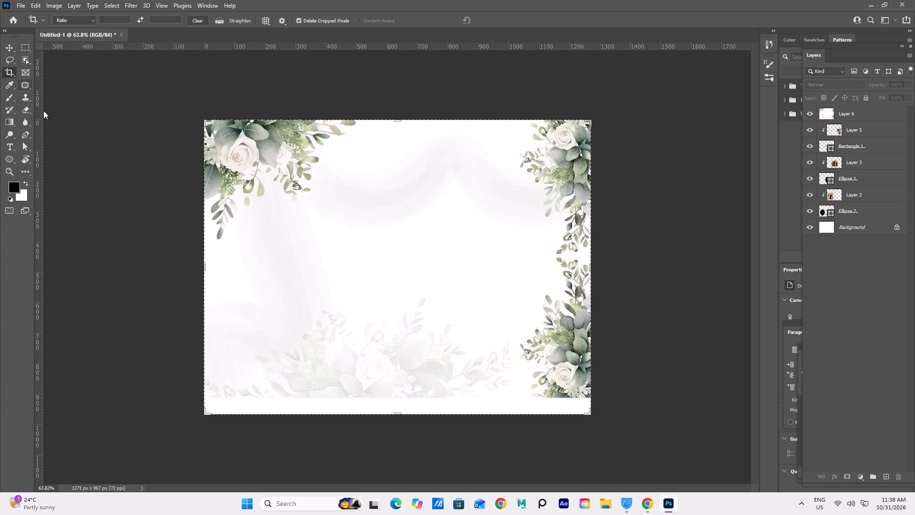
{"action": "left_click_drag", "start_coordinate": [401, 414], "coordinate": [401, 410]}
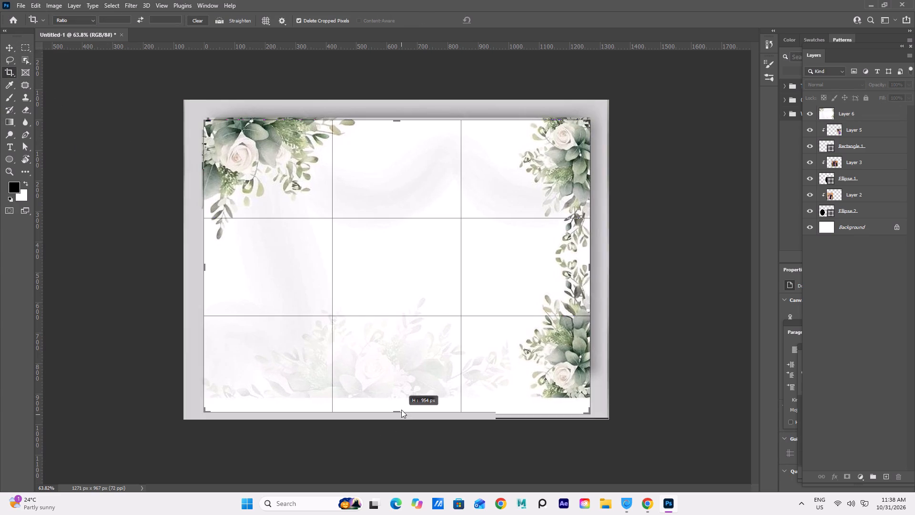
{"action": "left_click_drag", "start_coordinate": [401, 410], "coordinate": [401, 406]}
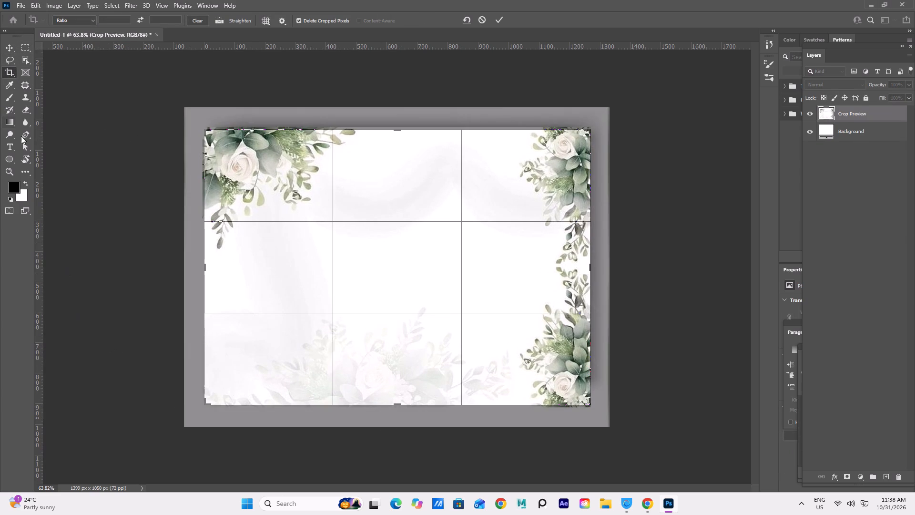
{"action": "left_click", "coordinate": [8, 50]}
{"action": "left_click", "coordinate": [115, 154]}
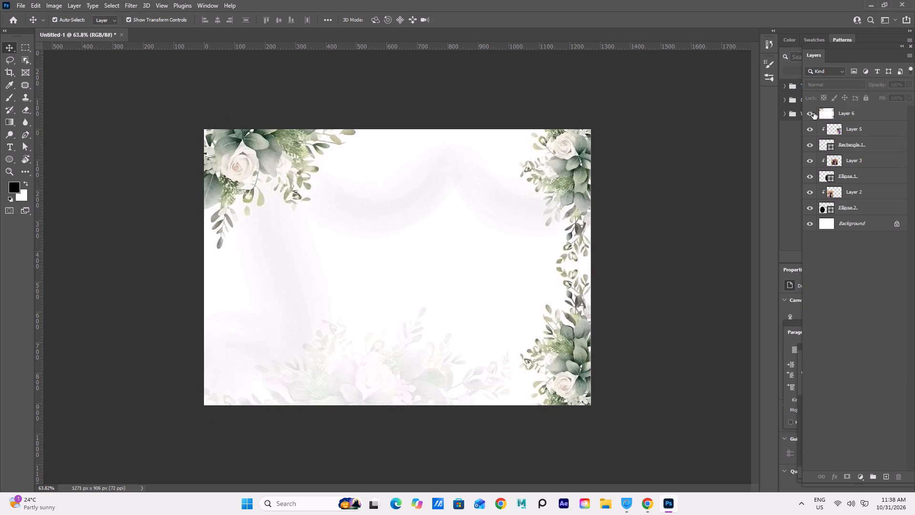
Move the floral background layer beneath all photo and frame layers, directly above the Background layer.
{"action": "left_click_drag", "start_coordinate": [821, 113], "coordinate": [845, 215]}
{"action": "left_click", "coordinate": [686, 243]}
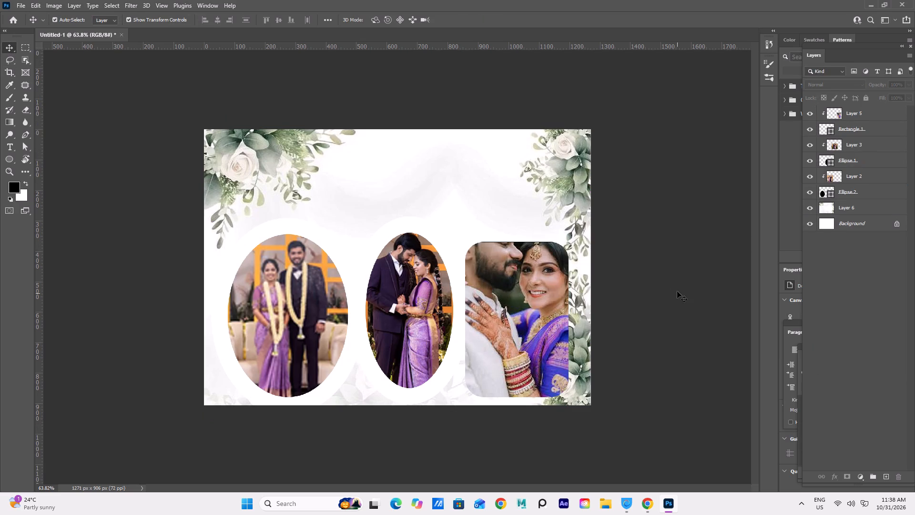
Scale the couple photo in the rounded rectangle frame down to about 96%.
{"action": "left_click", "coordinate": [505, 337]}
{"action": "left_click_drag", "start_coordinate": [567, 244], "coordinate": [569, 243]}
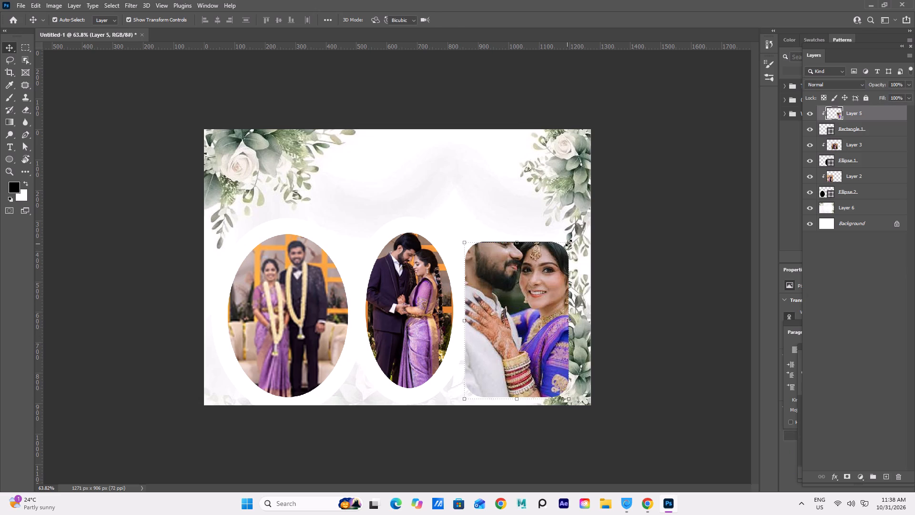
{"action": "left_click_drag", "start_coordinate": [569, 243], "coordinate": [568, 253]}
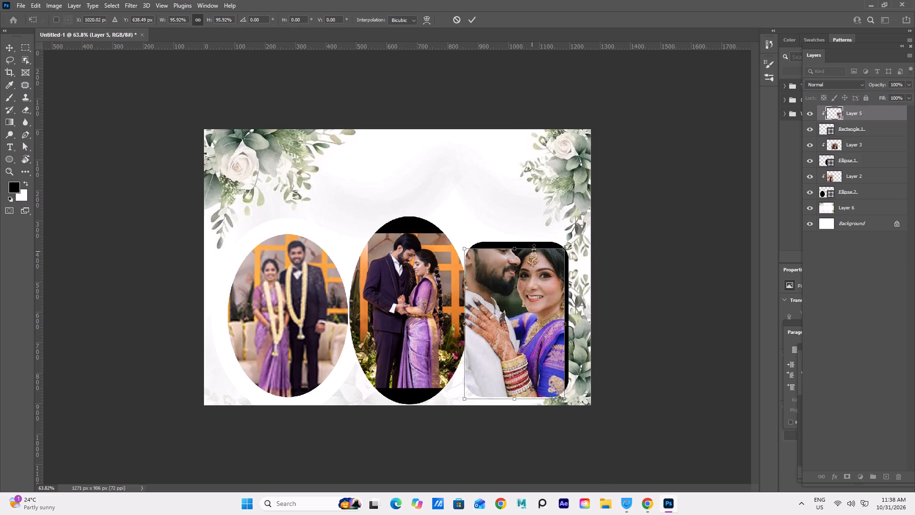
Enlarge the rounded rectangle frame proportionally to about 119%, extending it up toward the canvas's right edge.
{"action": "left_click", "coordinate": [821, 128]}
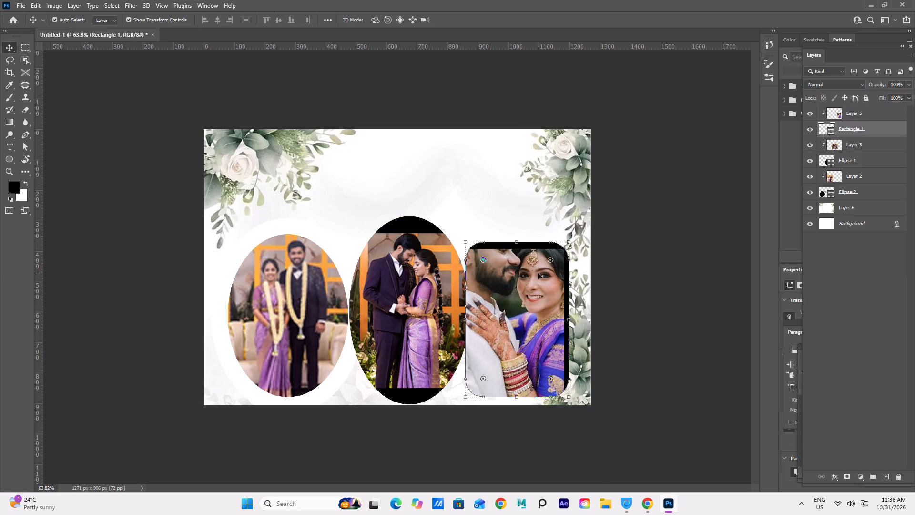
{"action": "left_click_drag", "start_coordinate": [570, 243], "coordinate": [587, 216]}
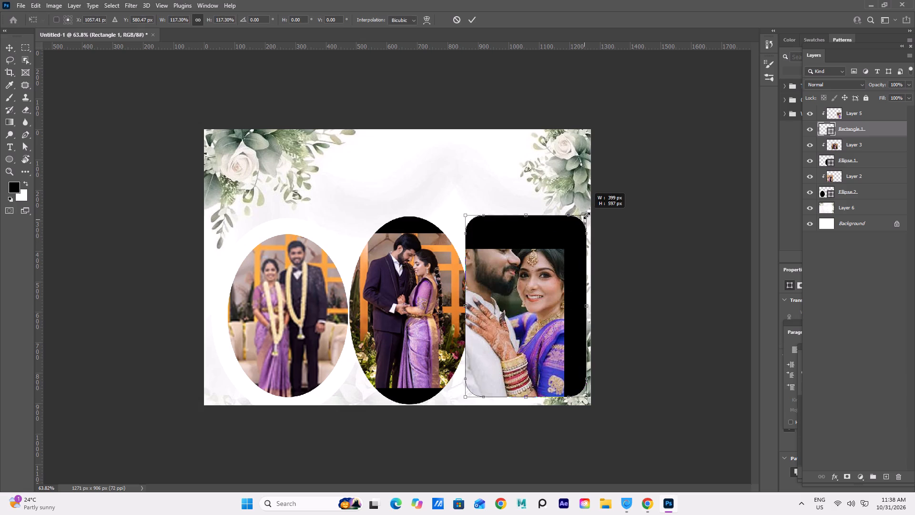
{"action": "left_click_drag", "start_coordinate": [587, 216], "coordinate": [589, 214]}
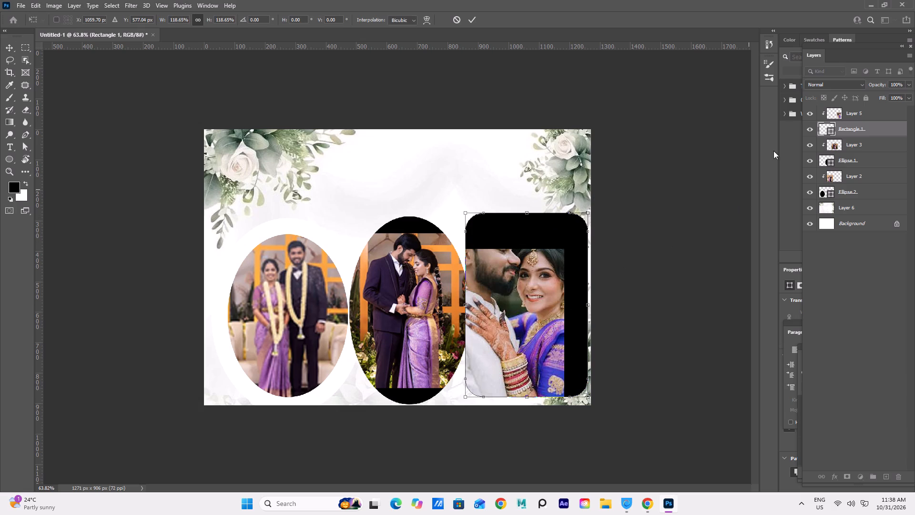
Enlarge the photo clipped to the rounded rectangle to about 123% so it fills the frame, and apply the transform.
{"action": "left_click", "coordinate": [831, 114]}
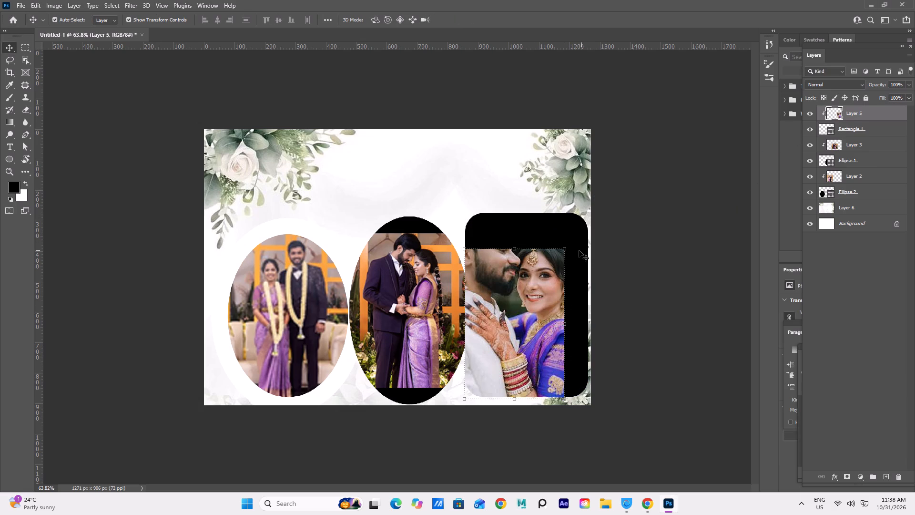
{"action": "left_click_drag", "start_coordinate": [564, 249], "coordinate": [587, 220]}
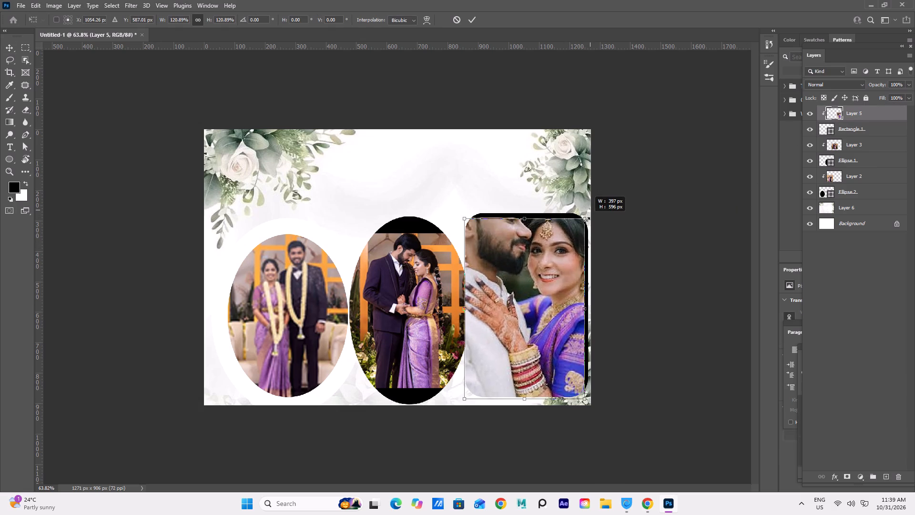
{"action": "left_click_drag", "start_coordinate": [587, 220], "coordinate": [590, 215]}
{"action": "left_click", "coordinate": [530, 183]}
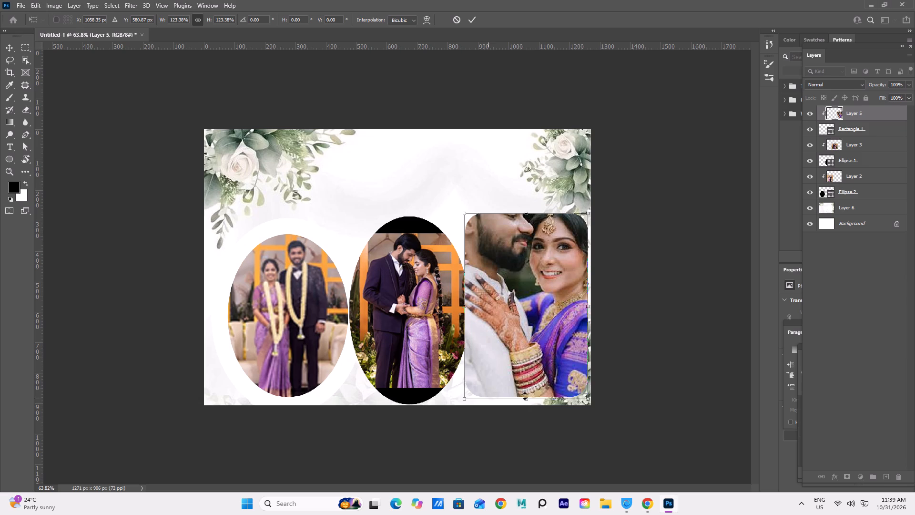
{"action": "left_click", "coordinate": [701, 333]}
{"action": "left_click", "coordinate": [697, 330]}
Nudge the garlanded couple's photo (Layer 2) slightly left inside the leftmost oval frame.
{"action": "left_click", "coordinate": [403, 338]}
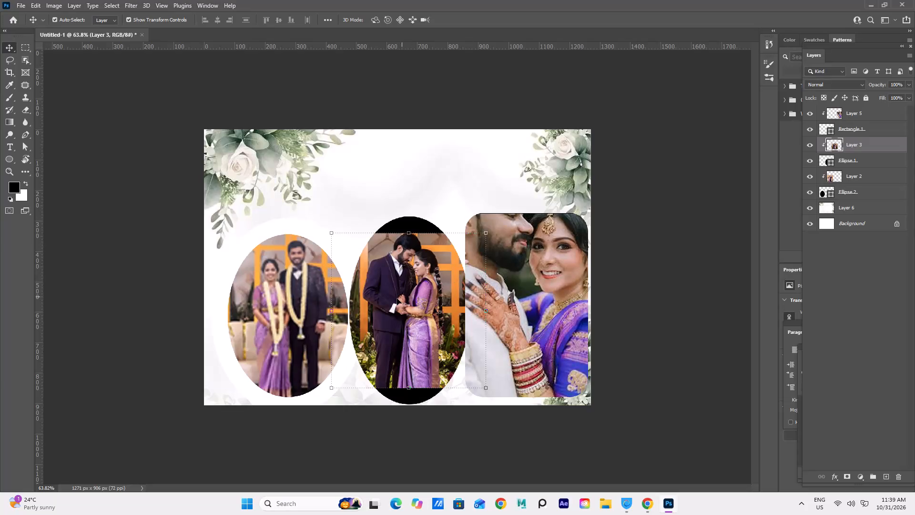
{"action": "left_click", "coordinate": [266, 338]}
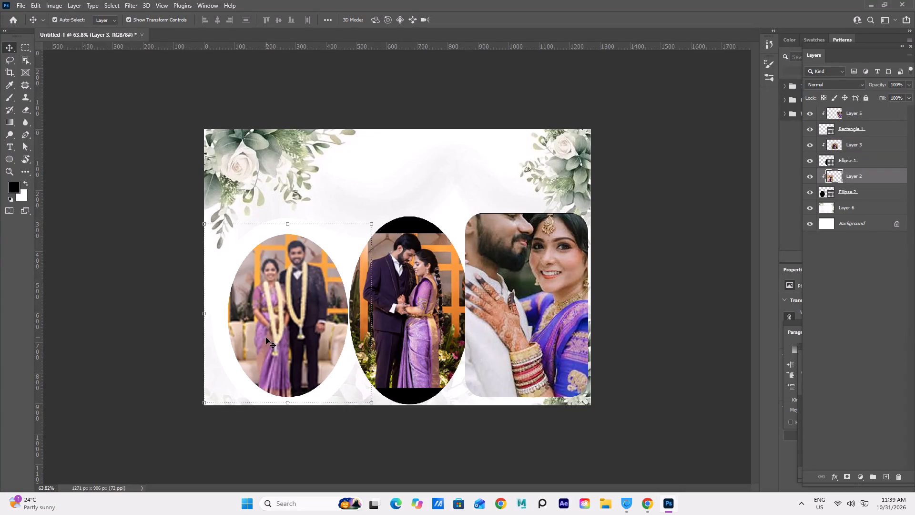
{"action": "key", "text": "Left"}
{"action": "key", "text": "Left"}
{"action": "key", "text": "Left"}
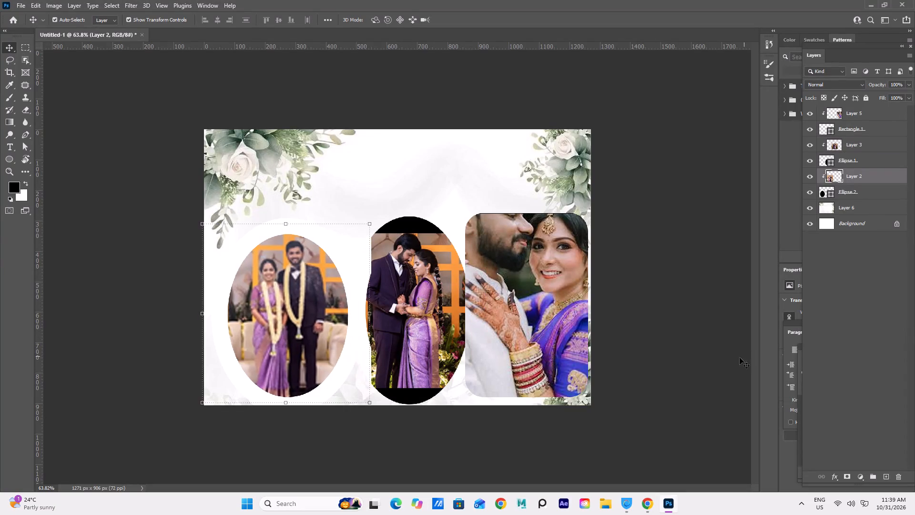
{"action": "key", "text": "Left"}
{"action": "key", "text": "Left"}
{"action": "key", "text": "Left"}
{"action": "key", "text": "Left"}
{"action": "key", "text": "Left"}
{"action": "left_click", "coordinate": [337, 256]}
{"action": "key", "text": "Left"}
{"action": "key", "text": "Left"}
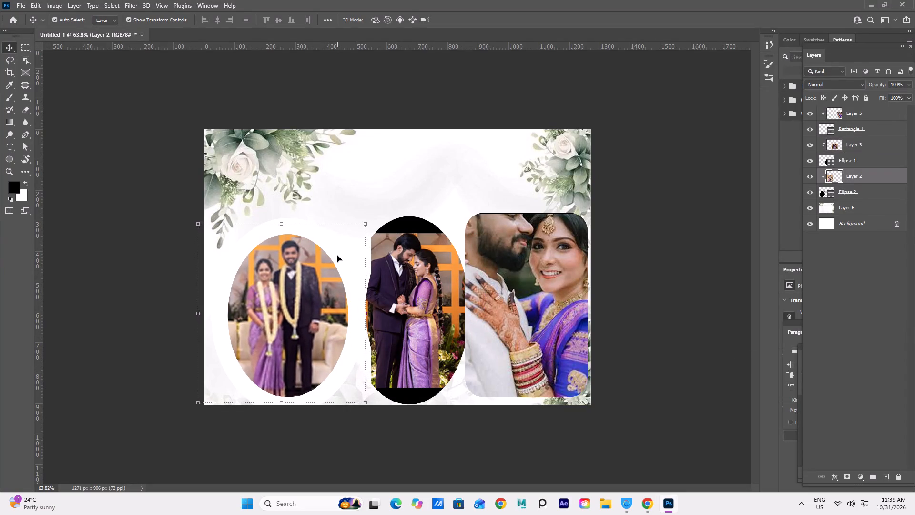
{"action": "key", "text": "Left"}
{"action": "key", "text": "Left"}
{"action": "key", "text": "Left"}
{"action": "key", "text": "Left"}
{"action": "key", "text": "Left"}
{"action": "key", "text": "Left"}
{"action": "key", "text": "Left"}
Shift the leftmost oval frame (Ellipse 2) left until it sits close to the canvas's left edge.
{"action": "left_click", "coordinate": [817, 196]}
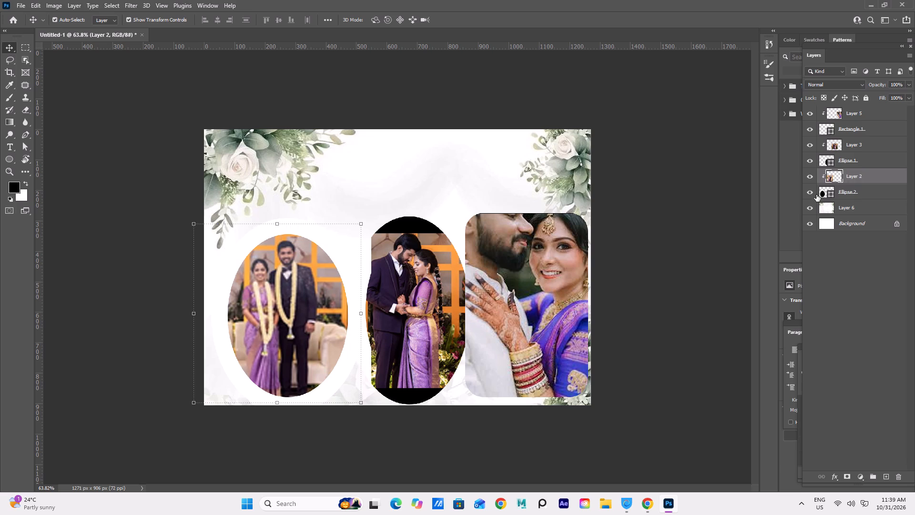
{"action": "key", "text": "Left"}
{"action": "key", "text": "Left"}
{"action": "key", "text": "Left"}
{"action": "key", "text": "Left"}
{"action": "key", "text": "Left"}
{"action": "key", "text": "Left"}
{"action": "key", "text": "Left"}
{"action": "key", "text": "Left"}
{"action": "key", "text": "Left"}
{"action": "key", "text": "Left"}
{"action": "key", "text": "Left"}
{"action": "key", "text": "Left"}
{"action": "key", "text": "Left"}
{"action": "key", "text": "Left"}
{"action": "key", "text": "Left"}
{"action": "key", "text": "Left"}
{"action": "key", "text": "Left"}
{"action": "key", "text": "Left"}
{"action": "key", "text": "Left"}
{"action": "key", "text": "Left"}
{"action": "key", "text": "Left"}
{"action": "key", "text": "Left"}
{"action": "key", "text": "Left"}
{"action": "key", "text": "Left"}
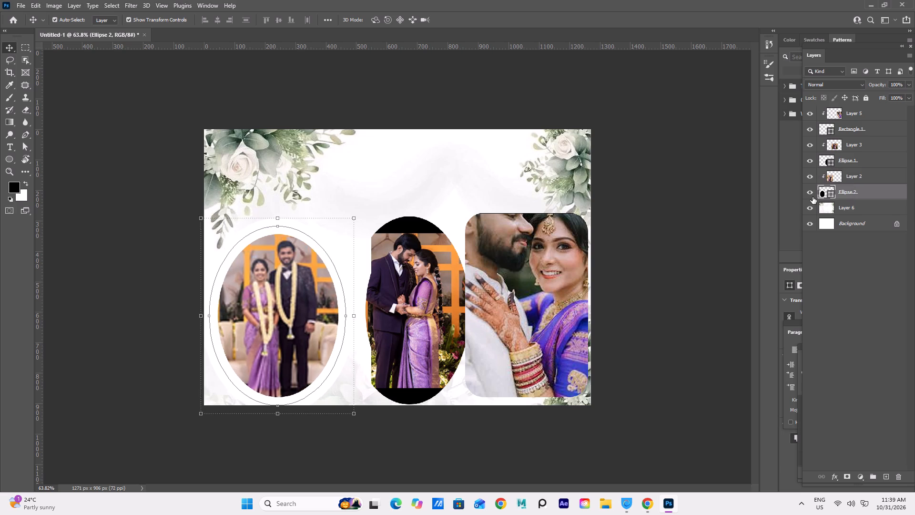
Nudge the garlanded couple's photo (Layer 2) further left to centre the couple in the shifted oval frame.
{"action": "left_click", "coordinate": [845, 183]}
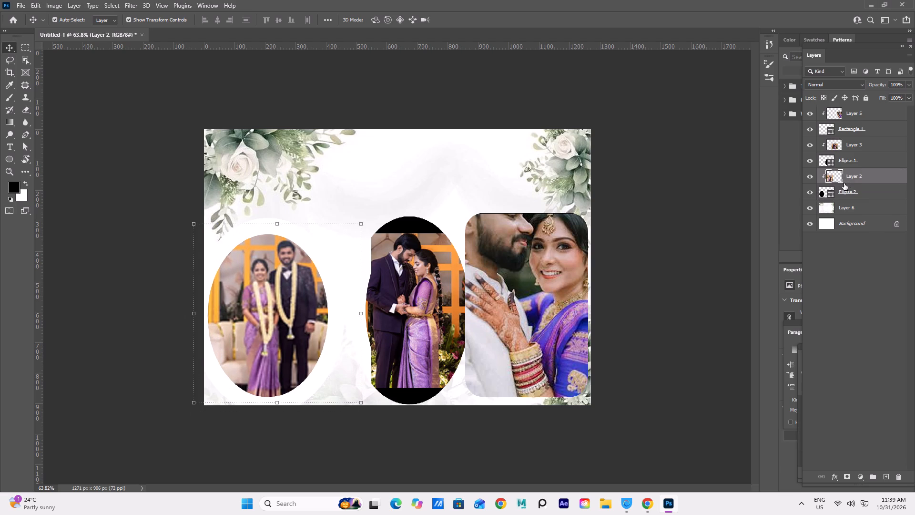
{"action": "key", "text": "Left"}
{"action": "key", "text": "Left"}
{"action": "key", "text": "Left"}
{"action": "key", "text": "Left"}
{"action": "key", "text": "Left"}
{"action": "key", "text": "Left"}
{"action": "key", "text": "Left"}
{"action": "key", "text": "Left"}
{"action": "key", "text": "Left"}
{"action": "key", "text": "Left"}
{"action": "key", "text": "Left"}
{"action": "key", "text": "Left"}
{"action": "key", "text": "Left"}
{"action": "key", "text": "Left"}
{"action": "key", "text": "Left"}
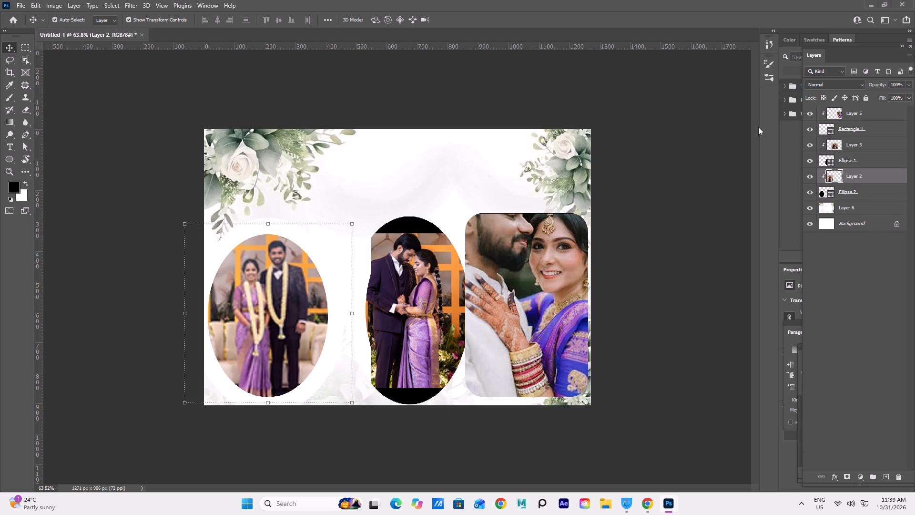
Enlarge the middle oval frame (Ellipse 1) to about 129%, reposition it around the couple facing each other, and apply the transform.
{"action": "left_click", "coordinate": [444, 160]}
{"action": "left_click", "coordinate": [407, 279]}
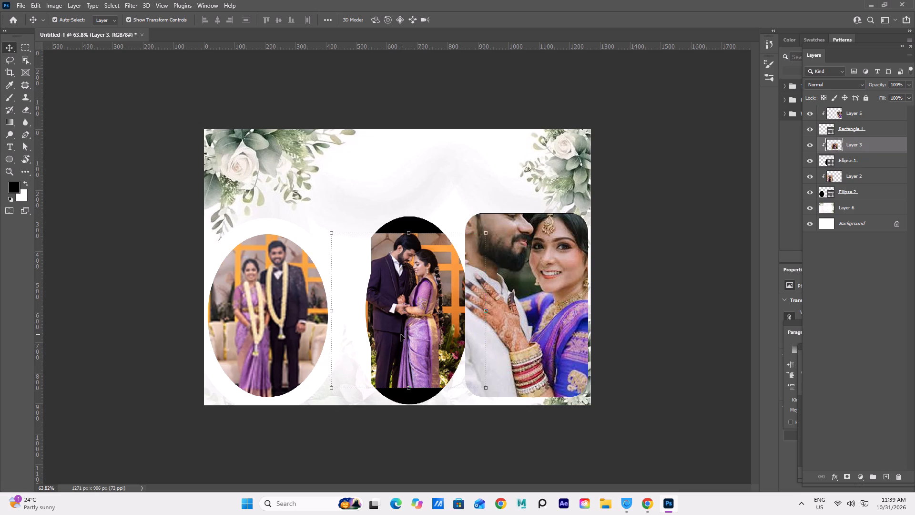
{"action": "left_click", "coordinate": [823, 164]}
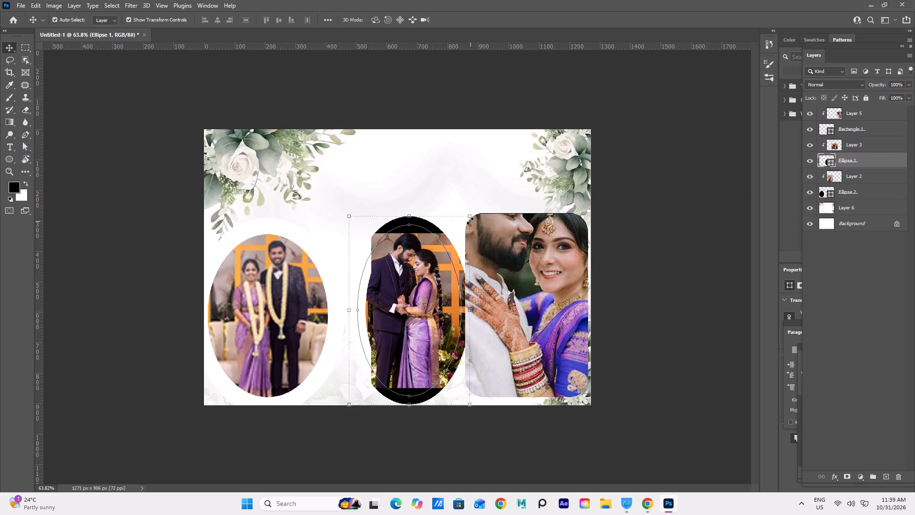
{"action": "left_click_drag", "start_coordinate": [469, 216], "coordinate": [521, 173]}
{"action": "left_click_drag", "start_coordinate": [415, 273], "coordinate": [413, 279]}
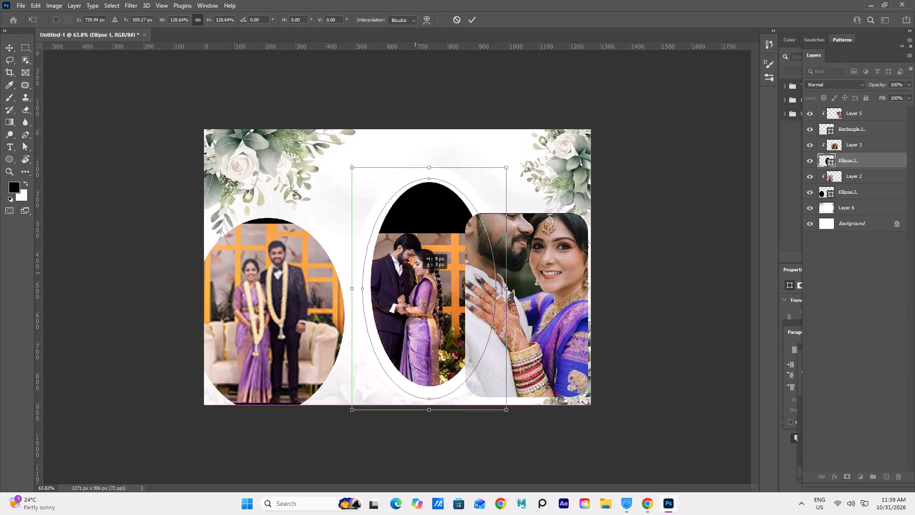
{"action": "left_click_drag", "start_coordinate": [413, 279], "coordinate": [394, 294]}
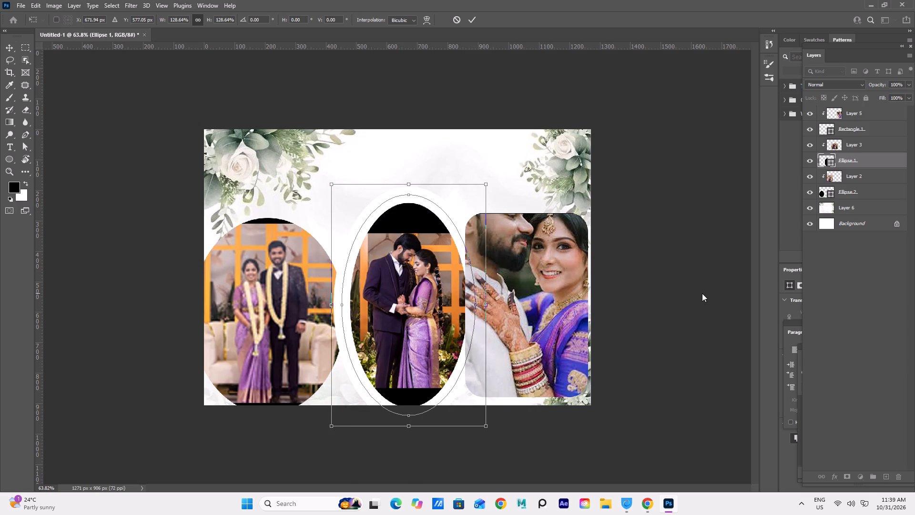
{"action": "left_click", "coordinate": [661, 291]}
Enlarge the photo clipped to the middle oval (Layer 3) to about 133%, shift it to fill the frame, and apply the transform.
{"action": "left_click", "coordinate": [833, 146]}
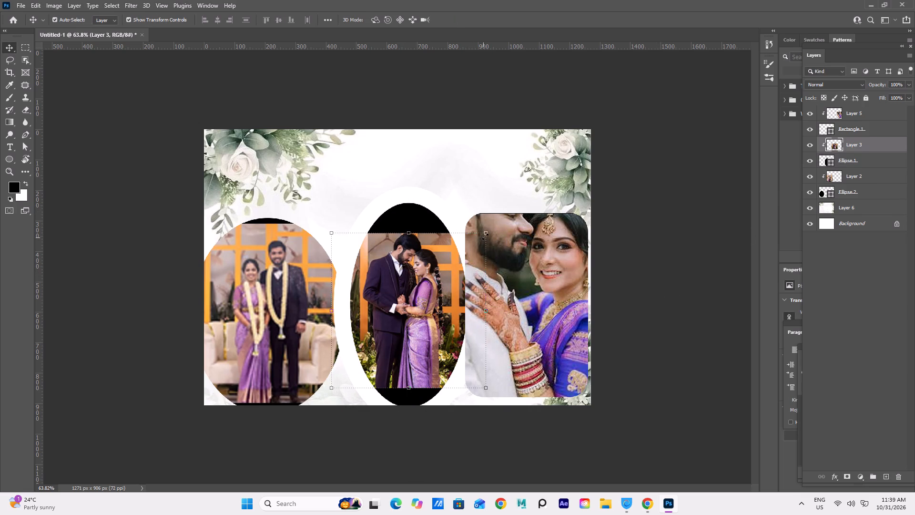
{"action": "left_click_drag", "start_coordinate": [488, 233], "coordinate": [513, 206]}
{"action": "left_click_drag", "start_coordinate": [407, 282], "coordinate": [397, 286]}
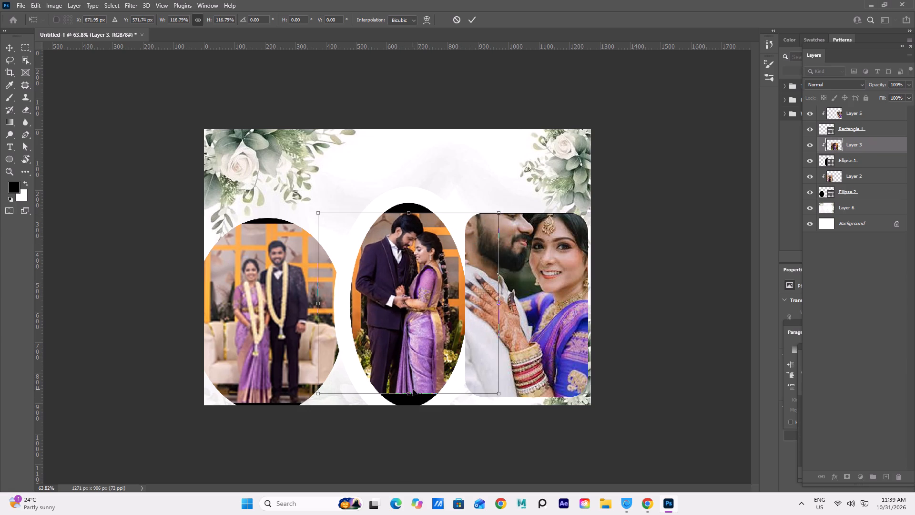
{"action": "left_click_drag", "start_coordinate": [406, 393], "coordinate": [416, 404]}
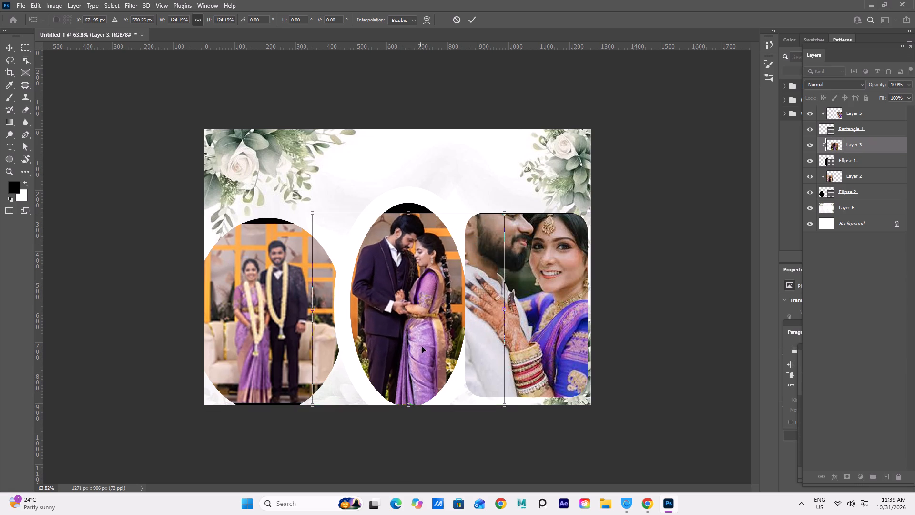
{"action": "left_click_drag", "start_coordinate": [423, 340], "coordinate": [425, 327]}
{"action": "left_click_drag", "start_coordinate": [411, 392], "coordinate": [411, 399]}
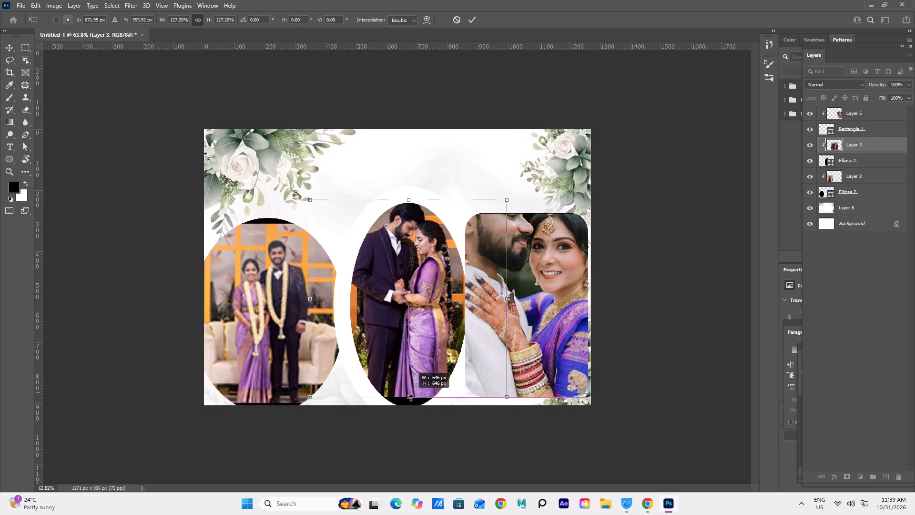
{"action": "left_click_drag", "start_coordinate": [411, 399], "coordinate": [411, 404]}
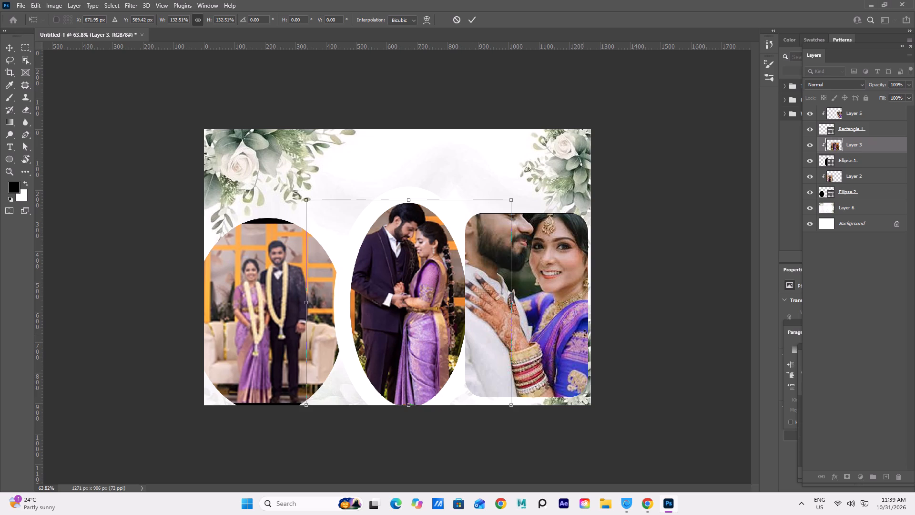
{"action": "left_click", "coordinate": [425, 439]}
{"action": "left_click", "coordinate": [691, 350]}
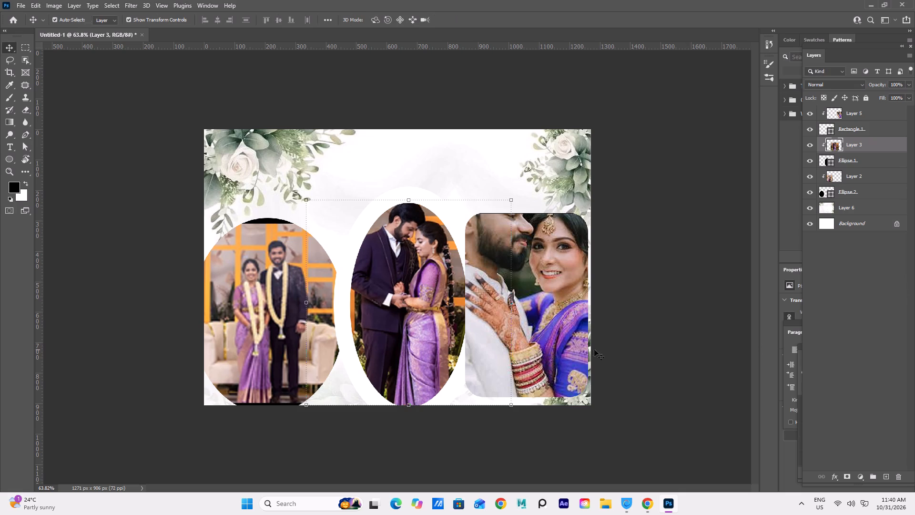
Shrink the rounded rectangle frame (Rectangle 1) to about 92% and move it right against the canvas's right edge.
{"action": "left_click", "coordinate": [387, 331]}
{"action": "left_click", "coordinate": [733, 310]}
{"action": "left_click", "coordinate": [579, 313]}
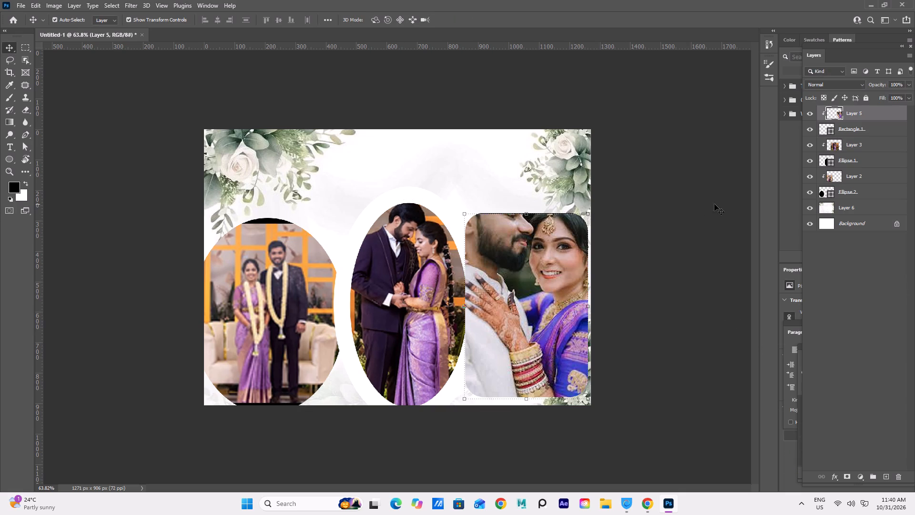
{"action": "left_click", "coordinate": [820, 125]}
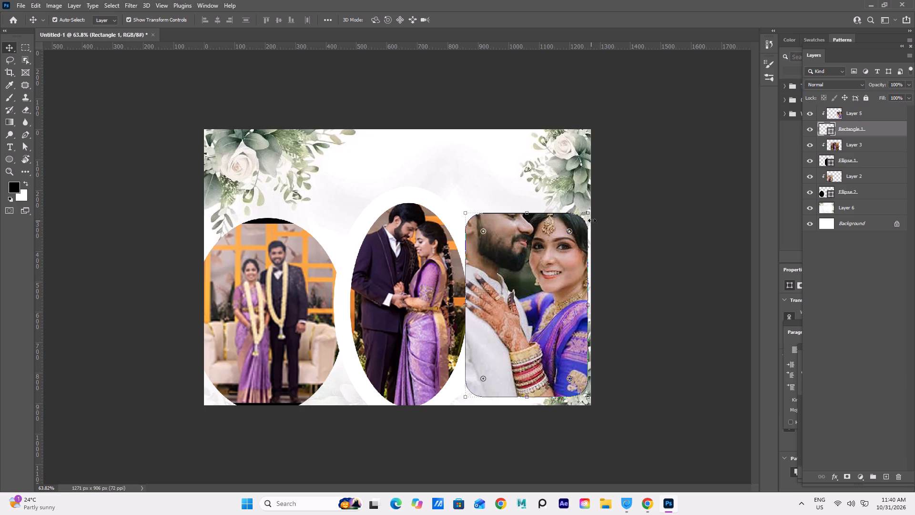
{"action": "left_click_drag", "start_coordinate": [587, 213], "coordinate": [577, 228]}
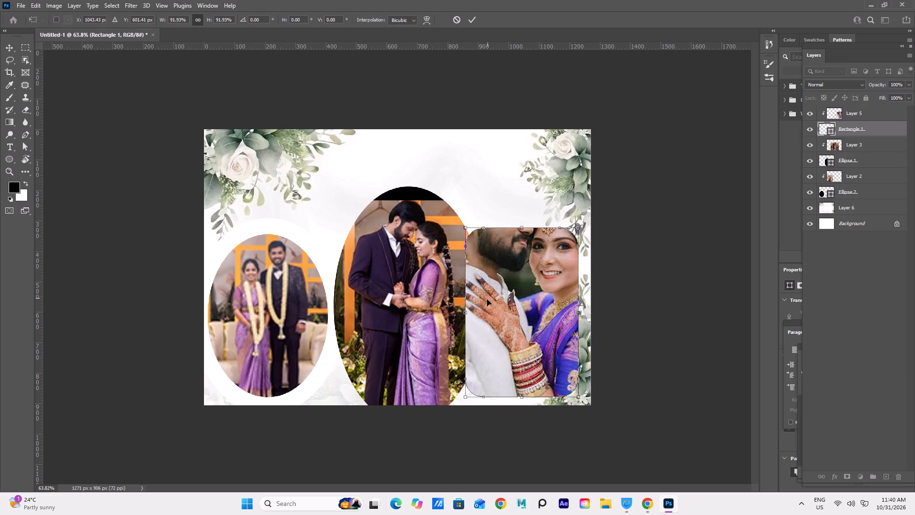
{"action": "left_click_drag", "start_coordinate": [487, 299], "coordinate": [499, 299]}
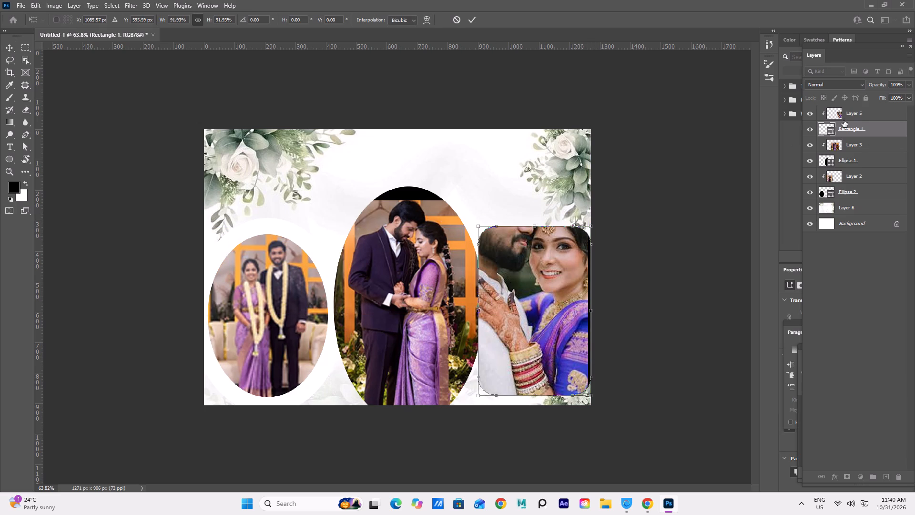
Scale down the close-up couple photo (Layer 5) and shift it right to fill the smaller rounded rectangle, applying the transform.
{"action": "left_click", "coordinate": [840, 113]}
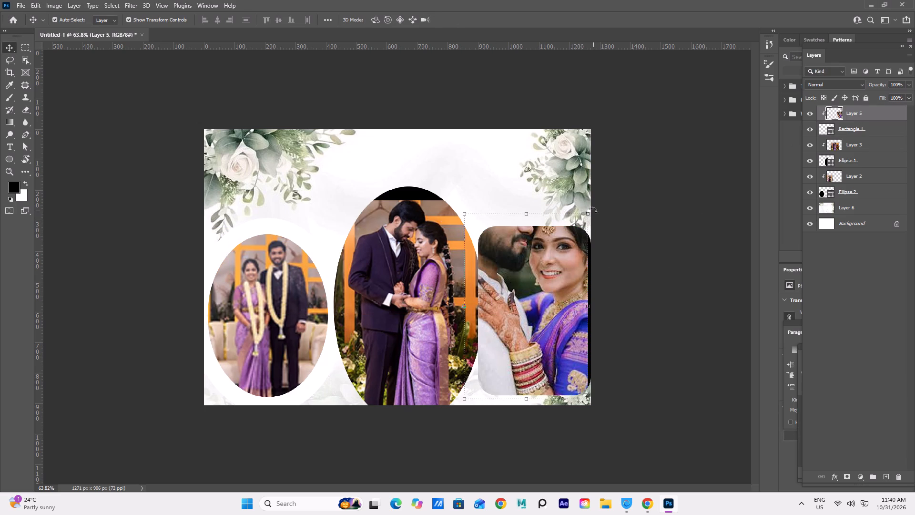
{"action": "left_click_drag", "start_coordinate": [589, 213], "coordinate": [585, 237]}
{"action": "left_click_drag", "start_coordinate": [521, 281], "coordinate": [535, 278]}
{"action": "left_click", "coordinate": [539, 230]}
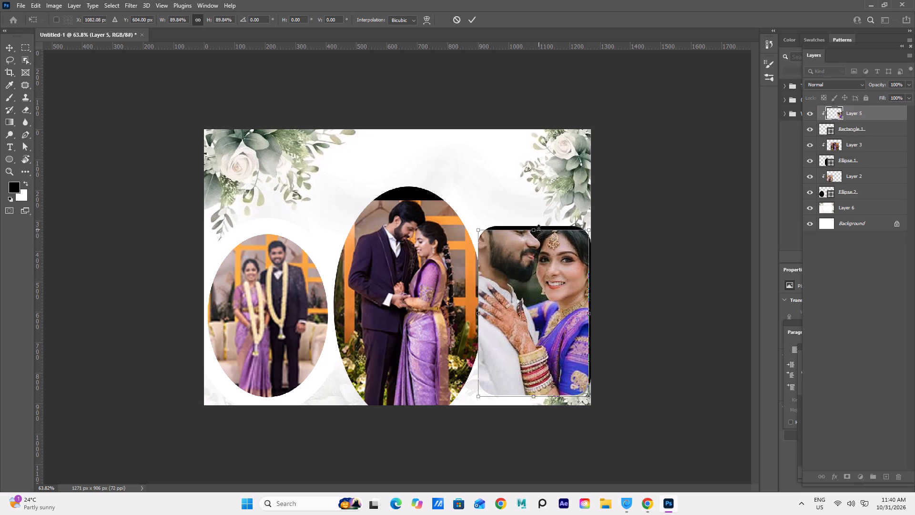
{"action": "left_click", "coordinate": [683, 236]}
{"action": "double_click", "coordinate": [692, 279]}
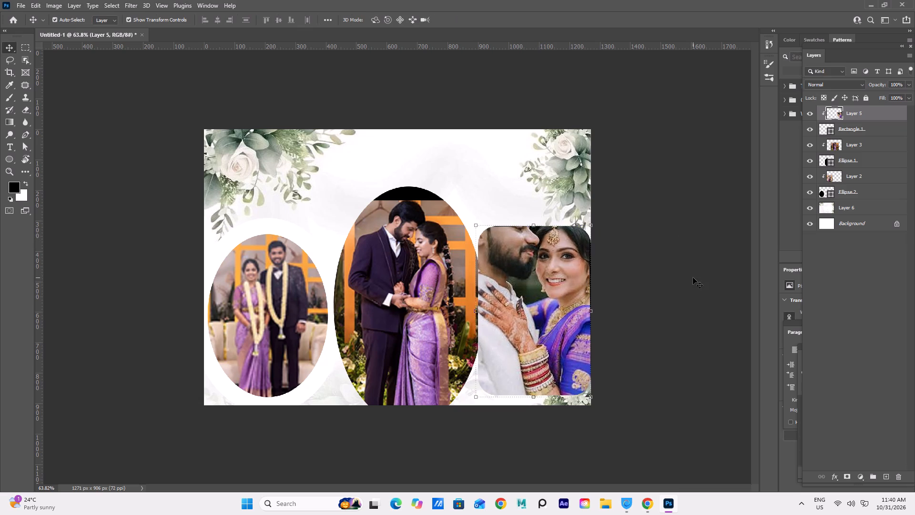
Shrink the middle oval frame (Ellipse 1) slightly to leave space beside the rounded rectangle, and apply the transform.
{"action": "left_click", "coordinate": [397, 329]}
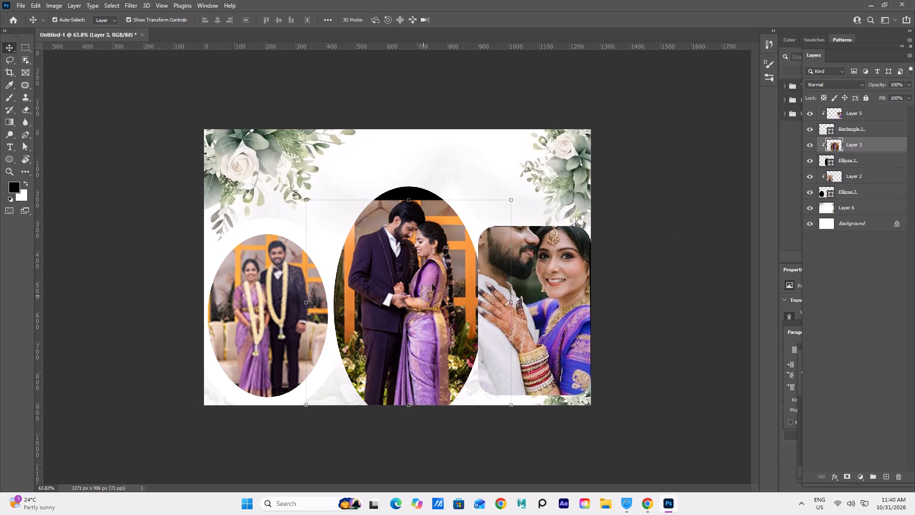
{"action": "left_click", "coordinate": [410, 185]}
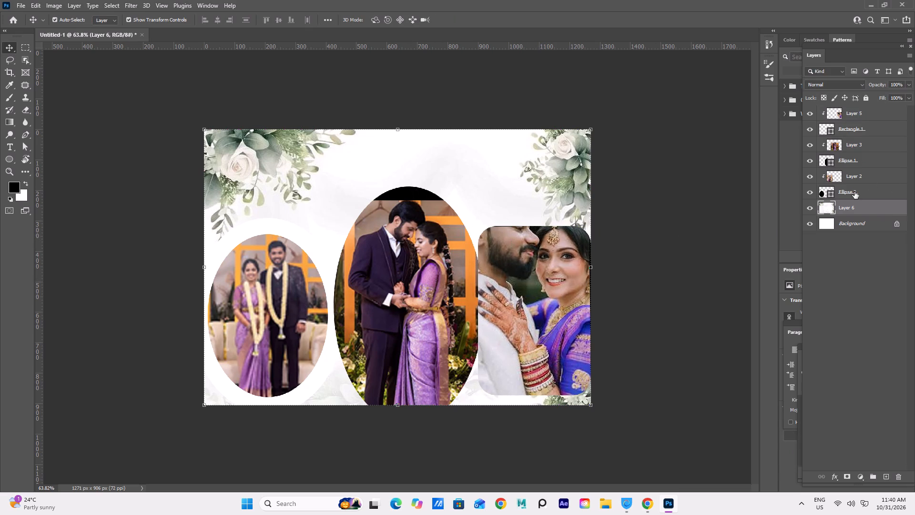
{"action": "left_click", "coordinate": [836, 190]}
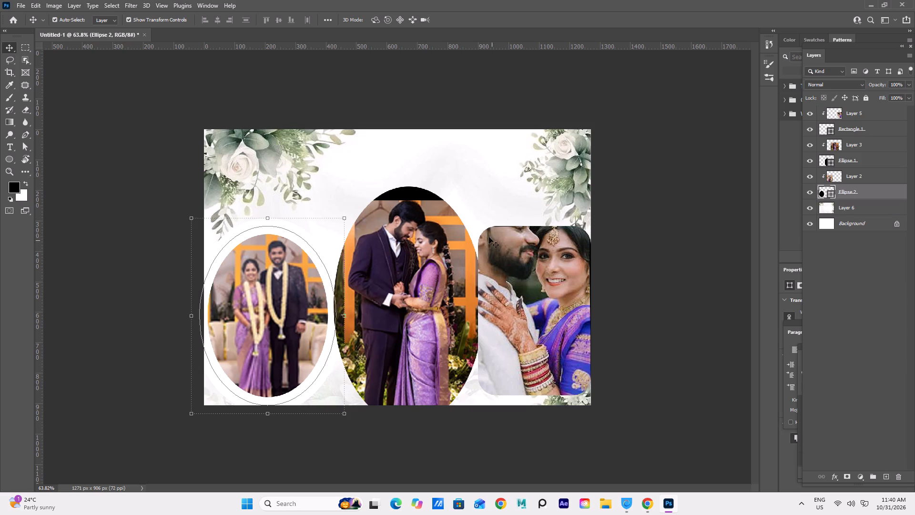
{"action": "left_click", "coordinate": [856, 165]}
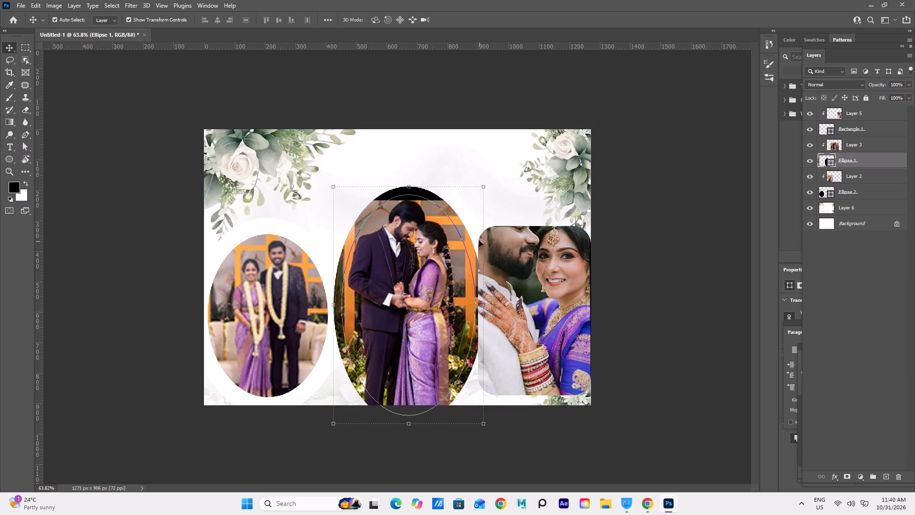
{"action": "left_click_drag", "start_coordinate": [482, 188], "coordinate": [473, 209]}
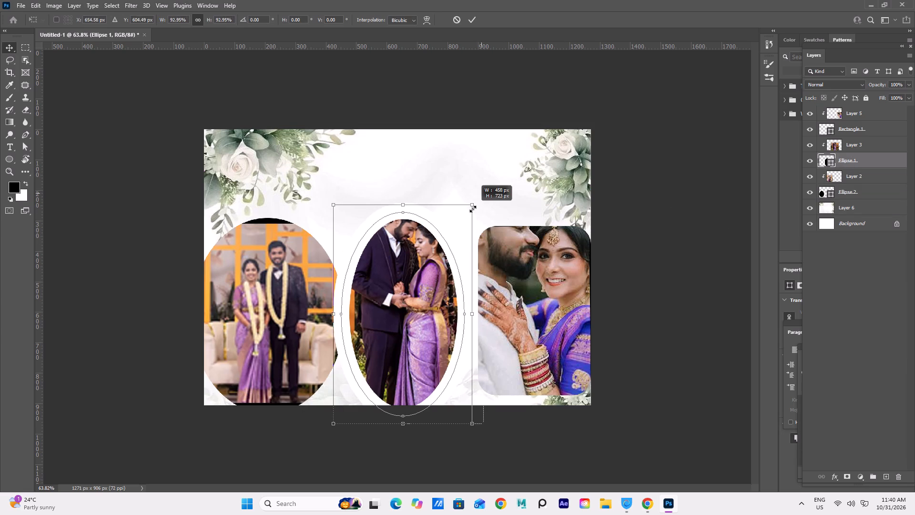
{"action": "left_click_drag", "start_coordinate": [473, 209], "coordinate": [492, 201]}
{"action": "left_click", "coordinate": [732, 368]}
{"action": "left_click", "coordinate": [728, 361]}
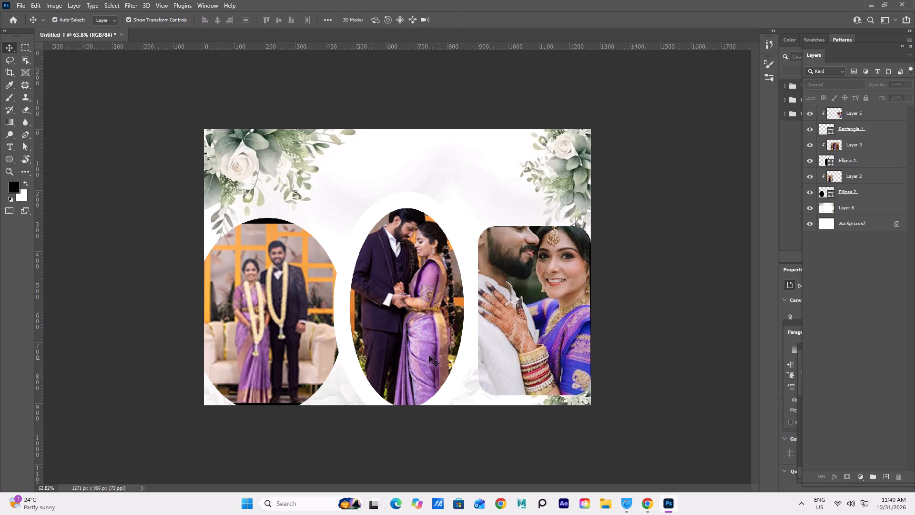
Shrink the leftmost oval frame (Ellipse 2) to about 97%, apply the transform, and deselect all layers.
{"action": "left_click", "coordinate": [282, 360]}
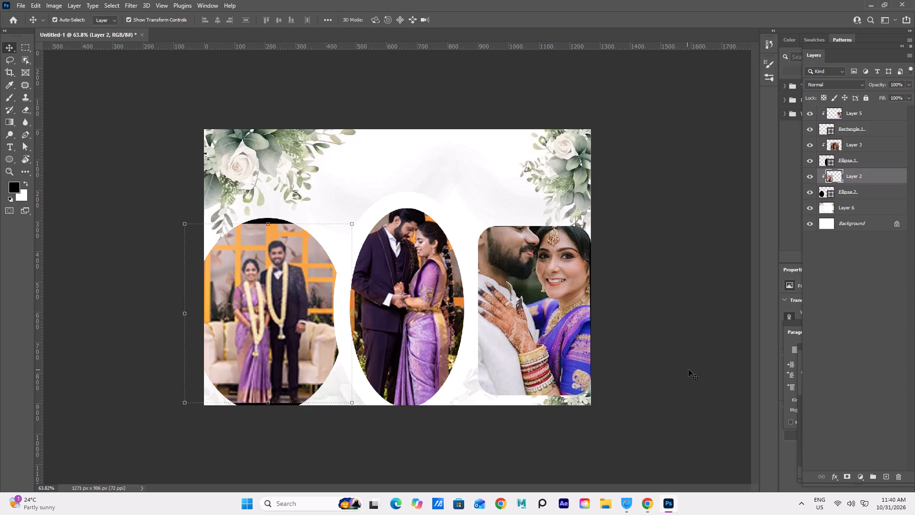
{"action": "left_click", "coordinate": [691, 369]}
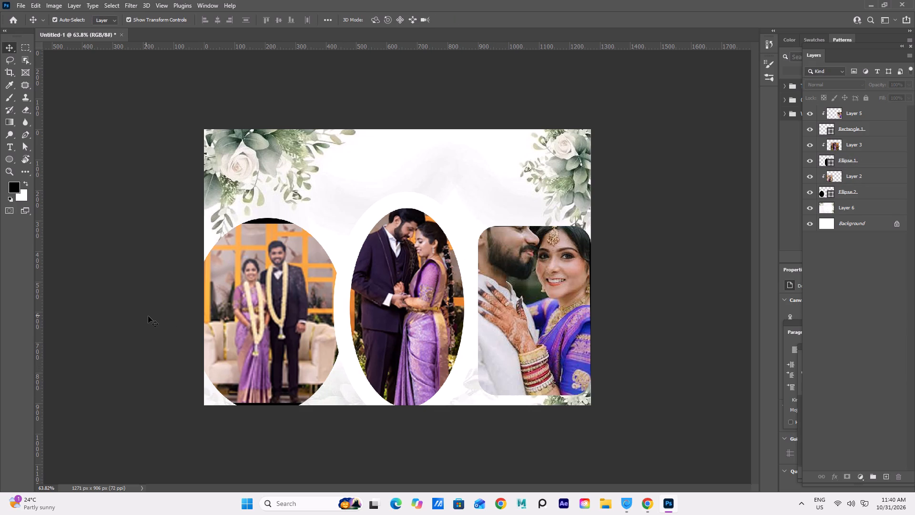
{"action": "left_click", "coordinate": [839, 207]}
{"action": "left_click", "coordinate": [840, 188]}
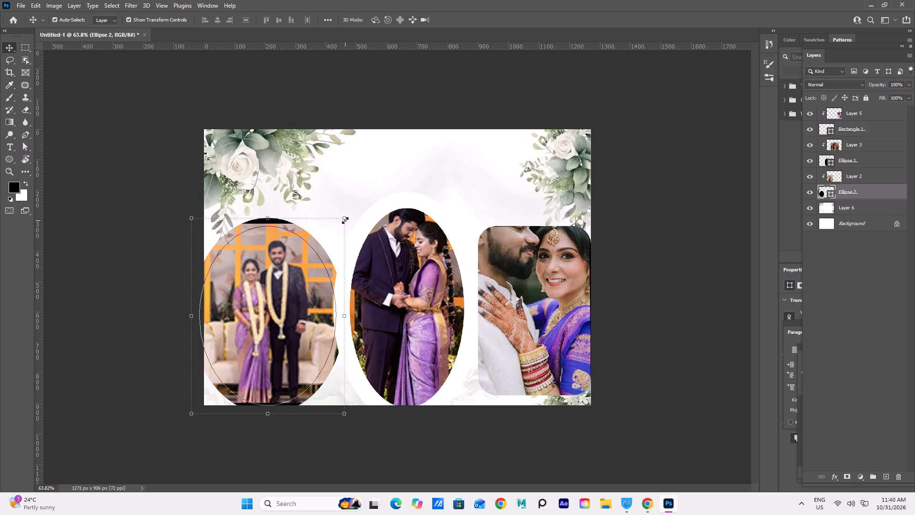
{"action": "left_click_drag", "start_coordinate": [344, 219], "coordinate": [332, 219]}
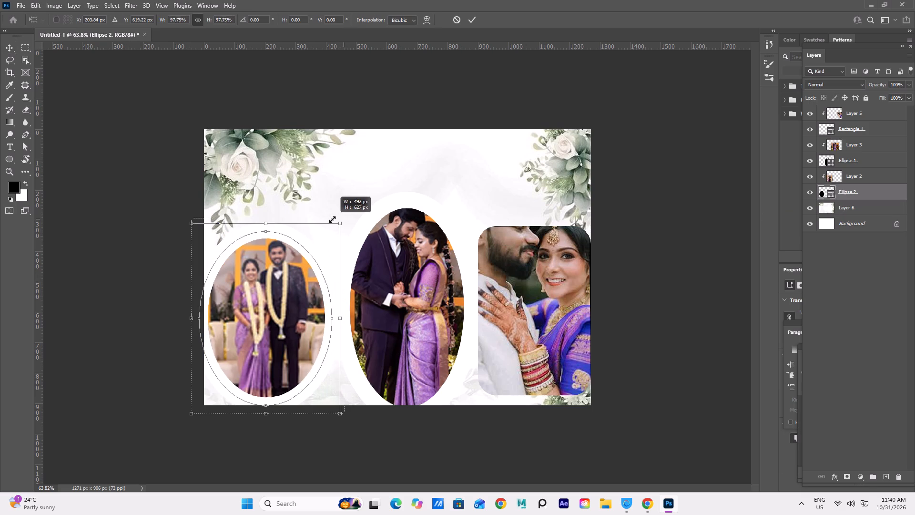
{"action": "left_click_drag", "start_coordinate": [332, 219], "coordinate": [332, 219]}
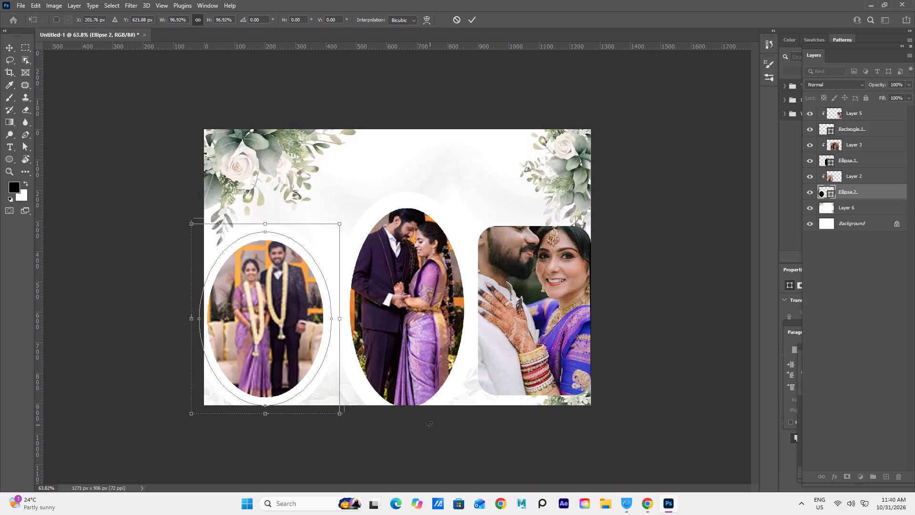
{"action": "left_click", "coordinate": [428, 424]}
{"action": "left_click", "coordinate": [858, 173]}
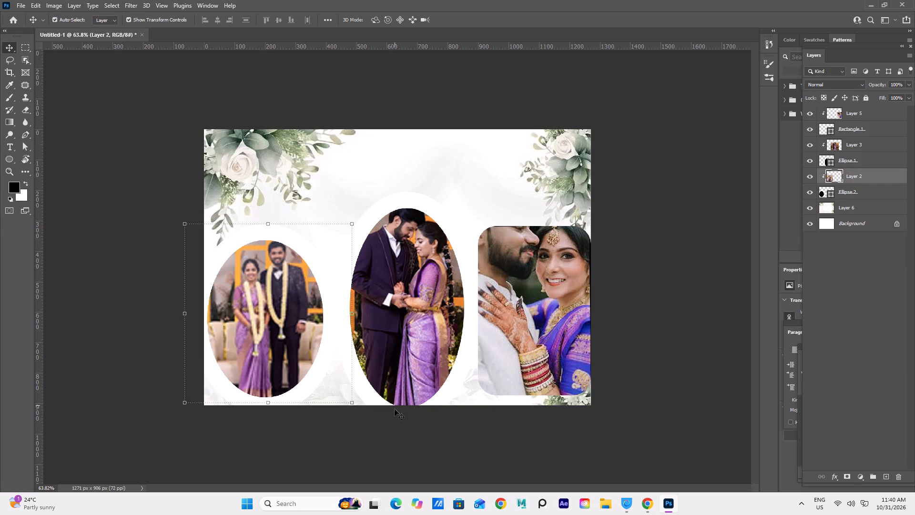
{"action": "left_click", "coordinate": [396, 422]}
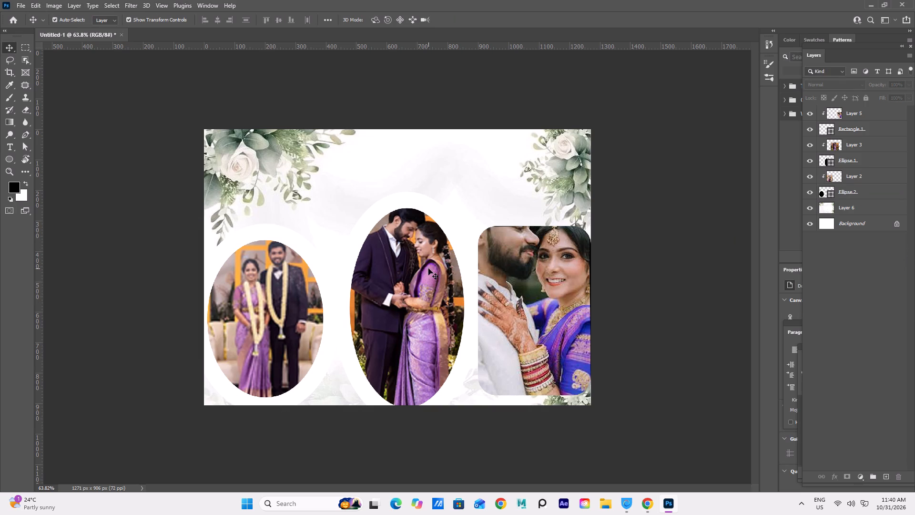
{"action": "left_click", "coordinate": [658, 269]}
{"action": "key", "text": "ctrl+s"}
{"action": "left_click", "coordinate": [524, 332]}
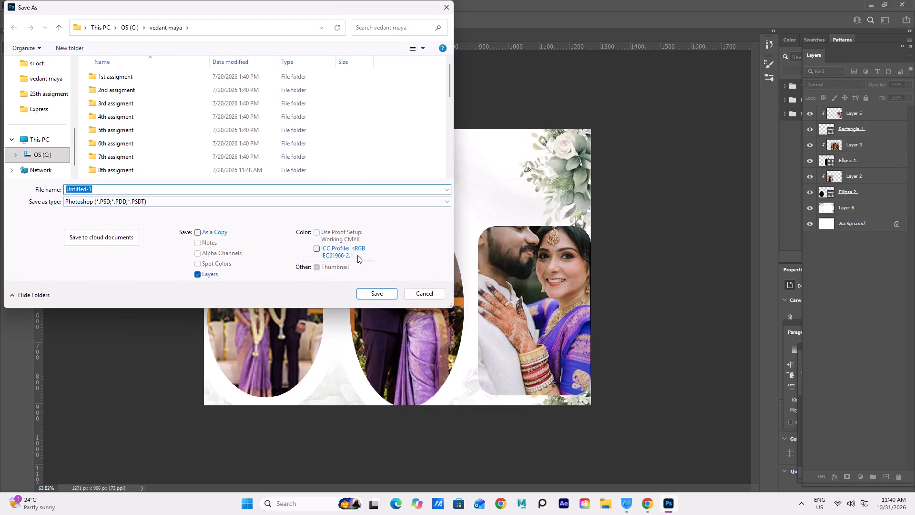
{"action": "key", "text": "BackSpace"}
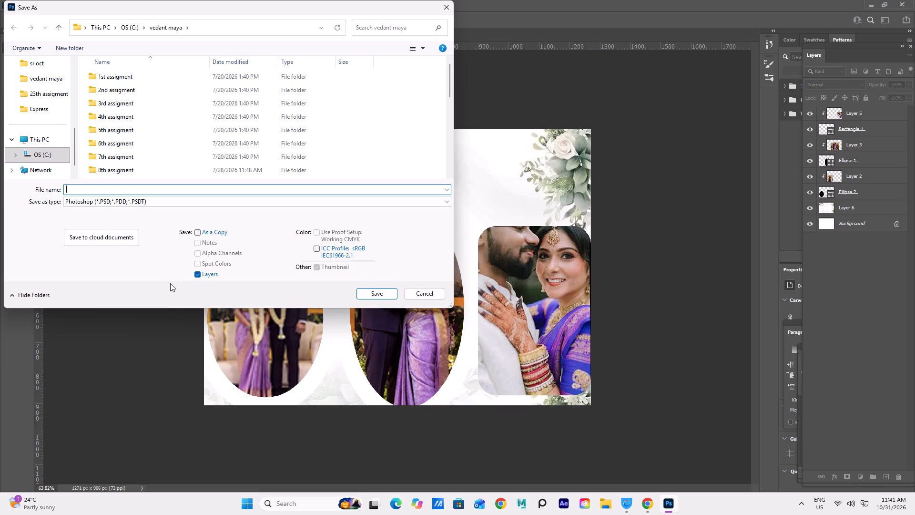
{"action": "key", "text": "w"}
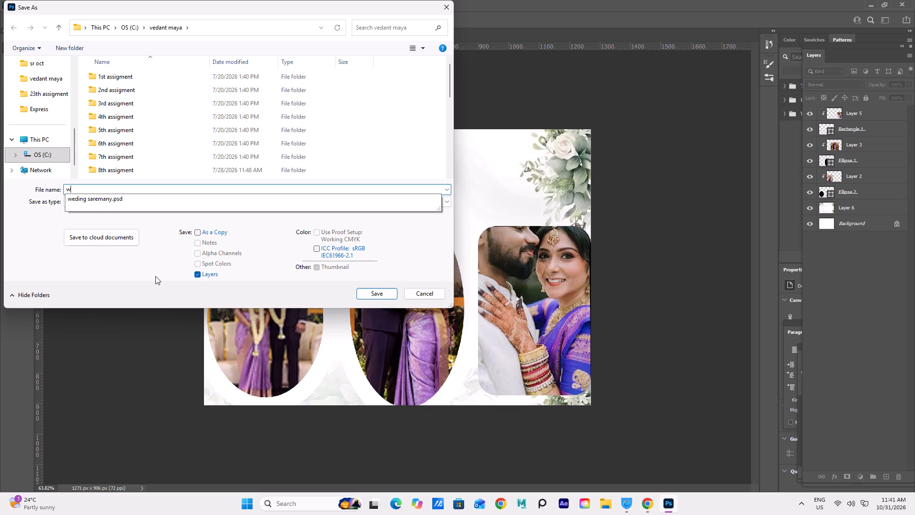
{"action": "key", "text": "e"}
{"action": "type", "text": "ddu"}
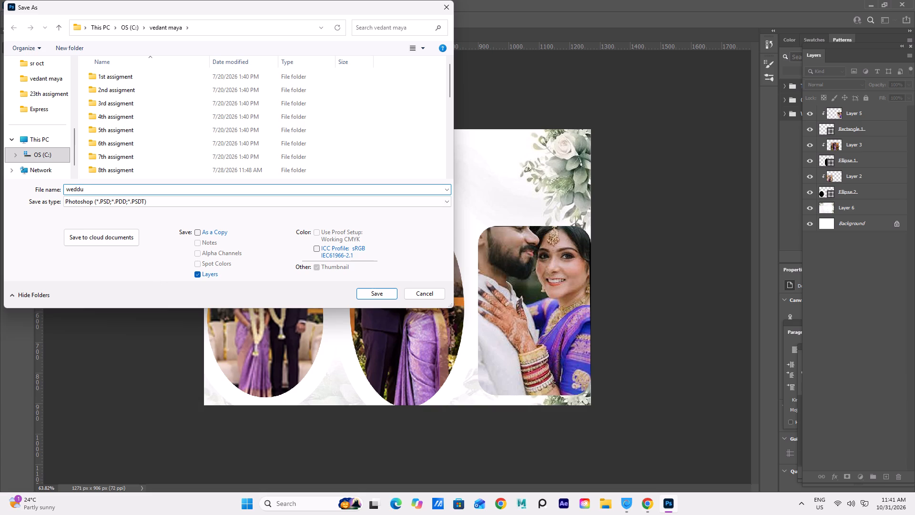
{"action": "key", "text": "BackSpace"}
{"action": "key", "text": "i"}
{"action": "type", "text": "ng"}
{"action": "key", "text": "space"}
{"action": "key", "text": "c"}
{"action": "type", "text": "re"}
{"action": "type", "text": "ti"}
{"action": "type", "text": "ve page"}
{"action": "key", "text": "Return"}
{"action": "key", "text": "Return"}
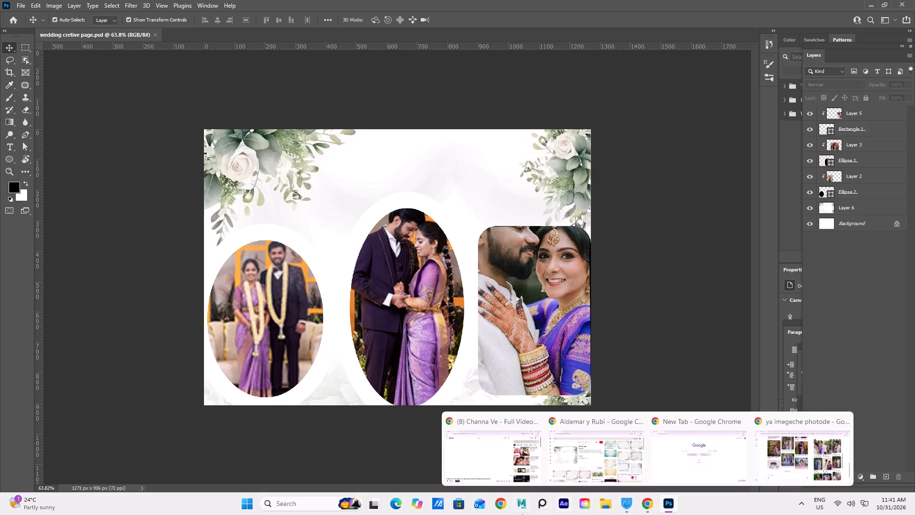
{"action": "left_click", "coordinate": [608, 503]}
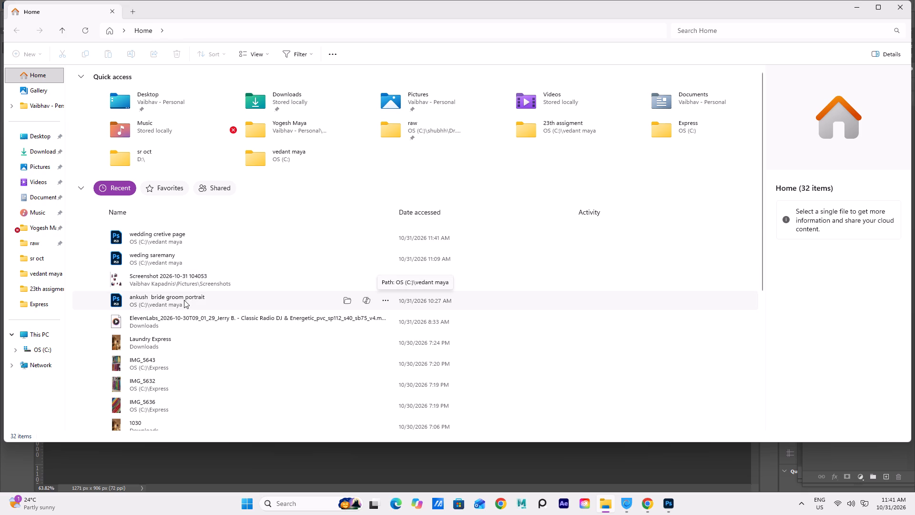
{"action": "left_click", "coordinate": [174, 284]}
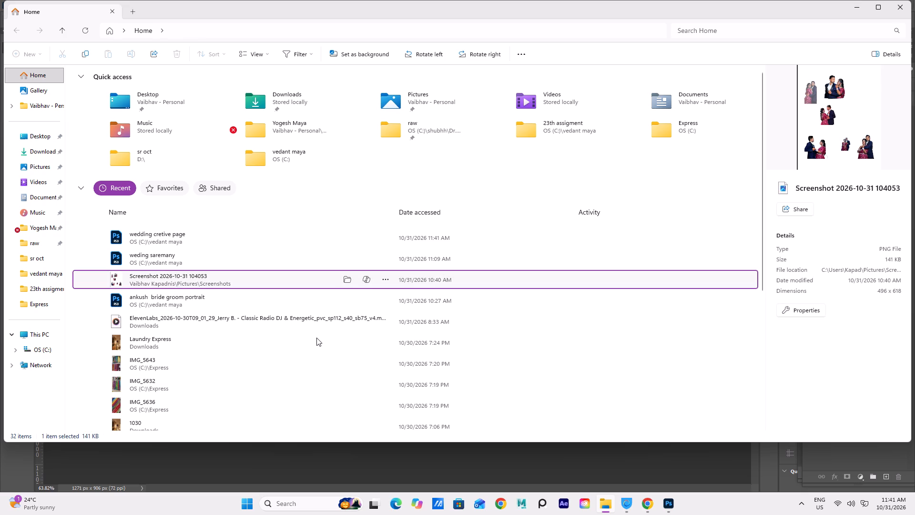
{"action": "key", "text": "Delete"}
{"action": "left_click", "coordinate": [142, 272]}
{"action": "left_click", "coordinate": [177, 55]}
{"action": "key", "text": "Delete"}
Look through the recent files, the personal OneDrive folder, Downloads and Desktop for the needed design files.
{"action": "scroll", "coordinate": [247, 352], "scroll_direction": "down", "scroll_amount": 4}
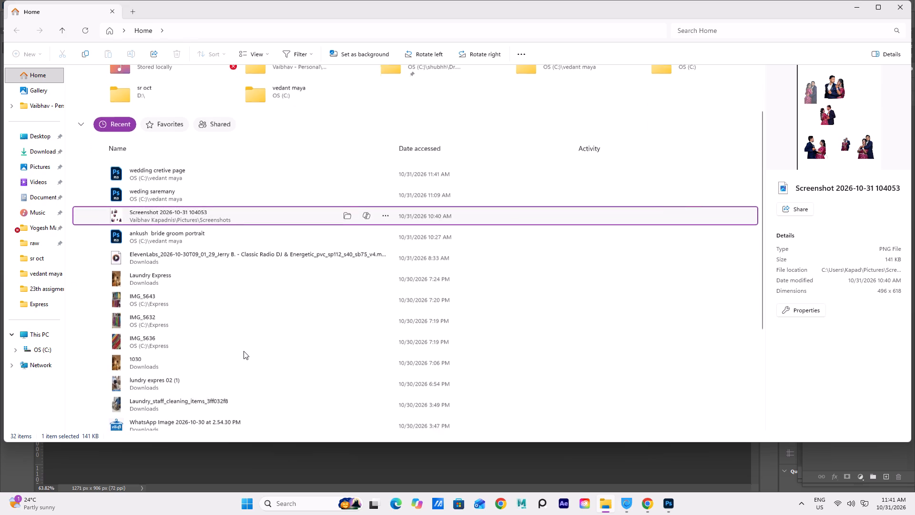
{"action": "scroll", "coordinate": [244, 351], "scroll_direction": "down", "scroll_amount": 9}
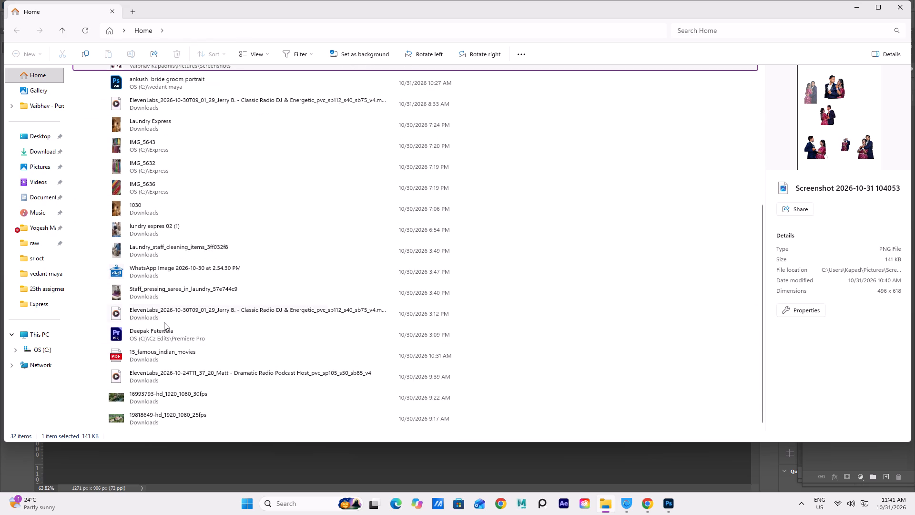
{"action": "scroll", "coordinate": [202, 278], "scroll_direction": "down", "scroll_amount": 5}
{"action": "scroll", "coordinate": [181, 331], "scroll_direction": "down", "scroll_amount": 5}
{"action": "scroll", "coordinate": [174, 367], "scroll_direction": "up", "scroll_amount": 1}
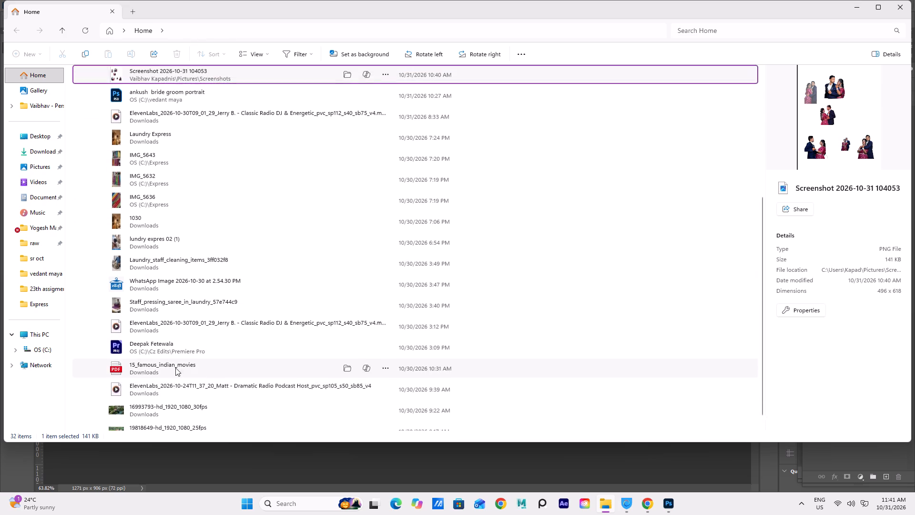
{"action": "scroll", "coordinate": [175, 368], "scroll_direction": "up", "scroll_amount": 2}
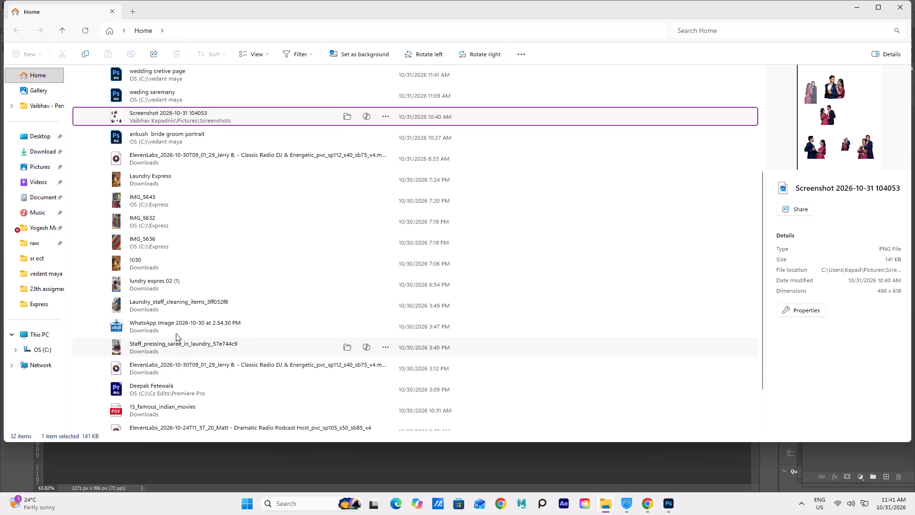
{"action": "scroll", "coordinate": [176, 313], "scroll_direction": "up", "scroll_amount": 3}
{"action": "left_click", "coordinate": [47, 83]}
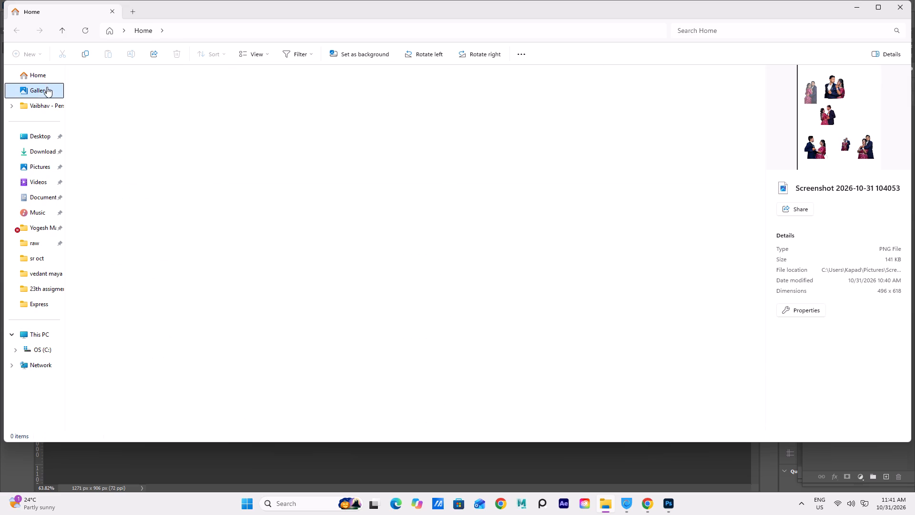
{"action": "left_click", "coordinate": [49, 104]}
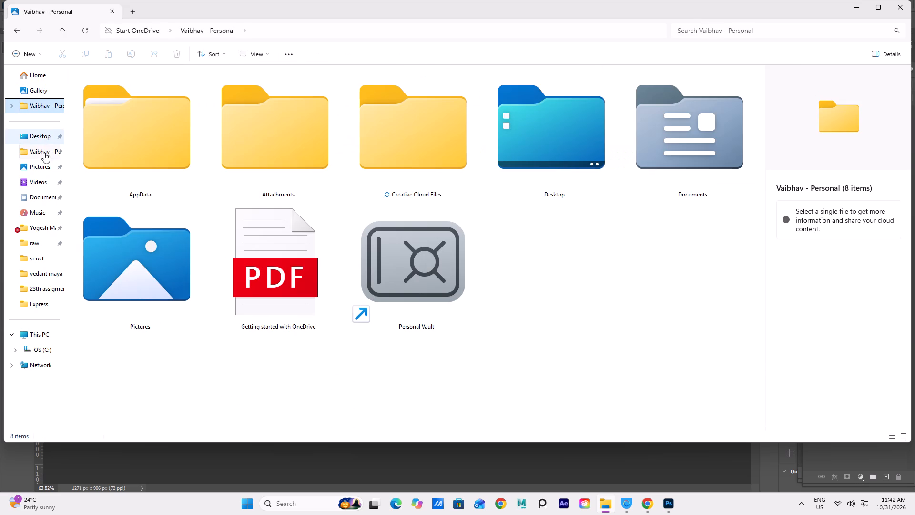
{"action": "left_click", "coordinate": [44, 148]}
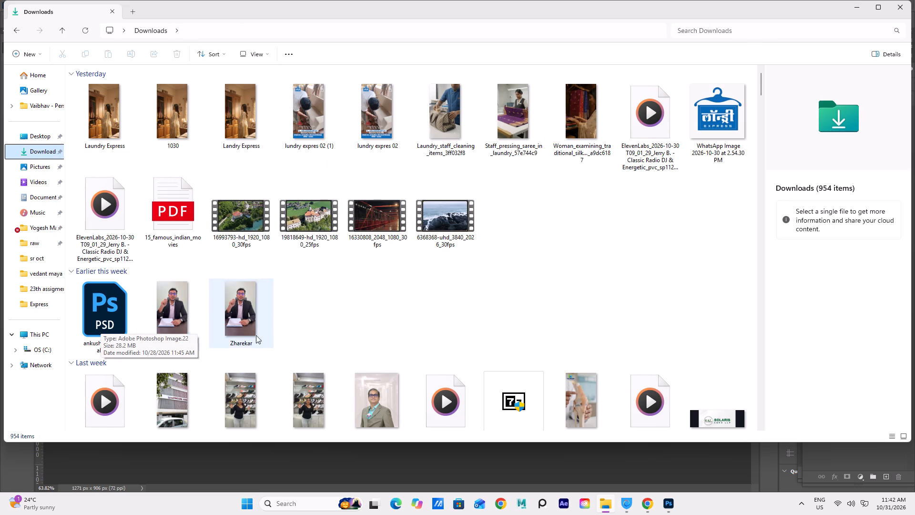
{"action": "left_click", "coordinate": [45, 134]}
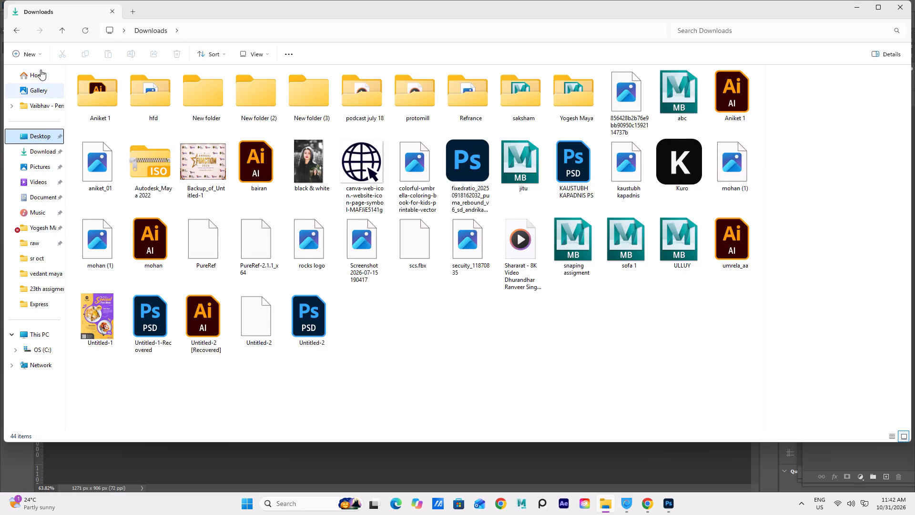
Open the recent file "ankush bride groom portrait" in Photoshop.
{"action": "left_click", "coordinate": [41, 68]}
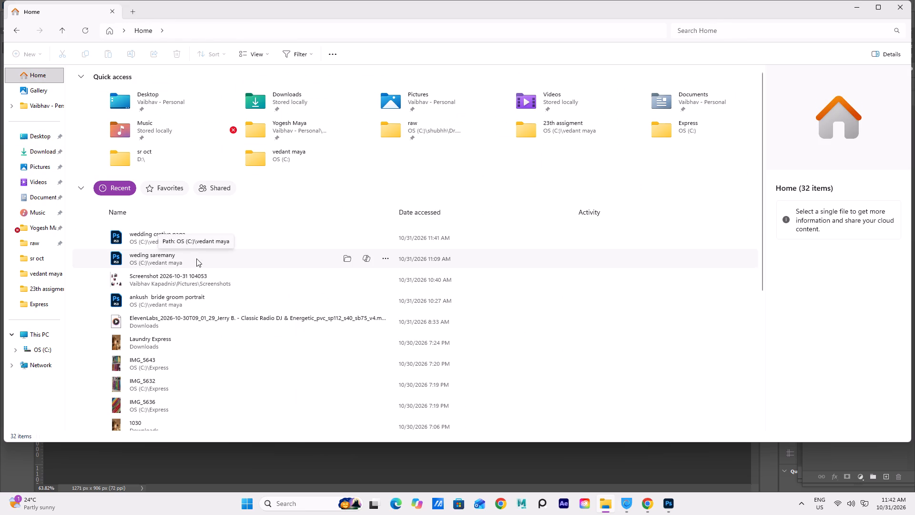
{"action": "double_click", "coordinate": [189, 301]}
{"action": "left_click", "coordinate": [192, 291]}
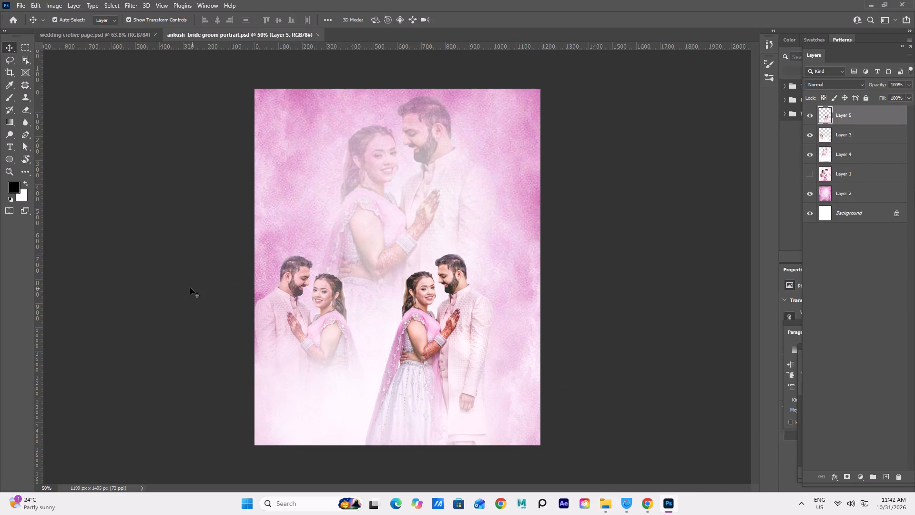
Return to File Explorer and copy the "ankush bride groom portrait" PSD from the recent files.
{"action": "left_click", "coordinate": [600, 508]}
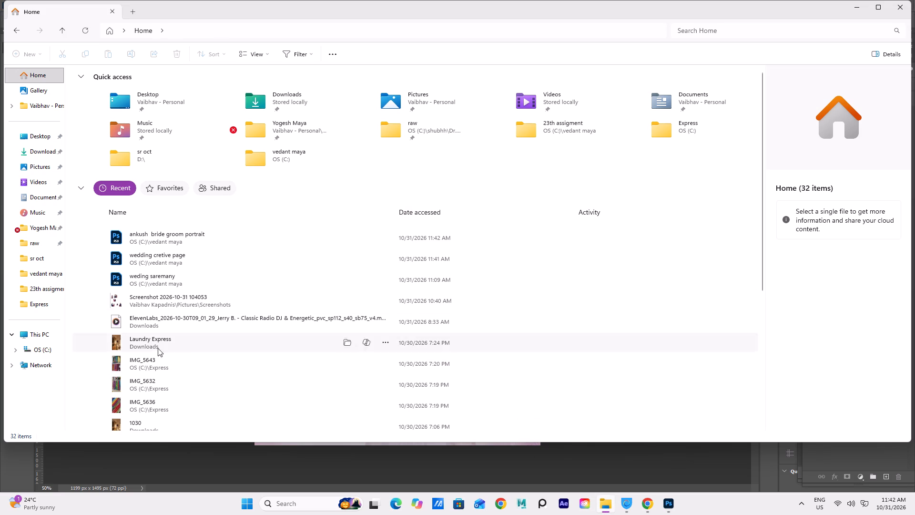
{"action": "scroll", "coordinate": [161, 368], "scroll_direction": "down", "scroll_amount": 5}
{"action": "scroll", "coordinate": [162, 360], "scroll_direction": "up", "scroll_amount": 5}
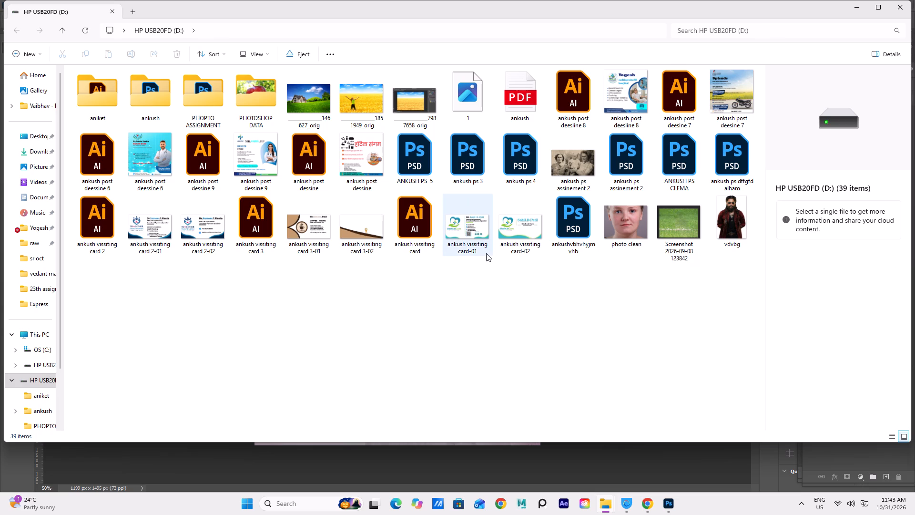
{"action": "left_click", "coordinate": [30, 132]}
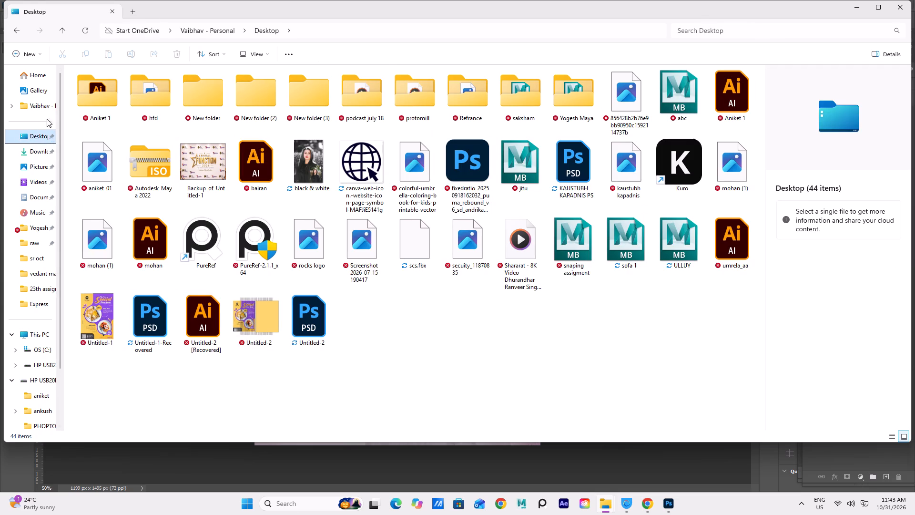
{"action": "left_click", "coordinate": [23, 77]}
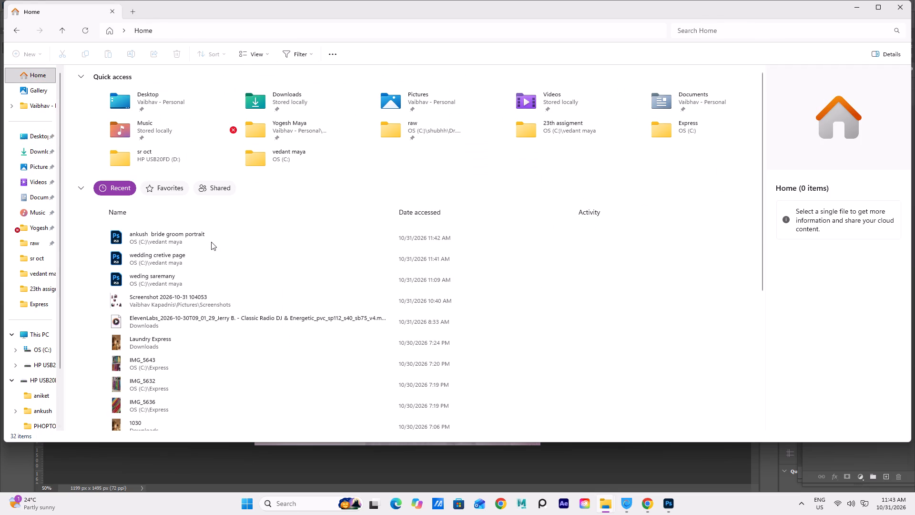
{"action": "left_click", "coordinate": [211, 240]}
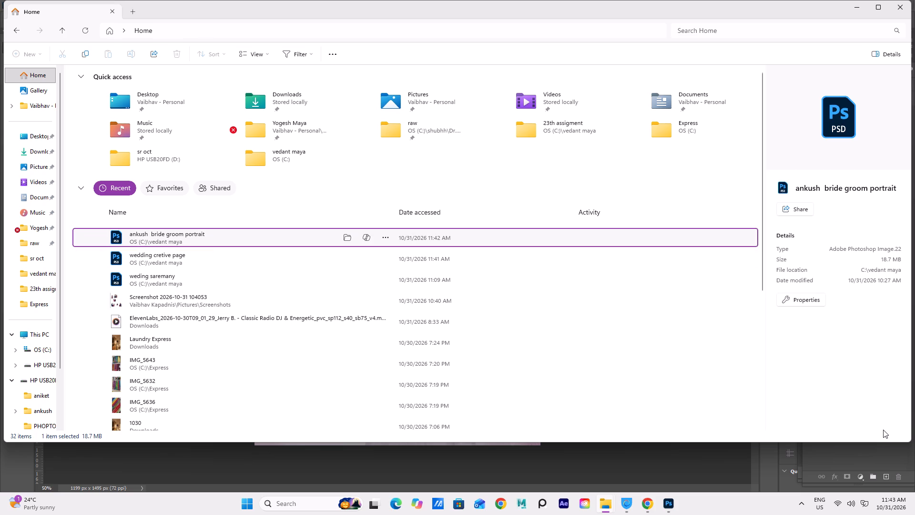
{"action": "key", "text": "ctrl+c"}
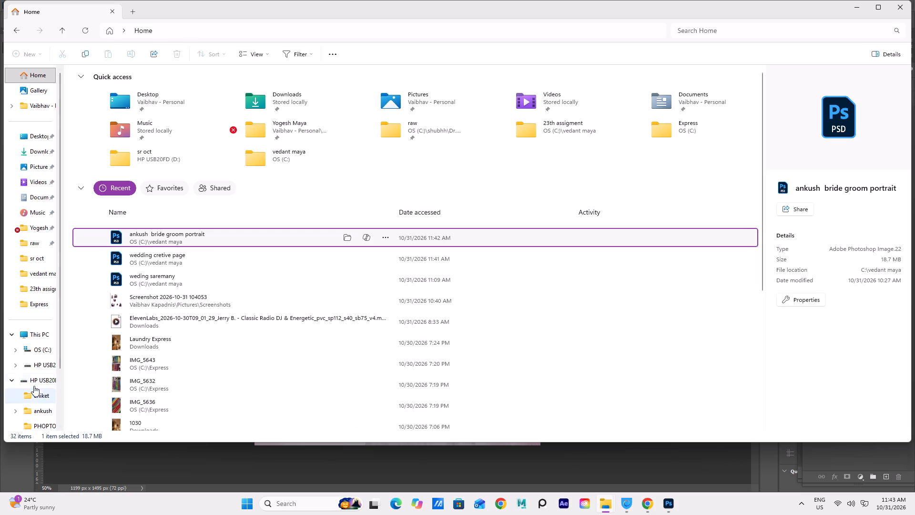
Browse the HP USB20FD (D:) drive's folders and paste the copied "ankush bride groom portrait" PSD into its PHOPTO ASSIGNMENT folder.
{"action": "left_click", "coordinate": [34, 381]}
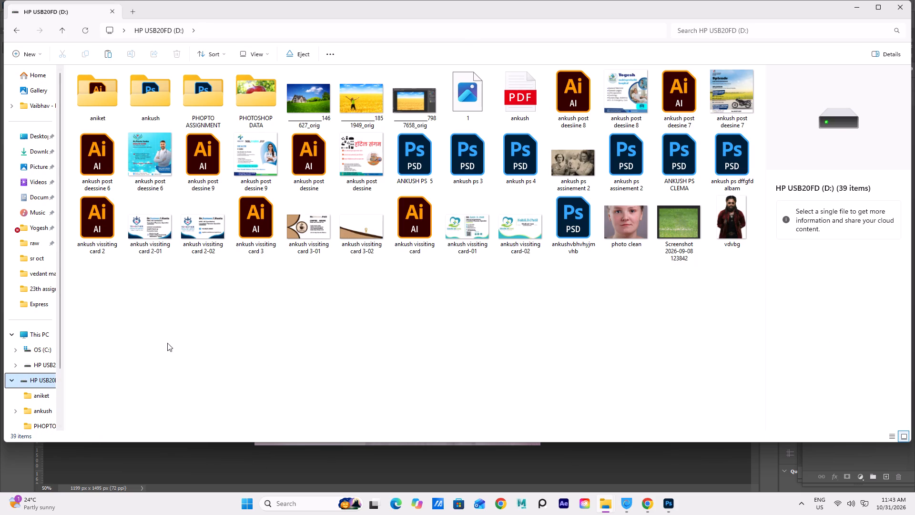
{"action": "double_click", "coordinate": [141, 110]}
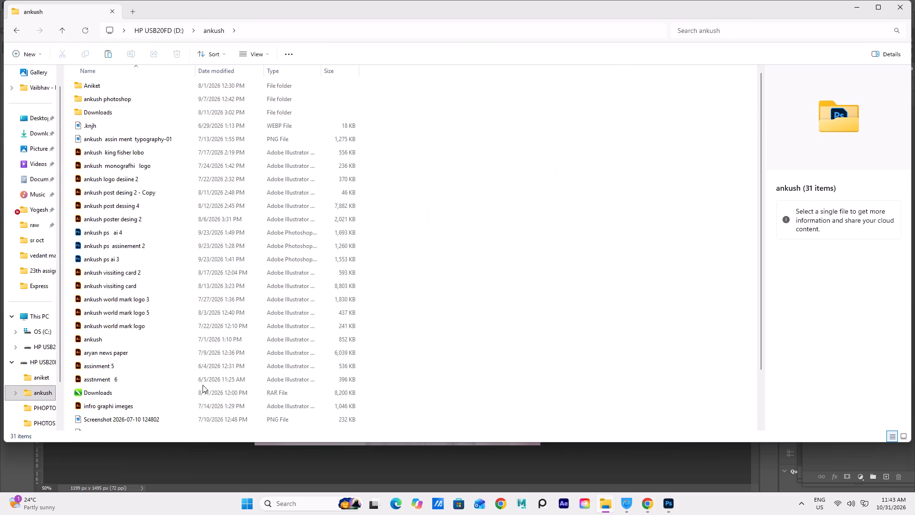
{"action": "scroll", "coordinate": [241, 386], "scroll_direction": "down", "scroll_amount": 9}
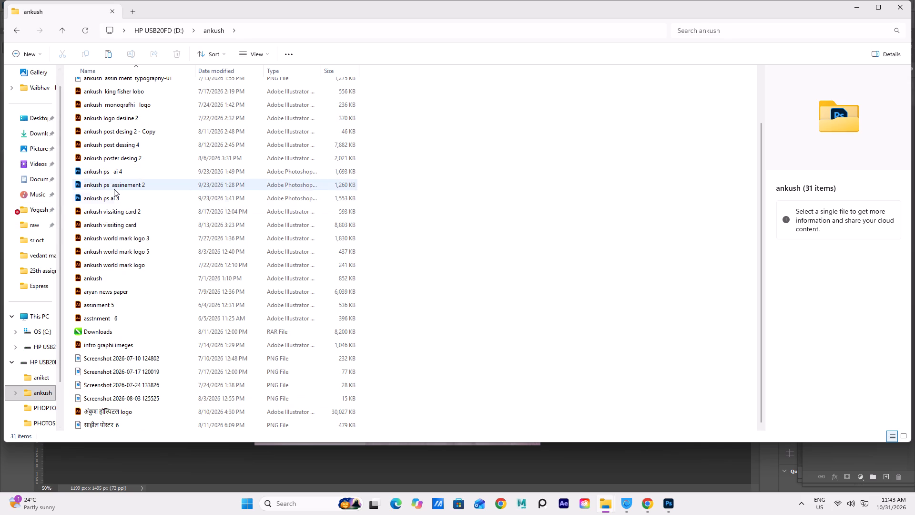
{"action": "left_click", "coordinate": [41, 340]}
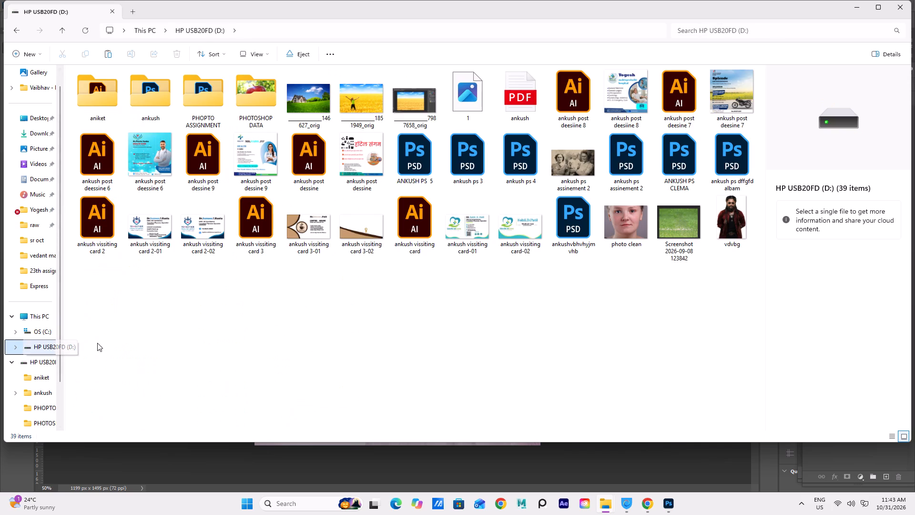
{"action": "left_click", "coordinate": [199, 110]}
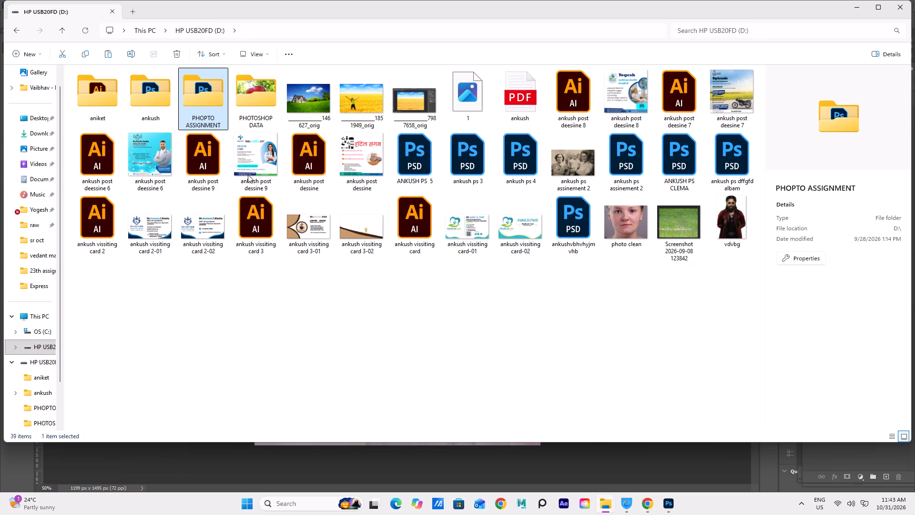
{"action": "double_click", "coordinate": [200, 95]}
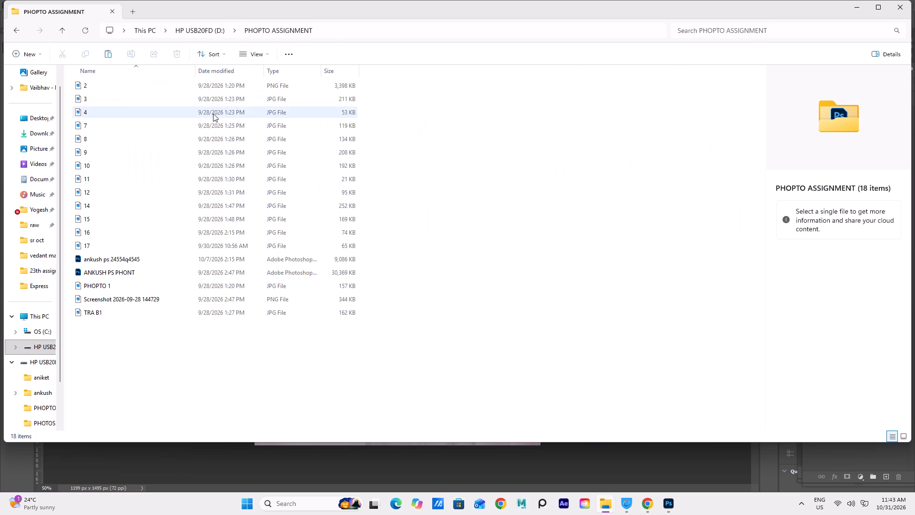
{"action": "left_click", "coordinate": [197, 321]}
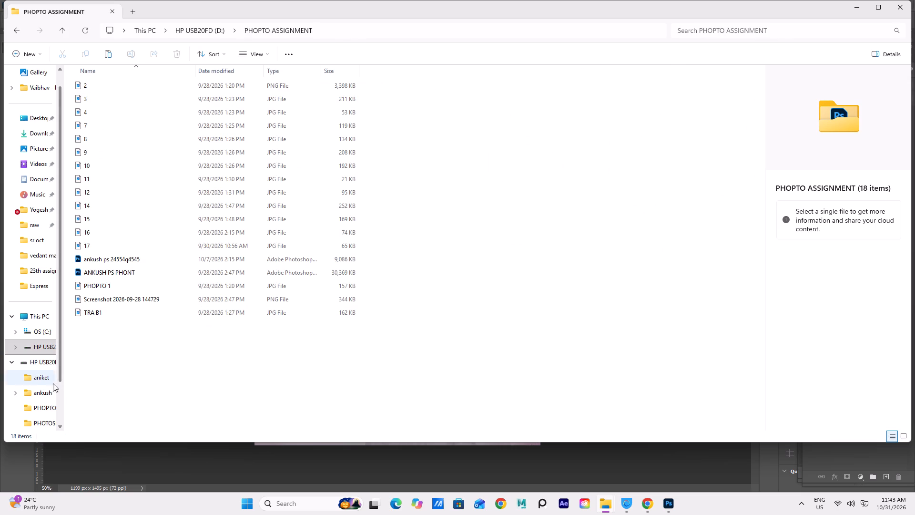
{"action": "left_click", "coordinate": [38, 387]}
{"action": "left_click", "coordinate": [34, 403]}
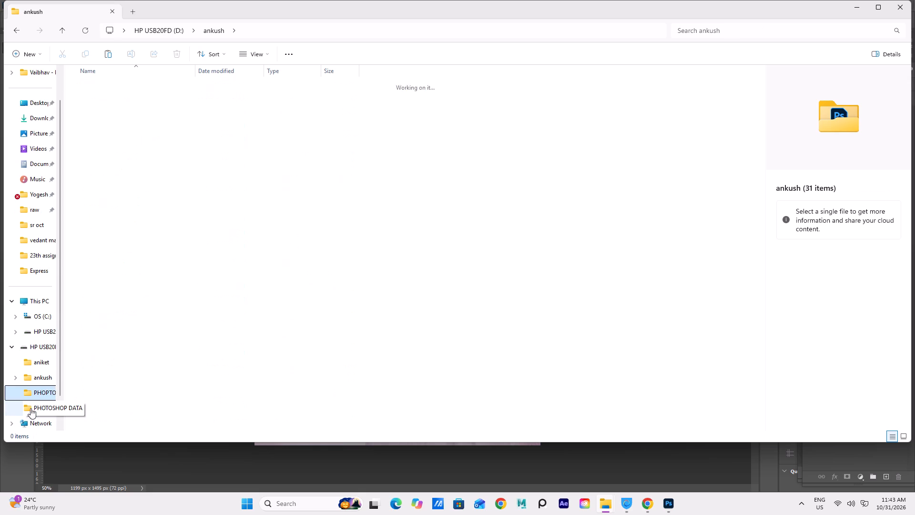
{"action": "left_click", "coordinate": [28, 418]}
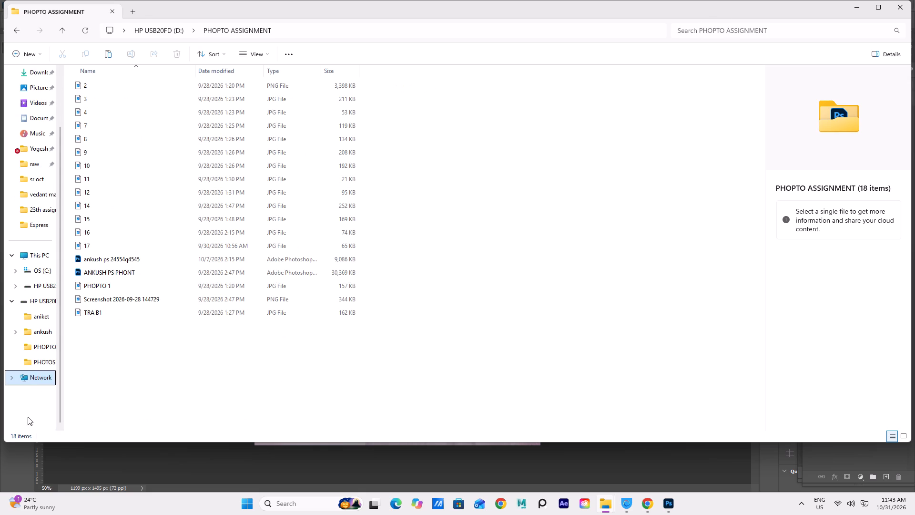
{"action": "left_click", "coordinate": [35, 360]}
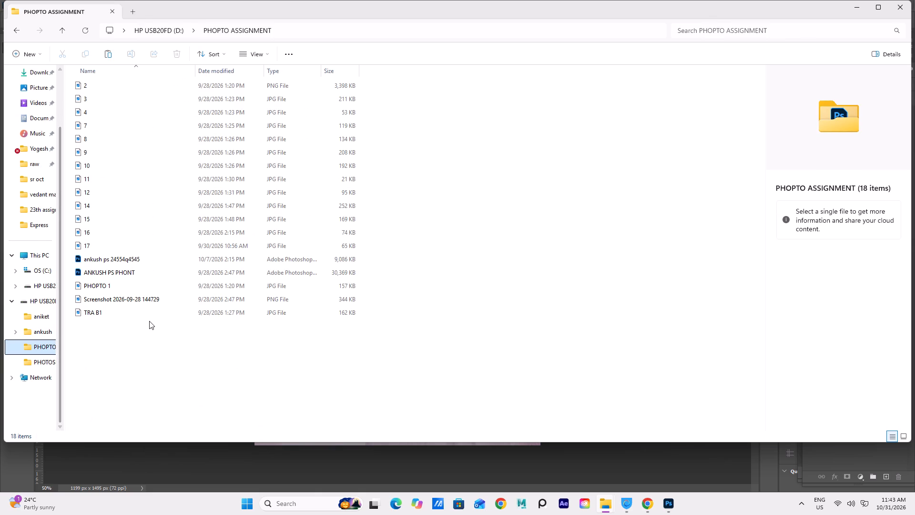
{"action": "left_click", "coordinate": [126, 345]}
{"action": "key", "text": "ctrl+v"}
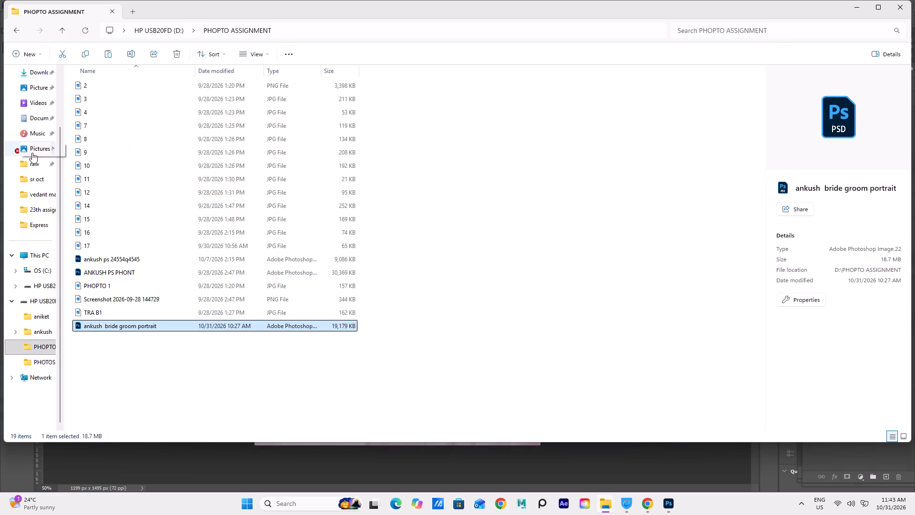
Look through Gallery, the personal OneDrive folder, Desktop, Downloads, Pictures and Documents for the remaining design files.
{"action": "scroll", "coordinate": [42, 149], "scroll_direction": "up", "scroll_amount": 4}
{"action": "left_click", "coordinate": [27, 67]}
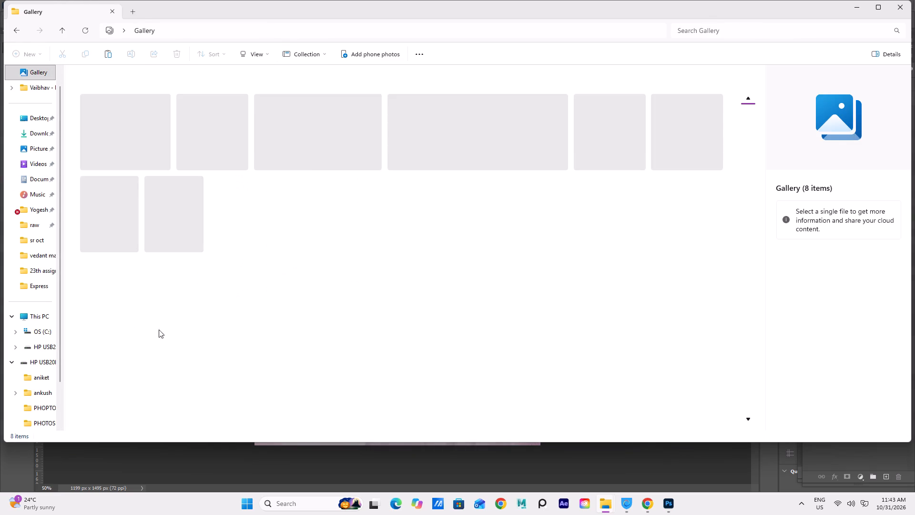
{"action": "left_click", "coordinate": [32, 84]}
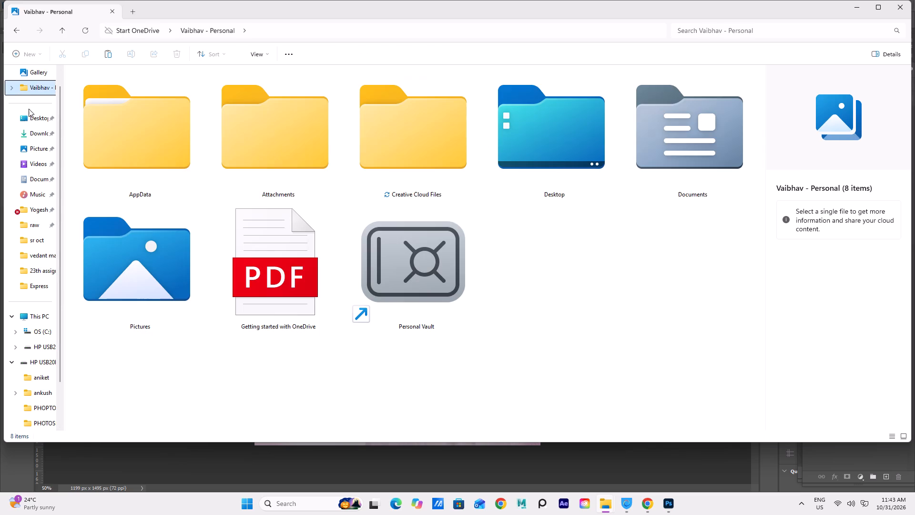
{"action": "left_click", "coordinate": [28, 123]}
{"action": "left_click", "coordinate": [32, 71]}
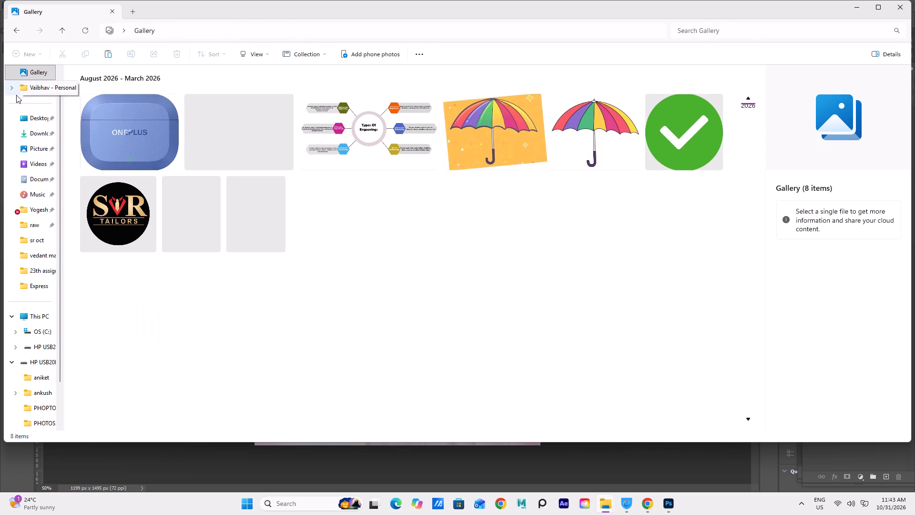
{"action": "left_click", "coordinate": [27, 86]}
{"action": "left_click", "coordinate": [40, 116]}
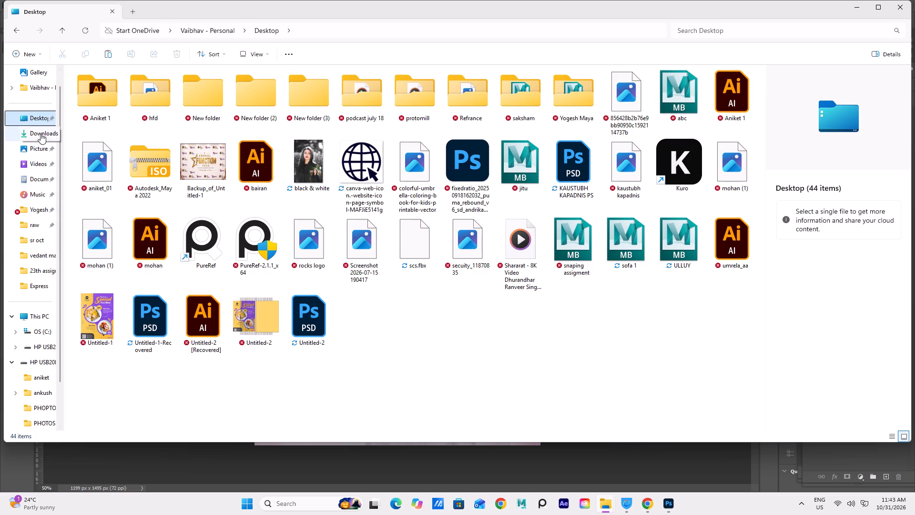
{"action": "left_click", "coordinate": [41, 134]}
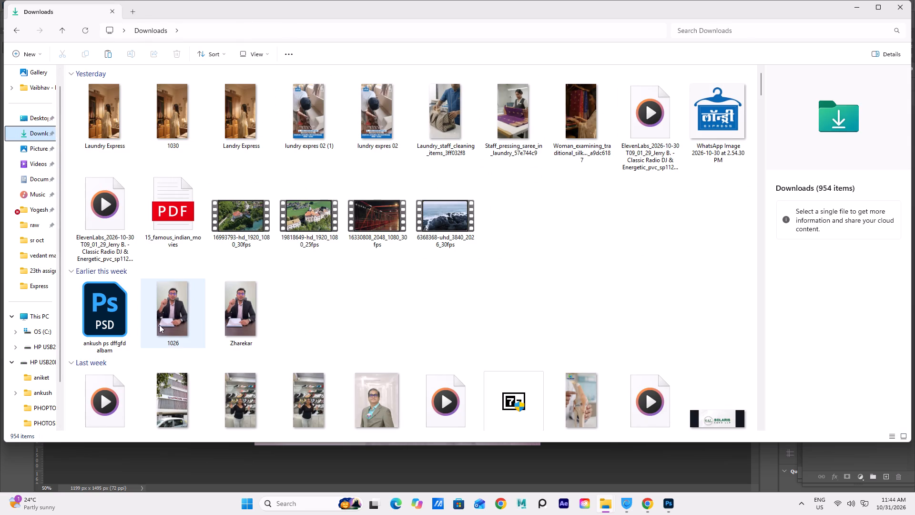
{"action": "scroll", "coordinate": [70, 306], "scroll_direction": "down", "scroll_amount": 2}
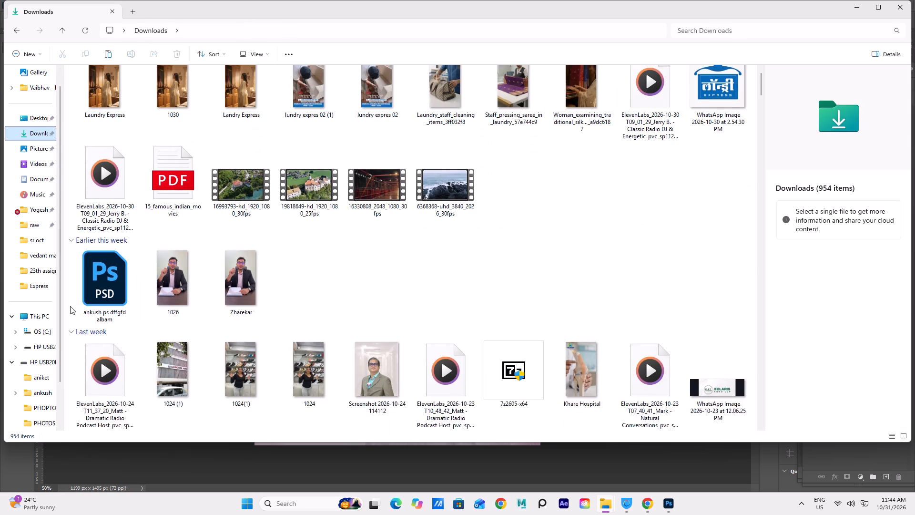
{"action": "scroll", "coordinate": [70, 306], "scroll_direction": "down", "scroll_amount": 2}
{"action": "scroll", "coordinate": [70, 306], "scroll_direction": "up", "scroll_amount": 2}
{"action": "left_click", "coordinate": [49, 163]}
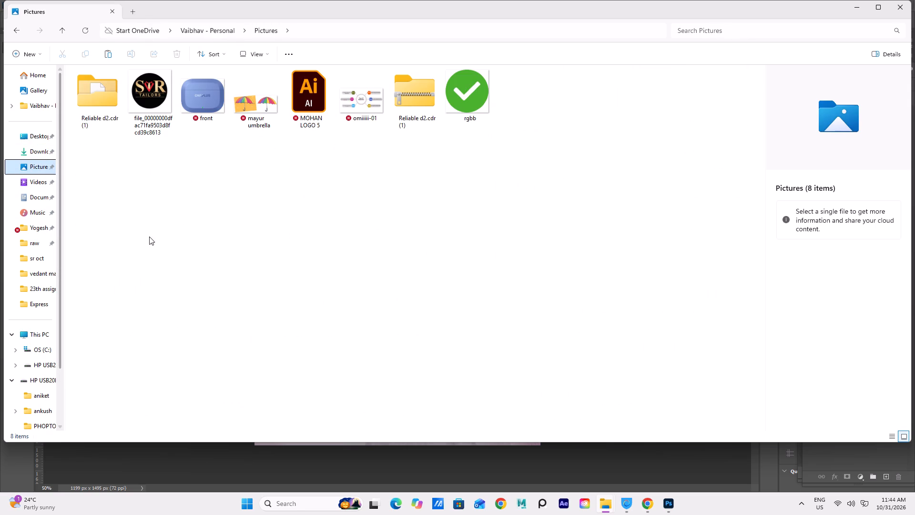
{"action": "left_click", "coordinate": [43, 180]}
{"action": "left_click", "coordinate": [37, 191]}
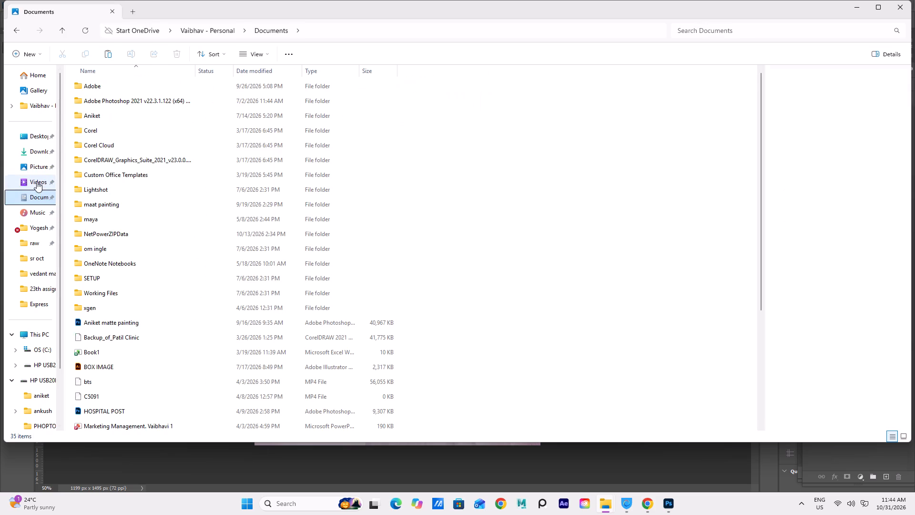
{"action": "scroll", "coordinate": [177, 296], "scroll_direction": "down", "scroll_amount": 5}
{"action": "scroll", "coordinate": [175, 299], "scroll_direction": "up", "scroll_amount": 2}
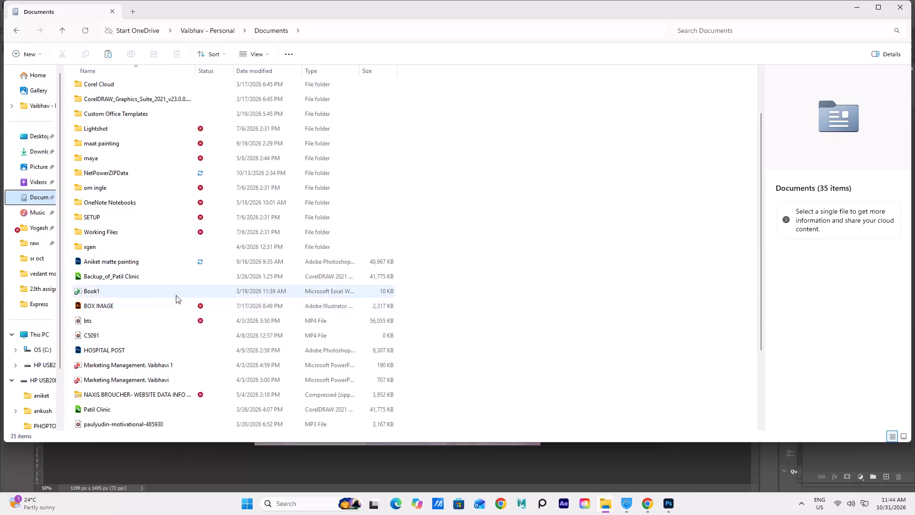
{"action": "scroll", "coordinate": [176, 295], "scroll_direction": "up", "scroll_amount": 8}
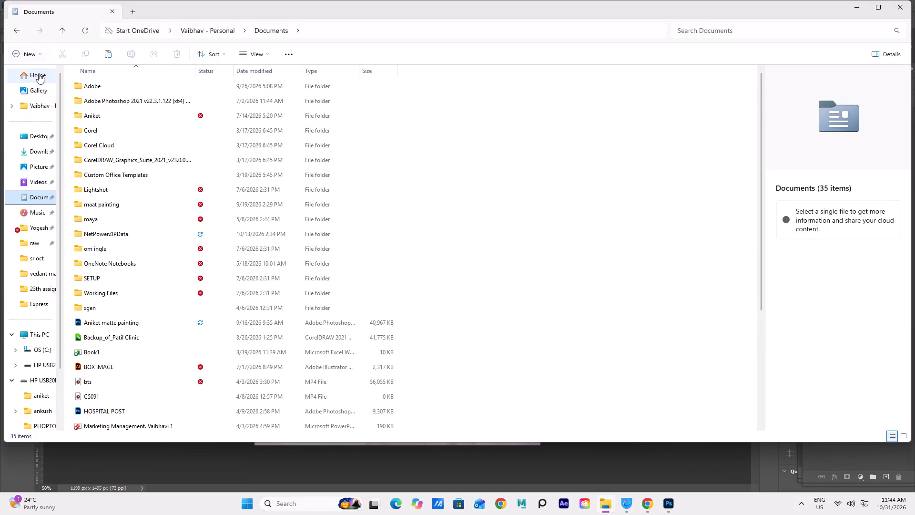
Copy the recent PSD files "wedding cretive page" and "weding saremany" into the PHOPTO ASSIGNMENT folder on the HP USB20FD (D:) drive.
{"action": "left_click", "coordinate": [40, 75]}
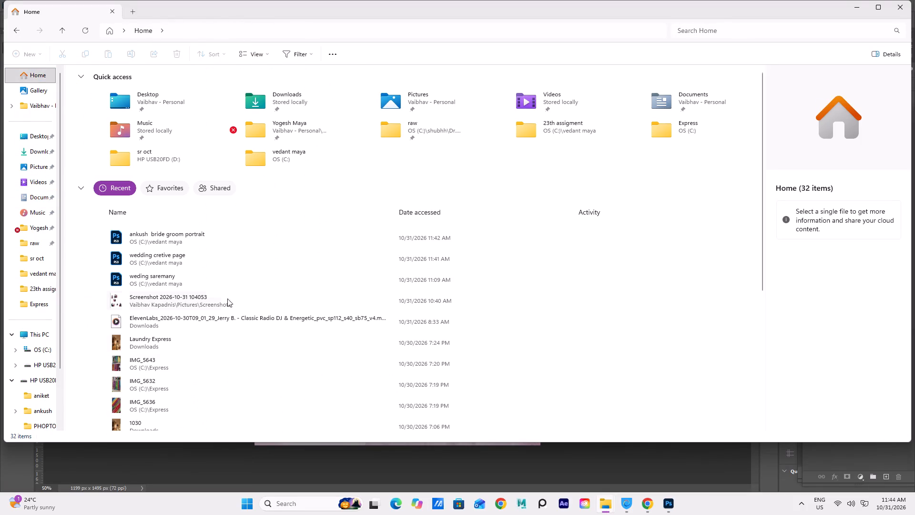
{"action": "left_click", "coordinate": [215, 262]}
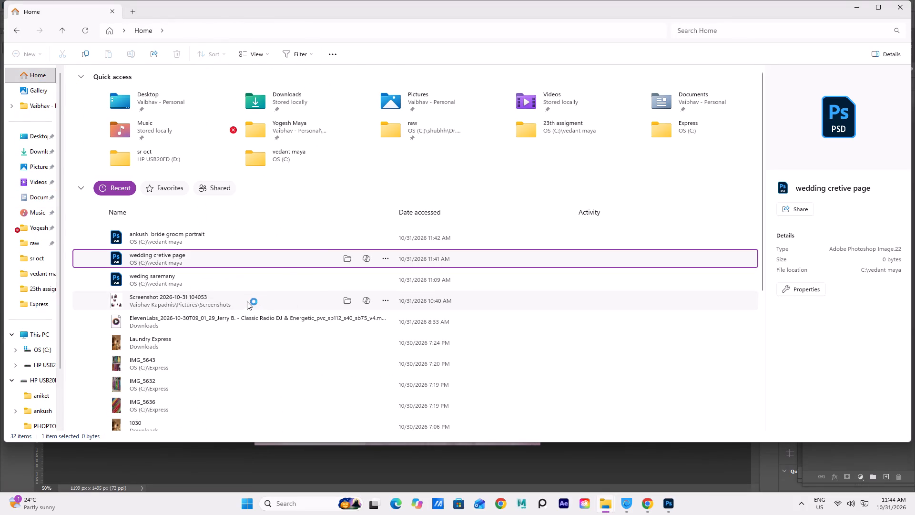
{"action": "left_click", "coordinate": [201, 278], "text": "shift"}
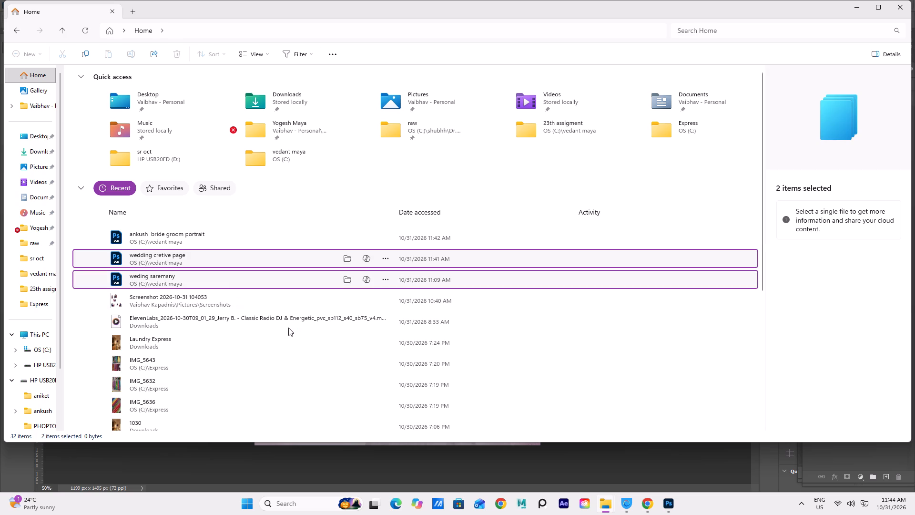
{"action": "key", "text": "ctrl+c"}
{"action": "left_click", "coordinate": [38, 381]}
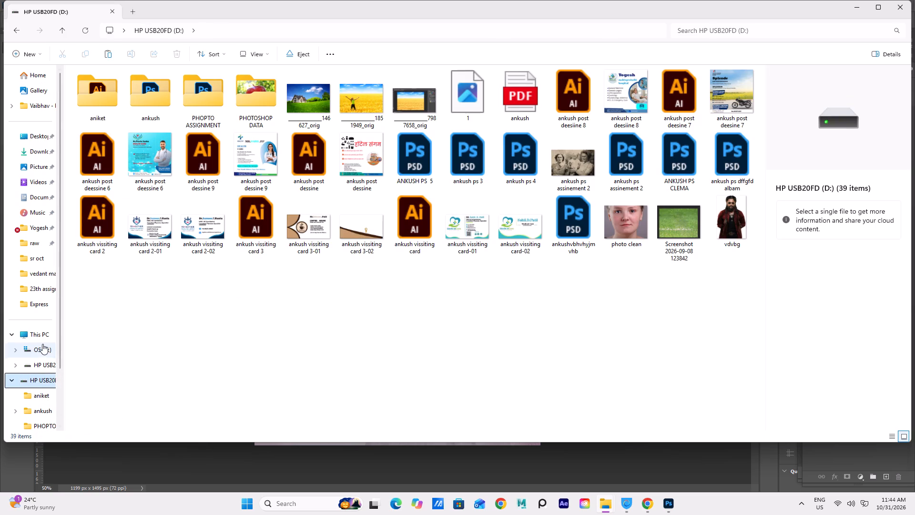
{"action": "left_click", "coordinate": [40, 422]}
{"action": "left_click", "coordinate": [43, 425]}
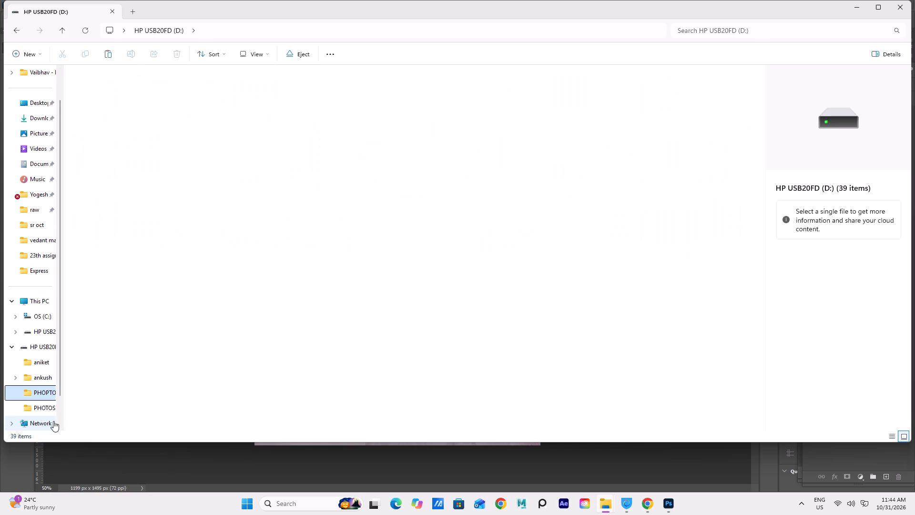
{"action": "left_click", "coordinate": [103, 344]}
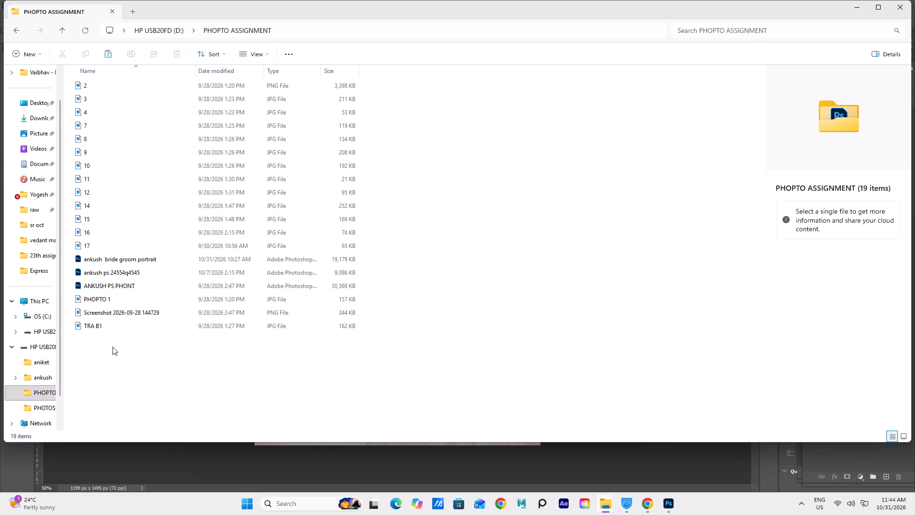
{"action": "key", "text": "ctrl+v"}
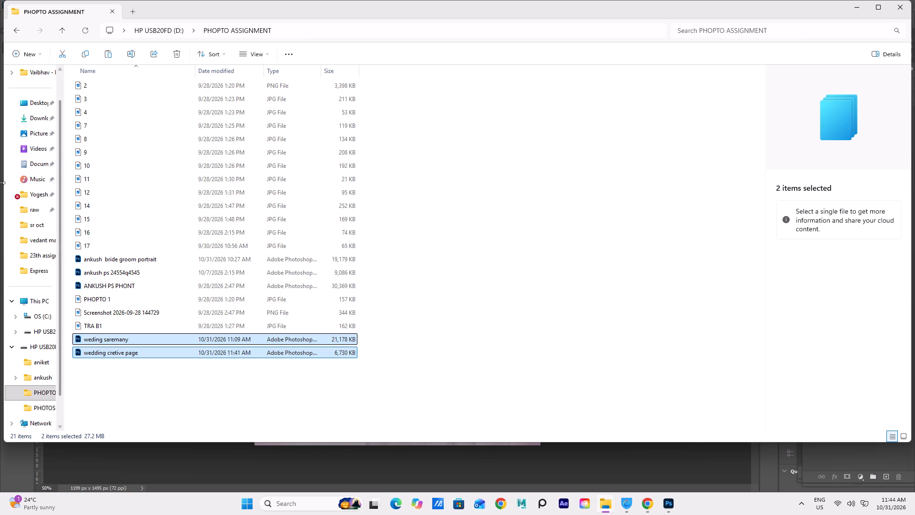
Copy the "ankush ps dffgfd albam" PSD from Downloads into the PHOPTO ASSIGNMENT folder on the HP USB20FD (D:) drive.
{"action": "left_click", "coordinate": [36, 139]}
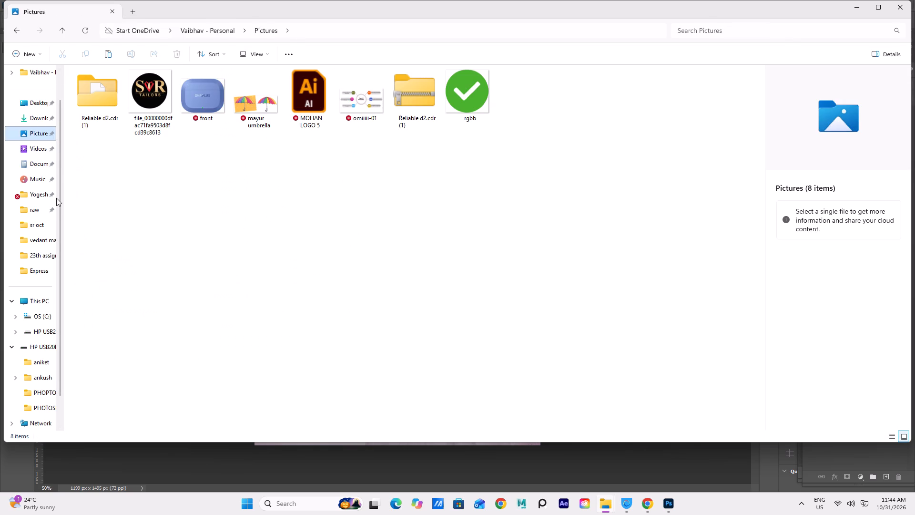
{"action": "left_click", "coordinate": [40, 122]}
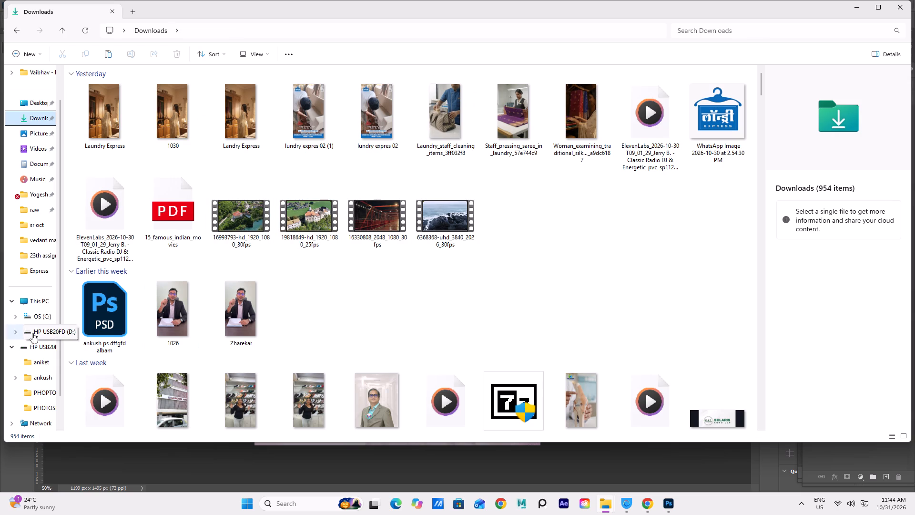
{"action": "left_click", "coordinate": [100, 320]}
{"action": "key", "text": "ctrl+c"}
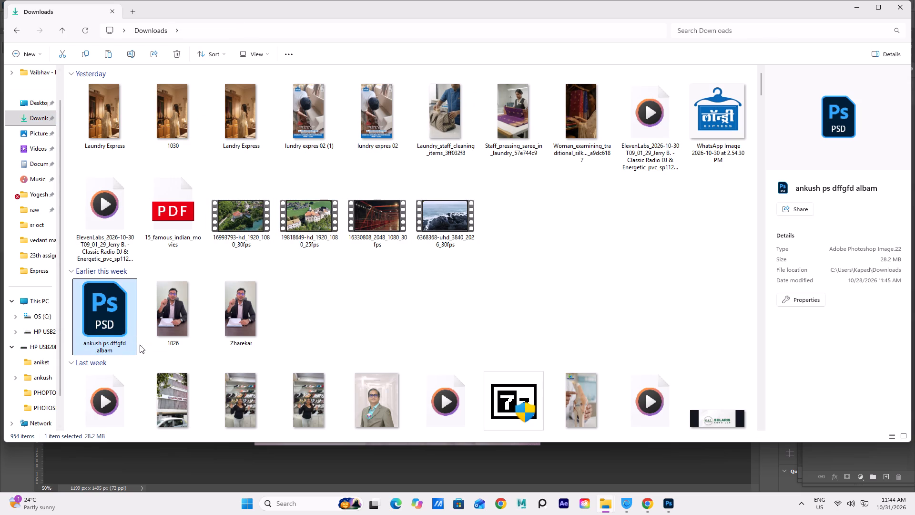
{"action": "left_click", "coordinate": [45, 404]}
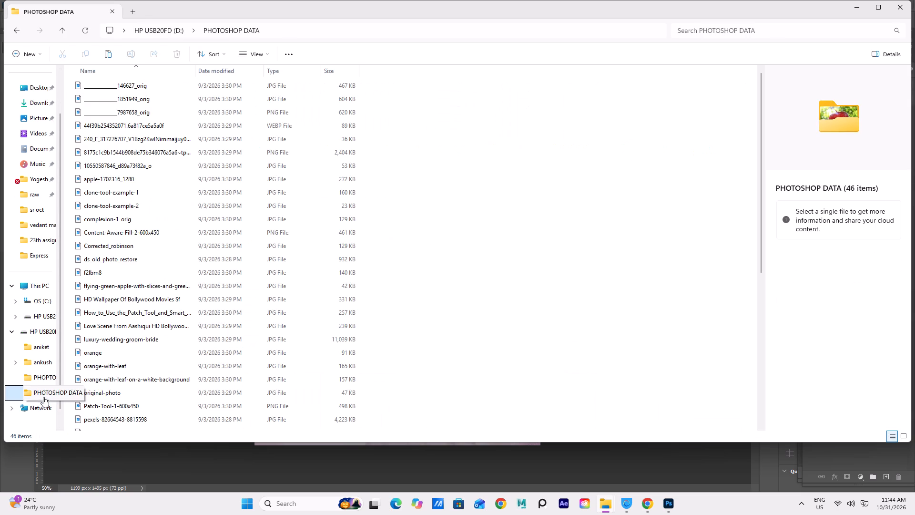
{"action": "left_click", "coordinate": [35, 377]}
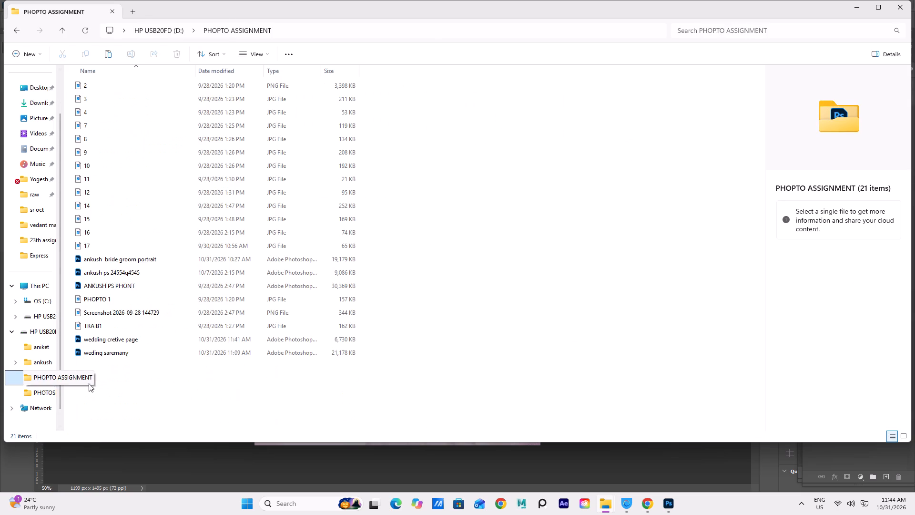
{"action": "left_click", "coordinate": [98, 381]}
{"action": "key", "text": "ctrl+v"}
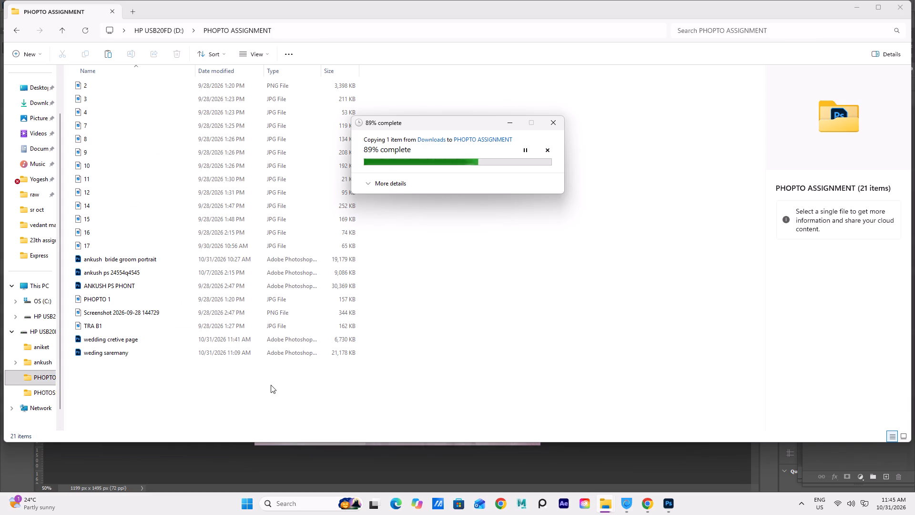
{"action": "left_click_drag", "start_coordinate": [408, 386], "coordinate": [406, 381]}
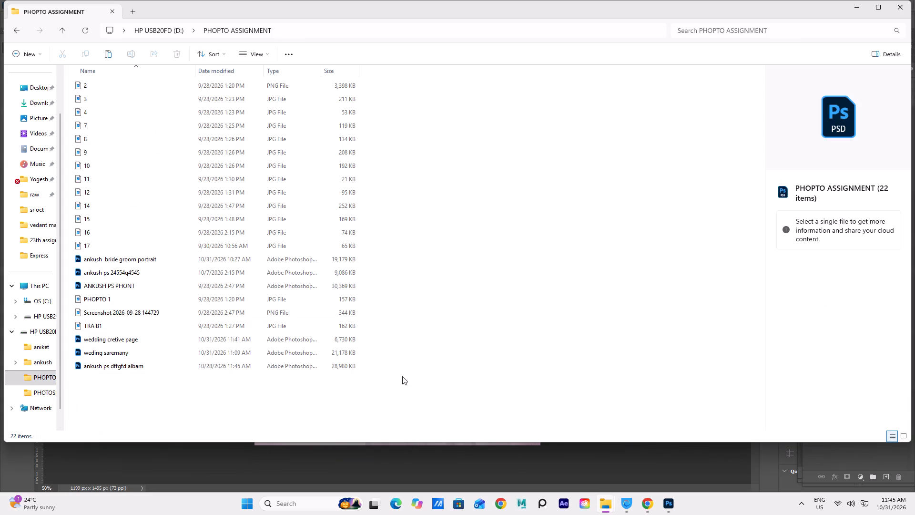
Permanently delete the PNG image 2 and the JPG images 3 and 4 from the PHOPTO ASSIGNMENT folder.
{"action": "left_click", "coordinate": [129, 91]}
{"action": "key", "text": "Delete"}
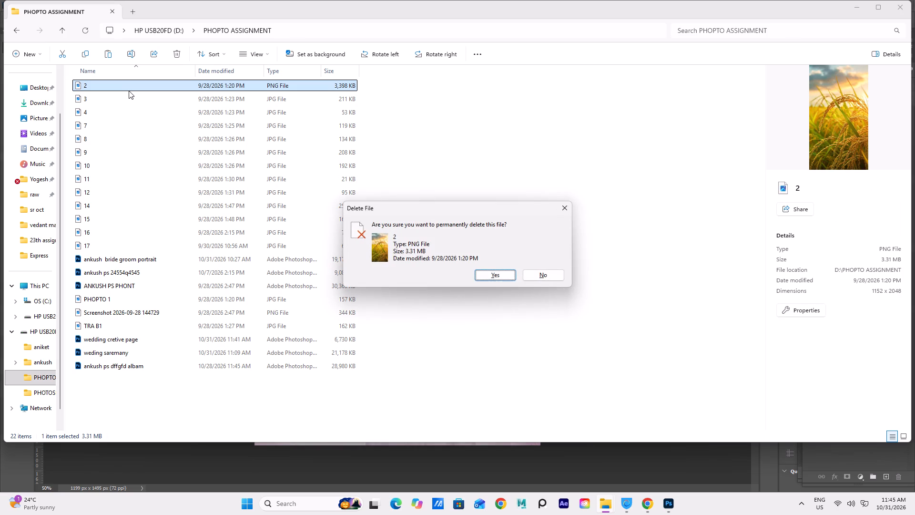
{"action": "left_click", "coordinate": [501, 275]}
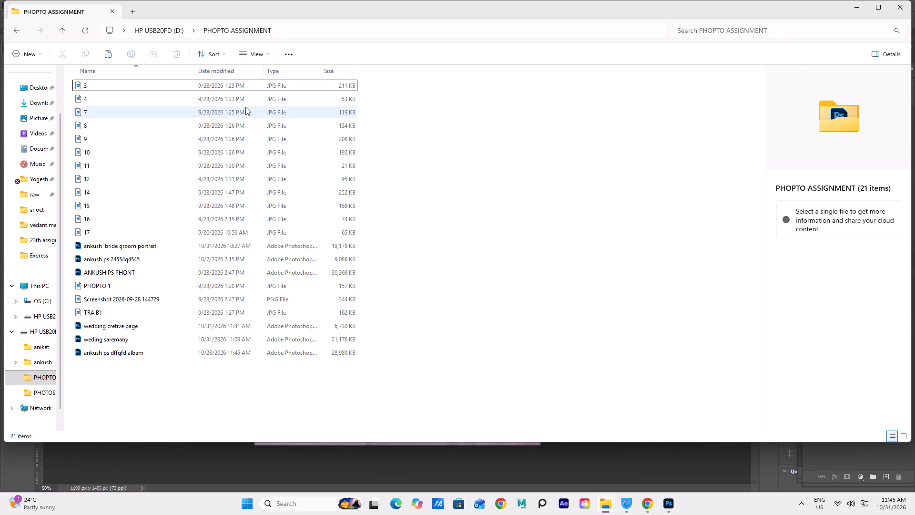
{"action": "key", "text": "Delete"}
{"action": "key", "text": "Delete"}
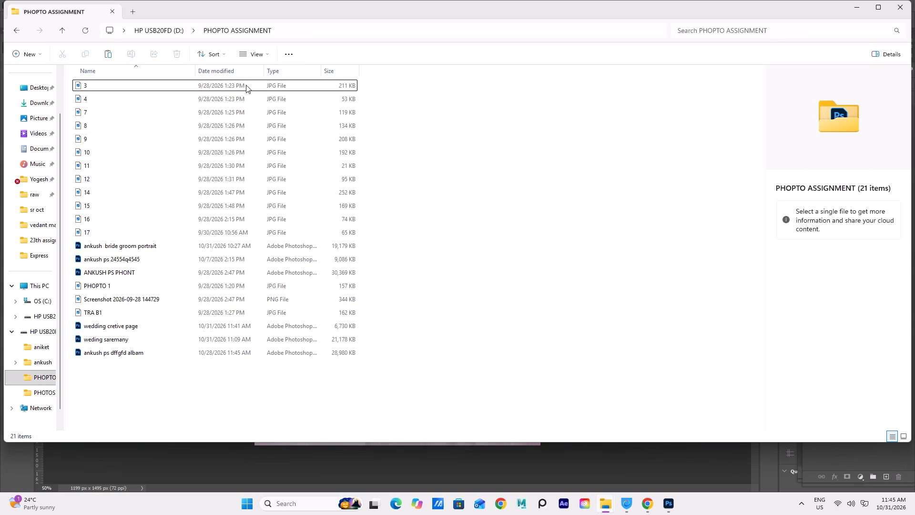
{"action": "left_click", "coordinate": [238, 84]}
{"action": "key", "text": "Delete"}
{"action": "left_click", "coordinate": [486, 279]}
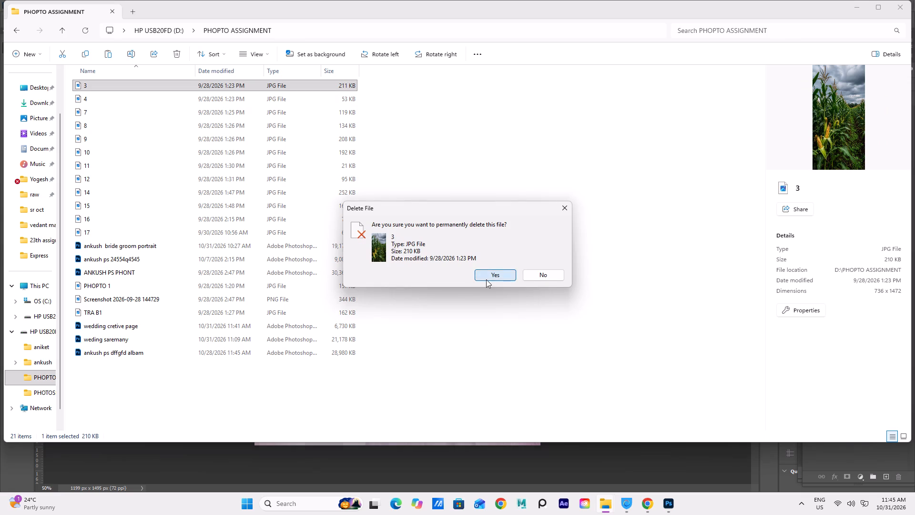
{"action": "left_click", "coordinate": [257, 91]}
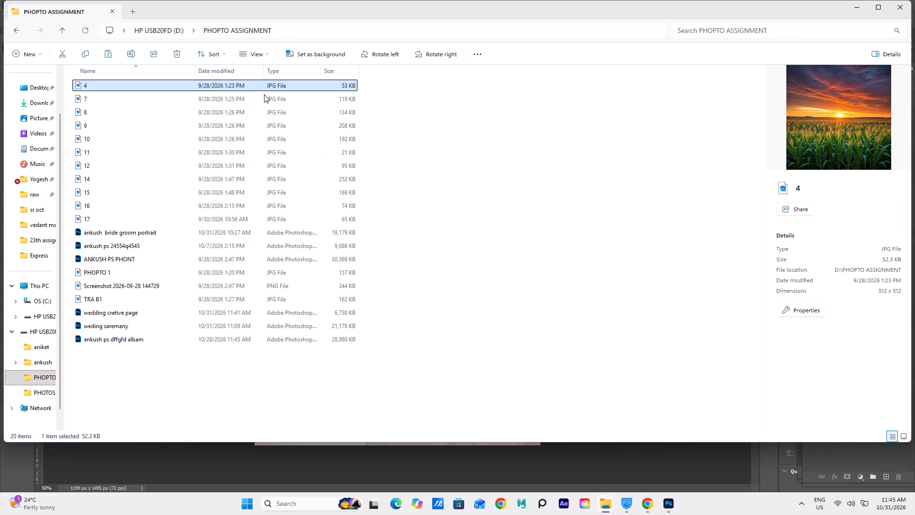
{"action": "key", "text": "Delete"}
{"action": "left_click", "coordinate": [481, 273]}
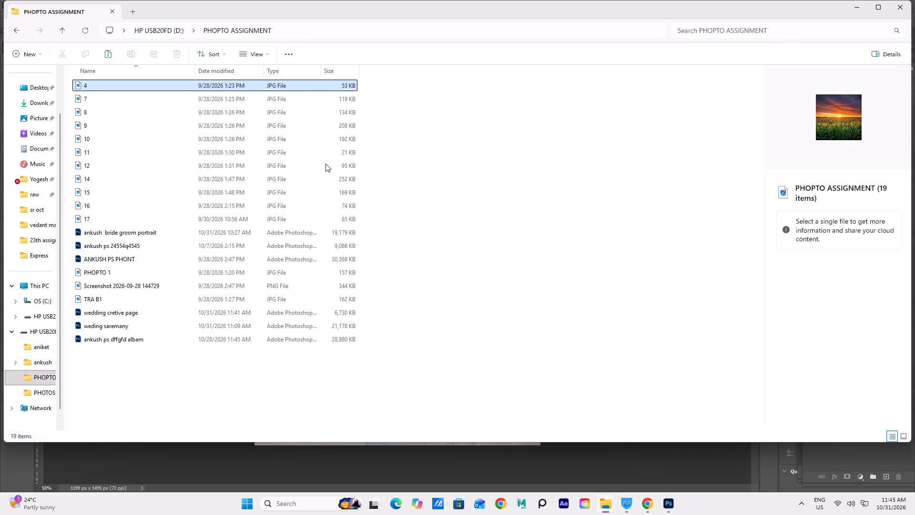
Permanently delete the JPG images 10 and 15 from the PHOPTO ASSIGNMENT folder.
{"action": "left_click", "coordinate": [298, 99]}
{"action": "key", "text": "Delete"}
{"action": "left_click_drag", "start_coordinate": [490, 271], "coordinate": [488, 265]}
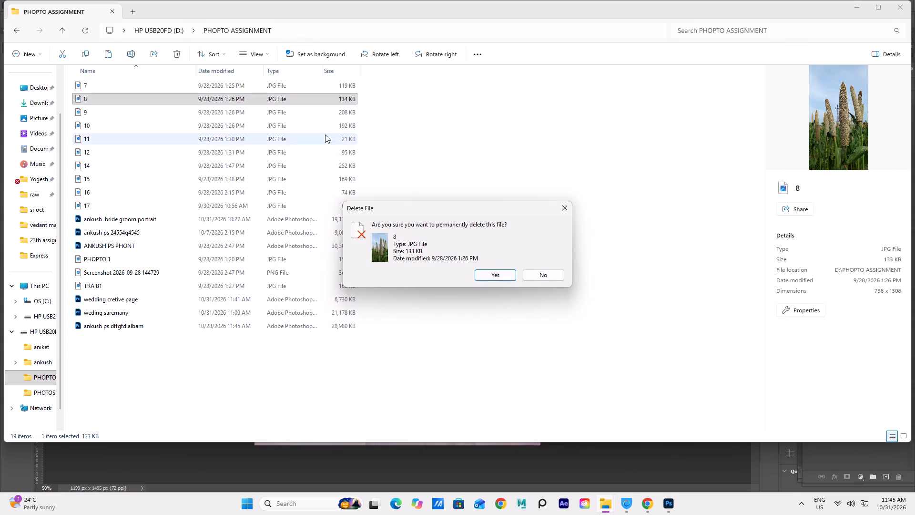
{"action": "left_click", "coordinate": [273, 125]}
{"action": "key", "text": "Delete"}
{"action": "left_click", "coordinate": [484, 273]}
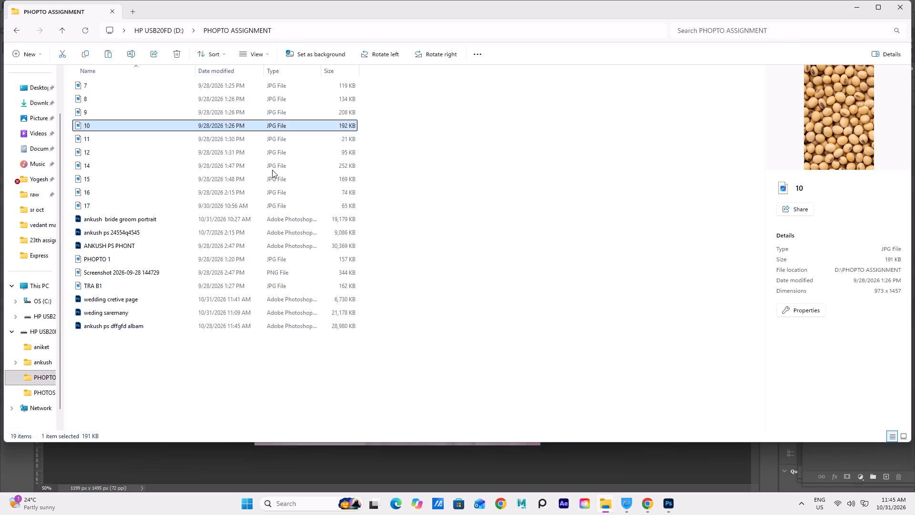
{"action": "key", "text": "Delete"}
{"action": "left_click", "coordinate": [261, 165]}
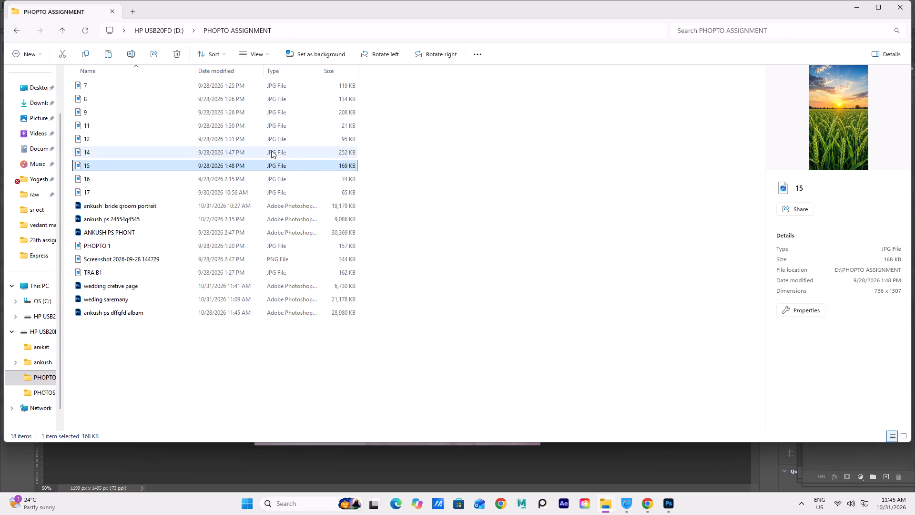
{"action": "key", "text": "Delete"}
{"action": "left_click", "coordinate": [478, 275]}
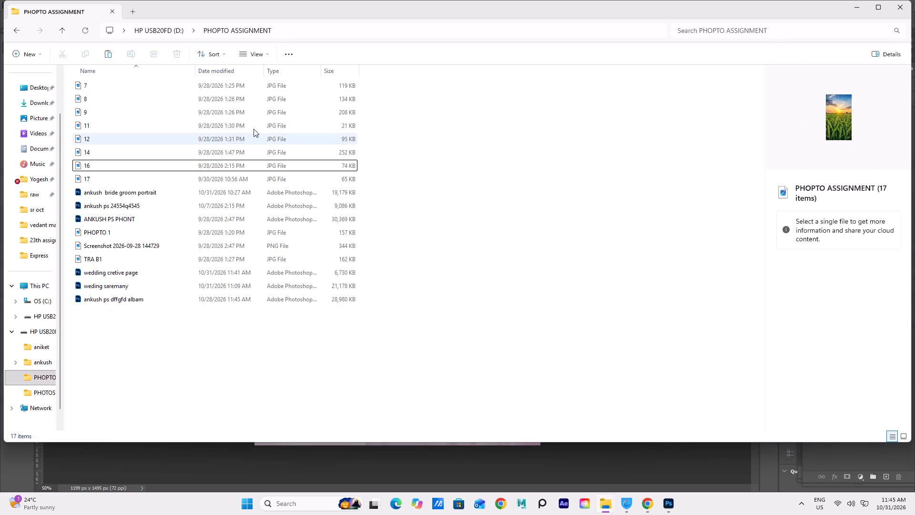
Permanently delete the JPG images 8, 12 and 7 from the PHOPTO ASSIGNMENT folder.
{"action": "left_click", "coordinate": [220, 96]}
{"action": "key", "text": "Delete"}
{"action": "left_click", "coordinate": [486, 272]}
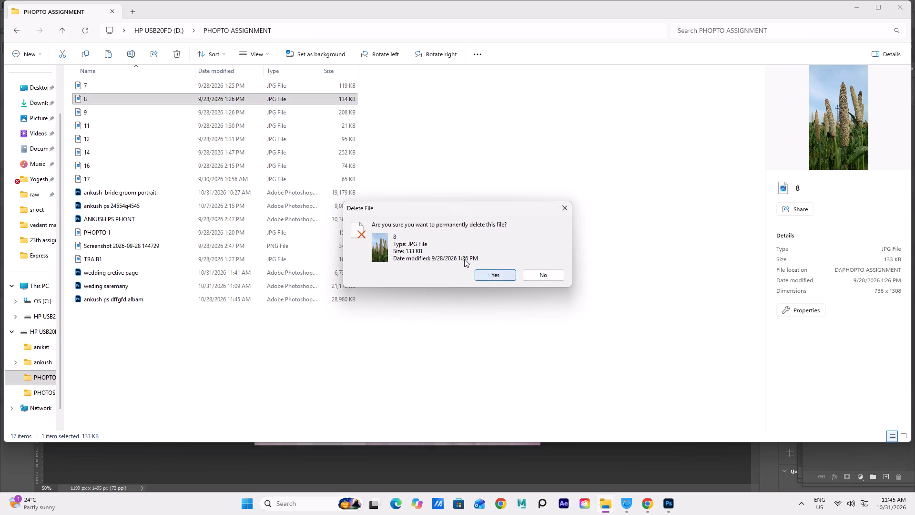
{"action": "left_click", "coordinate": [236, 123]}
{"action": "key", "text": "Delete"}
{"action": "left_click", "coordinate": [500, 272]}
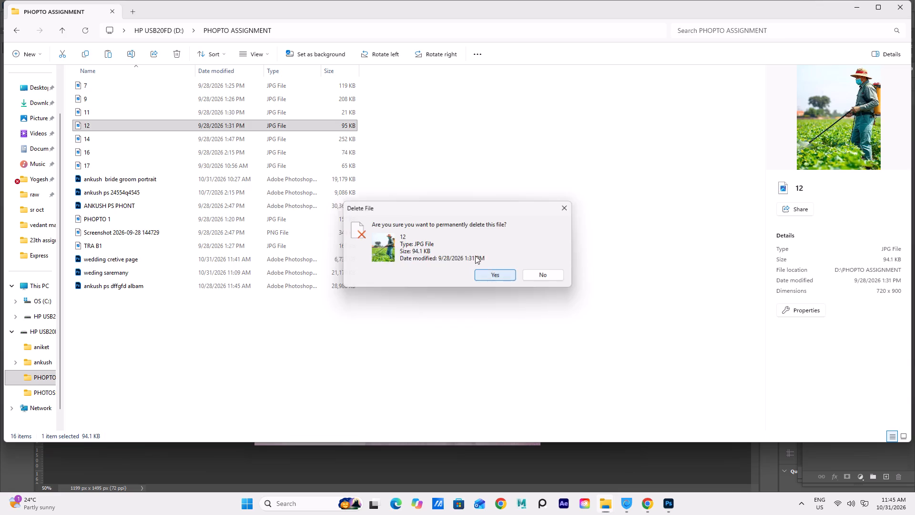
{"action": "left_click", "coordinate": [224, 82]}
{"action": "key", "text": "Delete"}
{"action": "left_click", "coordinate": [485, 279]}
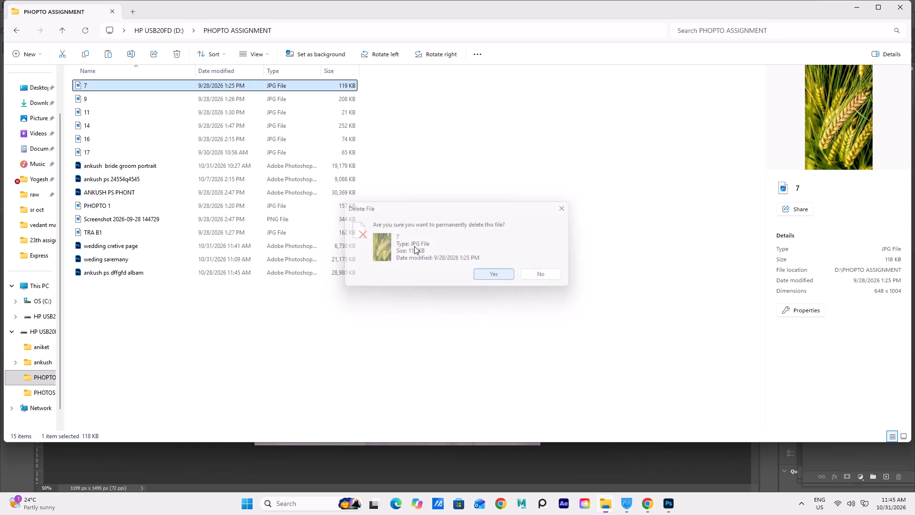
Permanently delete the JPG images 14, 9 and 16 from the PHOPTO ASSIGNMENT folder.
{"action": "left_click", "coordinate": [255, 119]}
{"action": "key", "text": "Delete"}
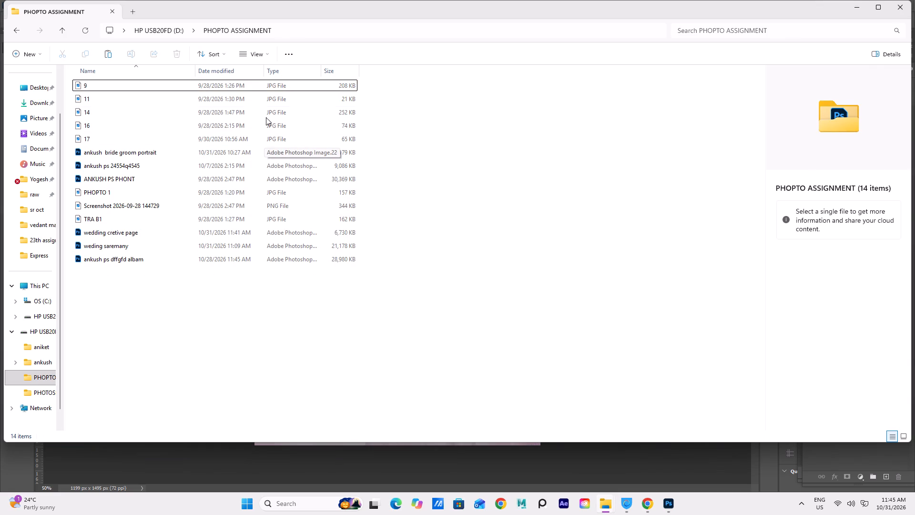
{"action": "left_click", "coordinate": [261, 108]}
{"action": "key", "text": "Delete"}
{"action": "left_click", "coordinate": [492, 272]}
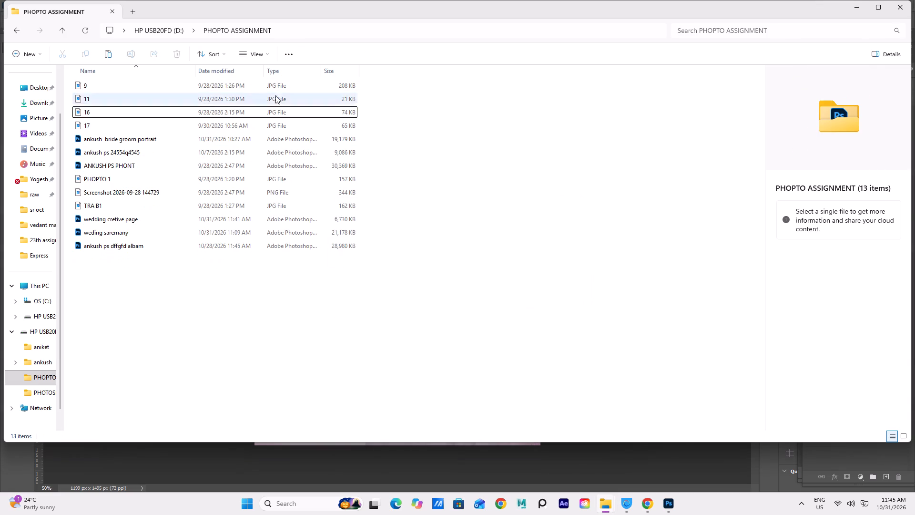
{"action": "left_click", "coordinate": [246, 85]}
{"action": "key", "text": "Delete"}
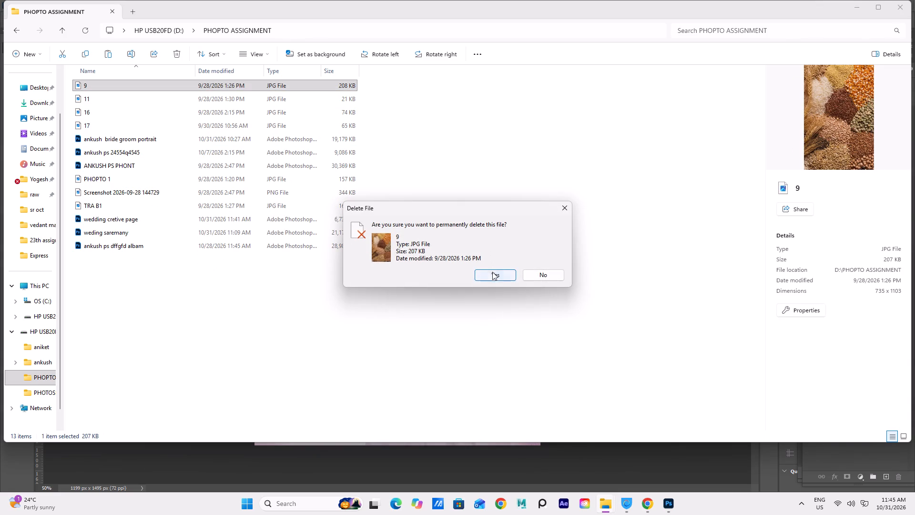
{"action": "left_click_drag", "start_coordinate": [490, 271], "coordinate": [482, 266]}
{"action": "left_click", "coordinate": [495, 278]}
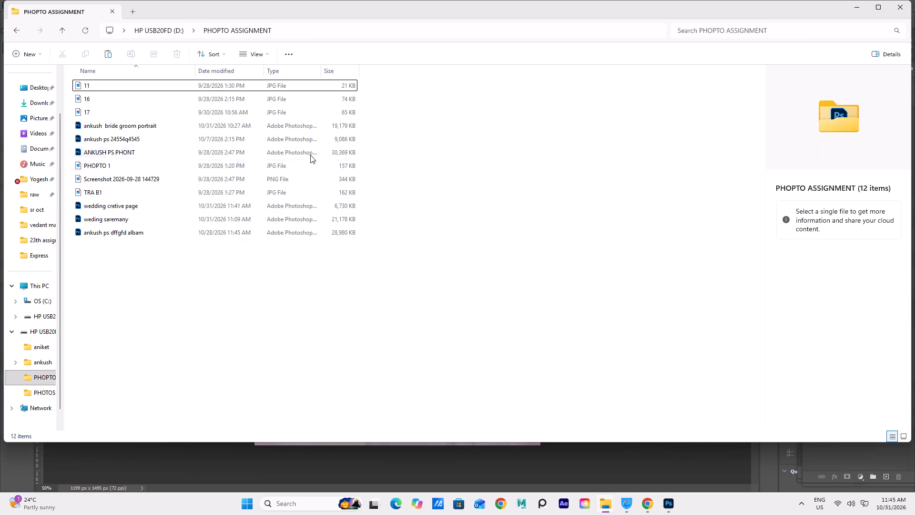
{"action": "left_click", "coordinate": [279, 104]}
{"action": "key", "text": "Delete"}
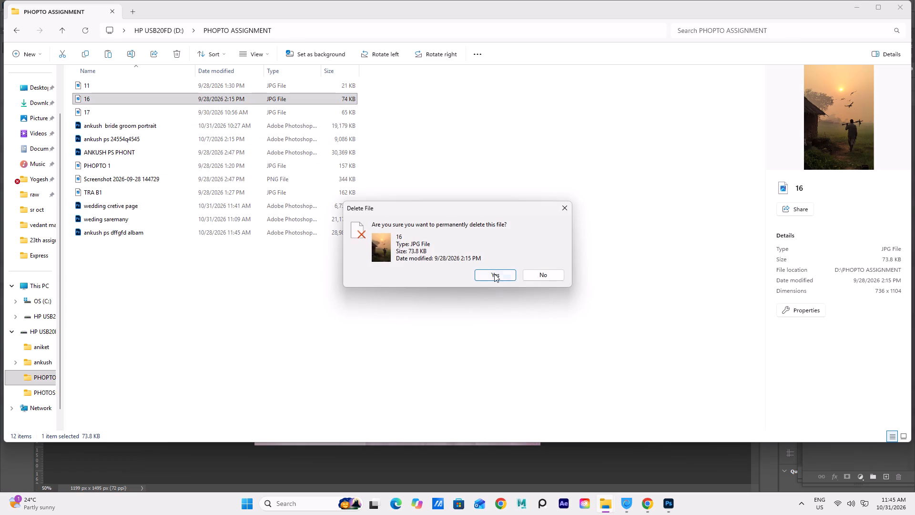
{"action": "left_click", "coordinate": [494, 274]}
Permanently delete the JPG images 17 and 11 from the PHOPTO ASSIGNMENT folder.
{"action": "key", "text": "Delete"}
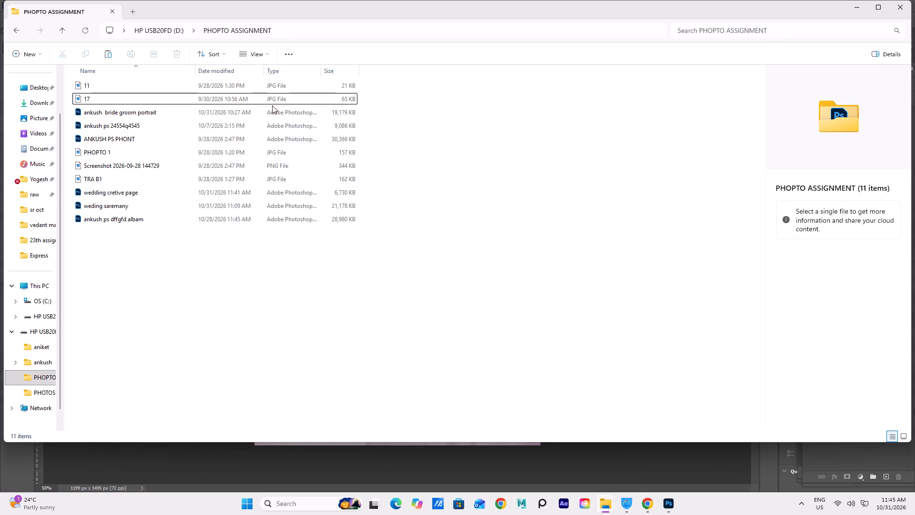
{"action": "left_click", "coordinate": [274, 101]}
{"action": "key", "text": "Delete"}
{"action": "left_click", "coordinate": [485, 279]}
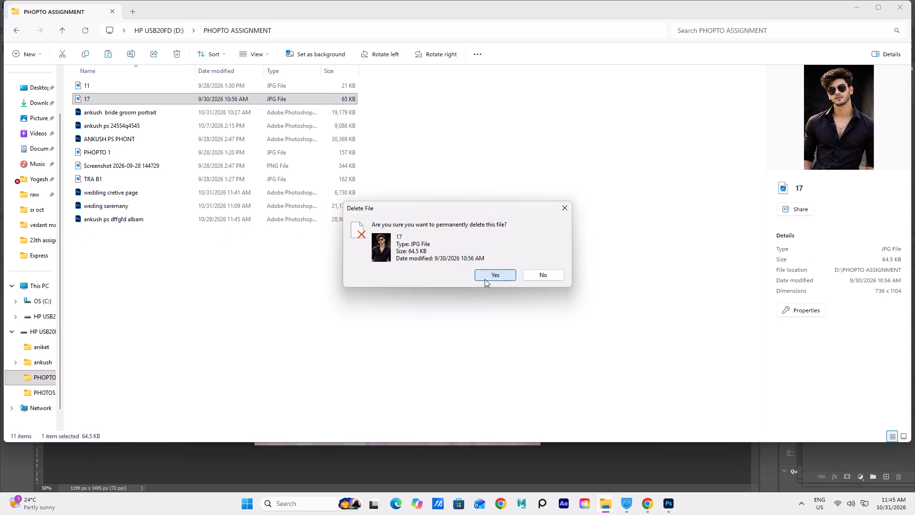
{"action": "left_click", "coordinate": [246, 92]}
{"action": "left_click", "coordinate": [246, 85]}
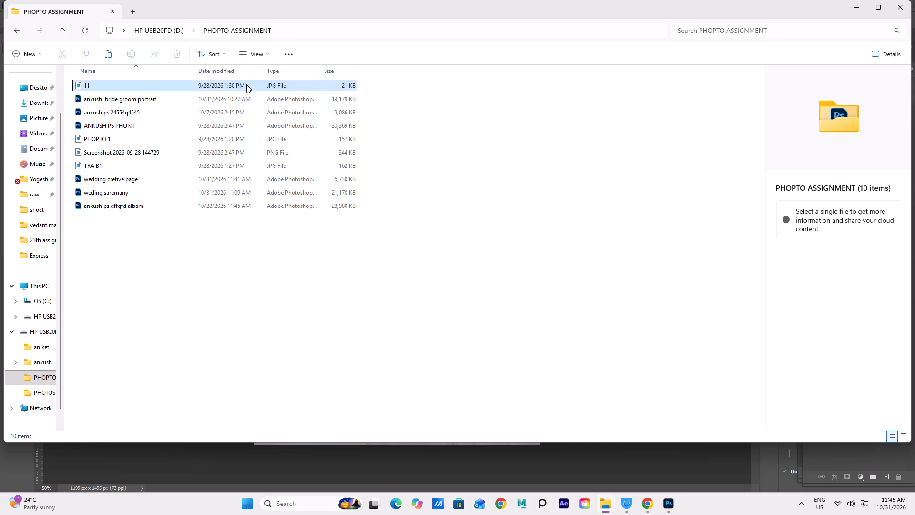
{"action": "key", "text": "Delete"}
{"action": "left_click", "coordinate": [494, 273]}
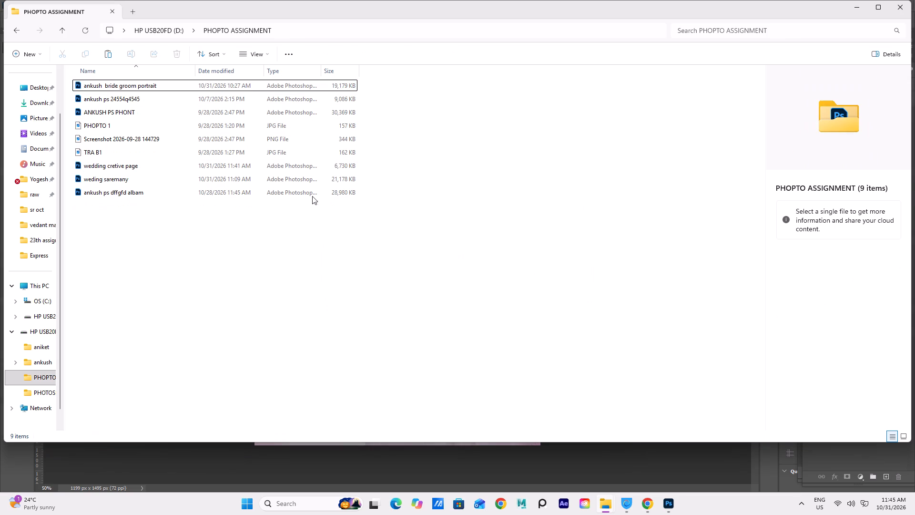
{"action": "left_click", "coordinate": [221, 134]}
{"action": "key", "text": "Delete"}
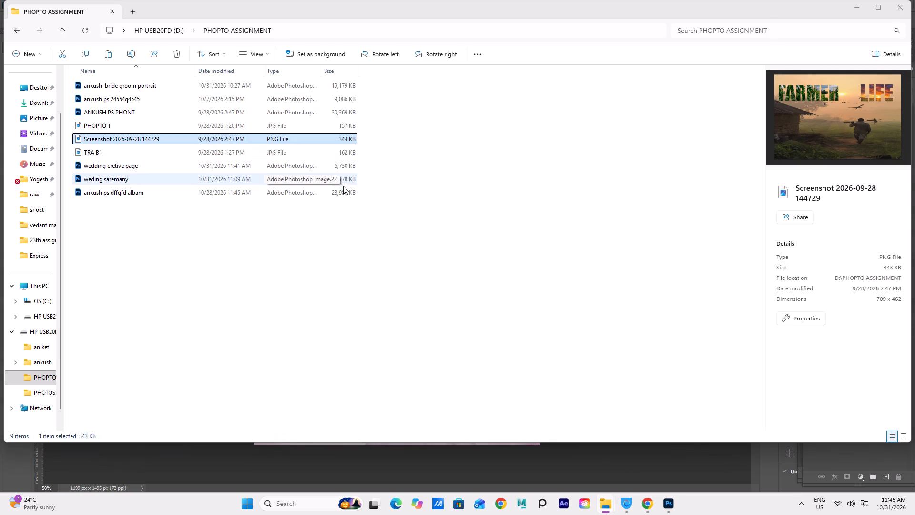
{"action": "left_click", "coordinate": [492, 279]}
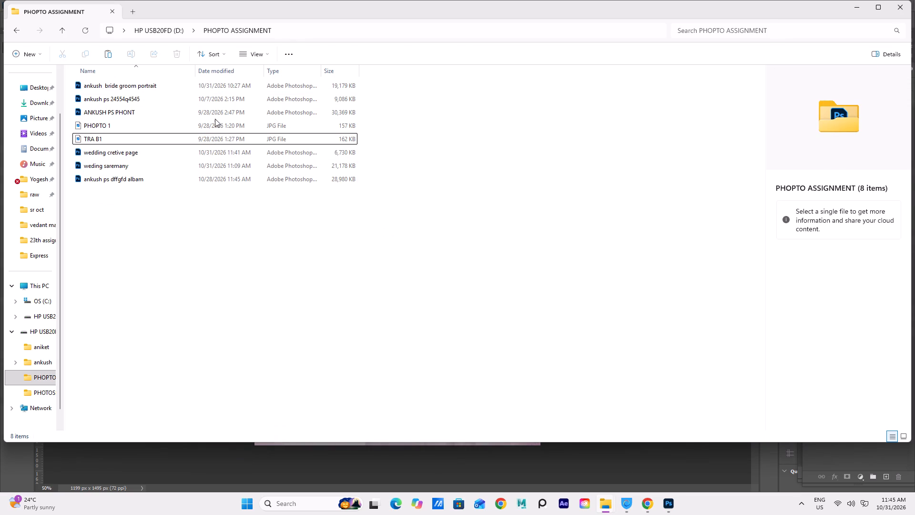
{"action": "left_click", "coordinate": [222, 132]}
{"action": "left_click", "coordinate": [220, 124]}
{"action": "key", "text": "Delete"}
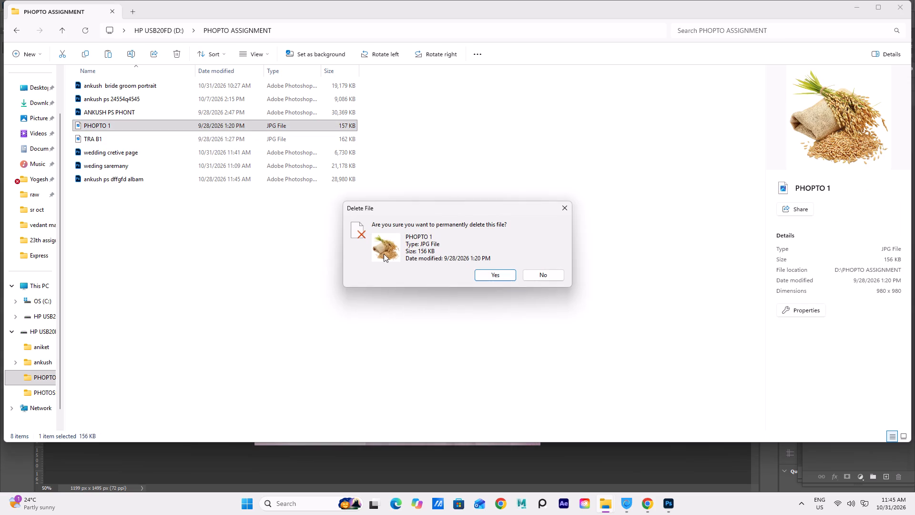
{"action": "left_click", "coordinate": [486, 271]}
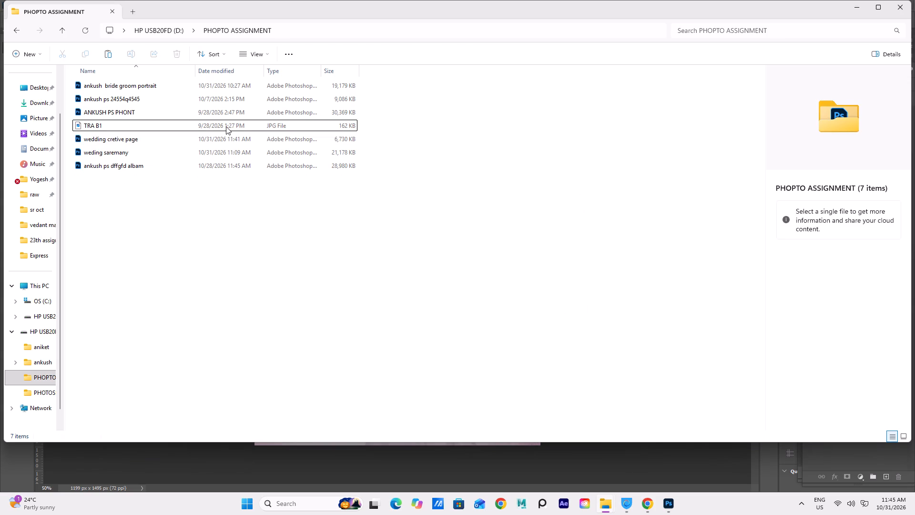
{"action": "left_click", "coordinate": [226, 126]}
{"action": "key", "text": "Delete"}
{"action": "left_click", "coordinate": [485, 276]}
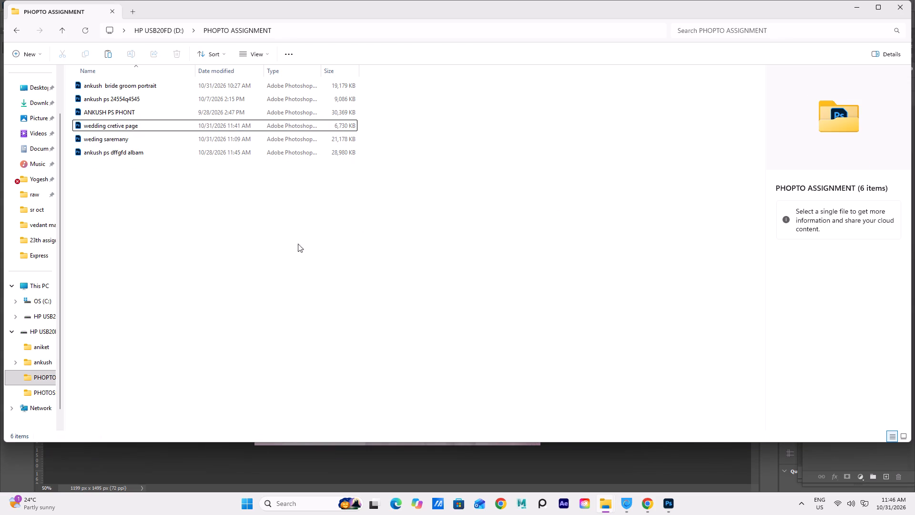
Check the files in the PHOPTO ASSIGNMENT folder and on the Desktop, and close the folder window.
{"action": "left_click", "coordinate": [202, 109]}
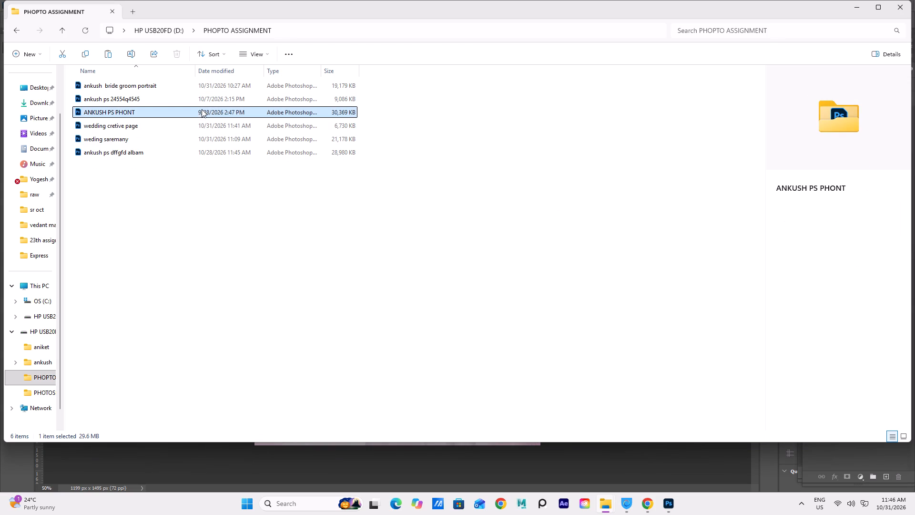
{"action": "left_click", "coordinate": [452, 220]}
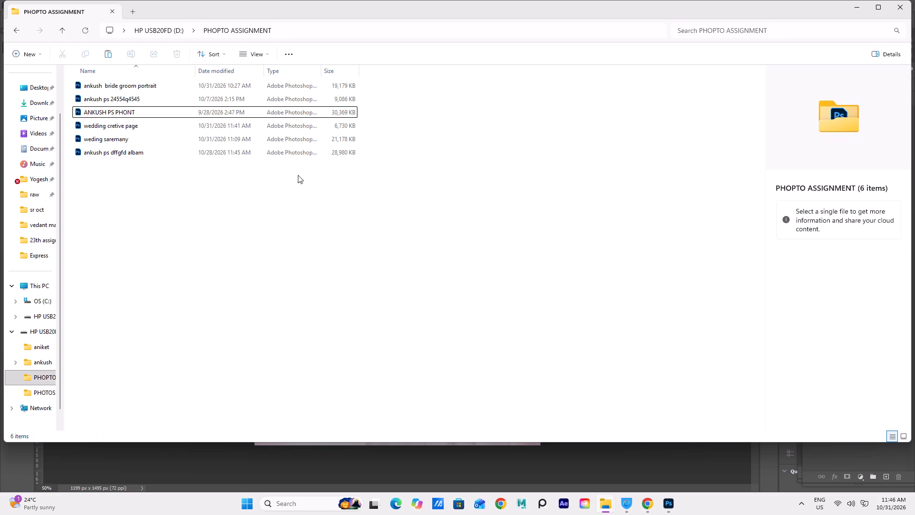
{"action": "left_click", "coordinate": [26, 88]}
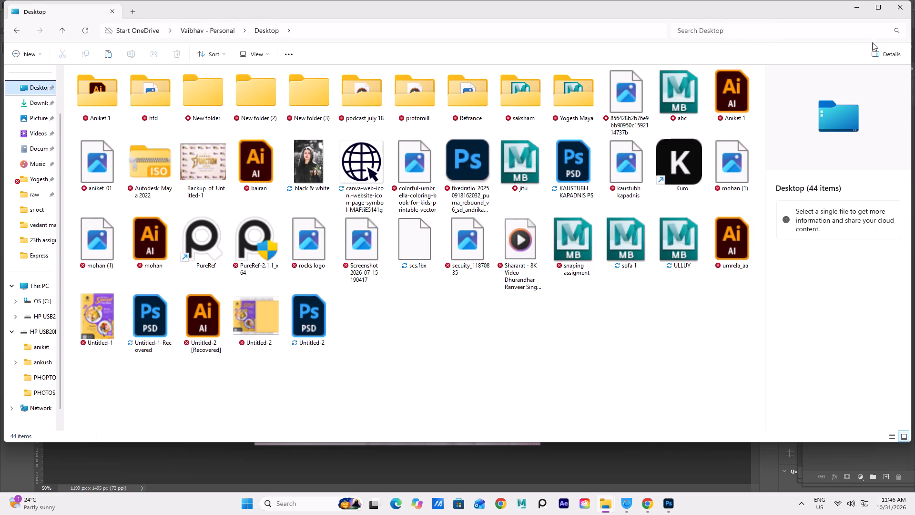
{"action": "left_click", "coordinate": [894, 11]}
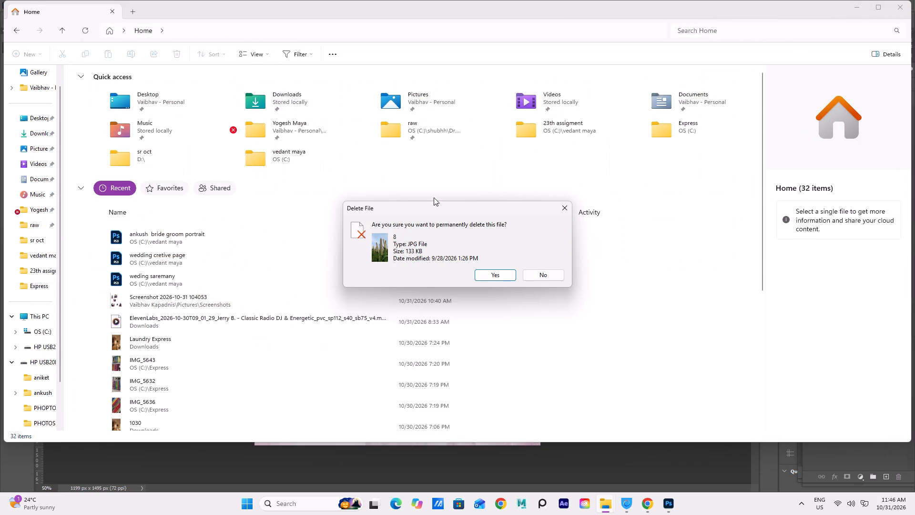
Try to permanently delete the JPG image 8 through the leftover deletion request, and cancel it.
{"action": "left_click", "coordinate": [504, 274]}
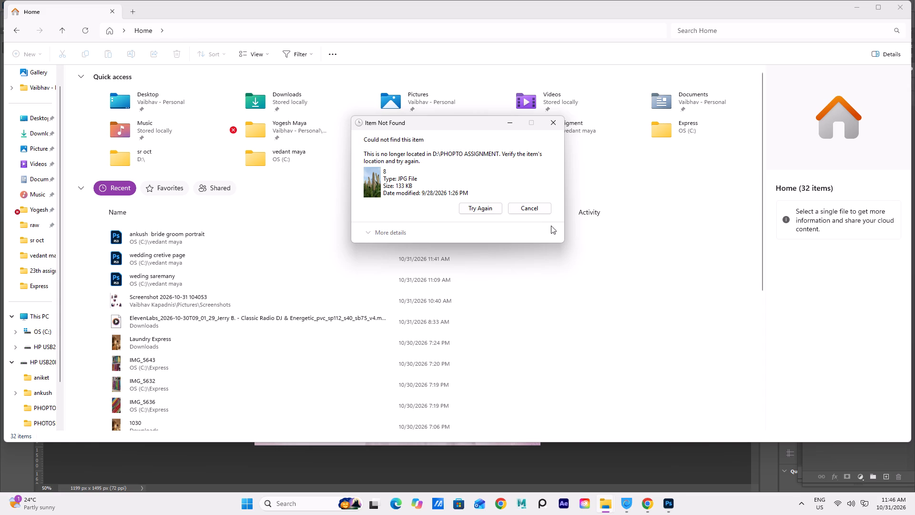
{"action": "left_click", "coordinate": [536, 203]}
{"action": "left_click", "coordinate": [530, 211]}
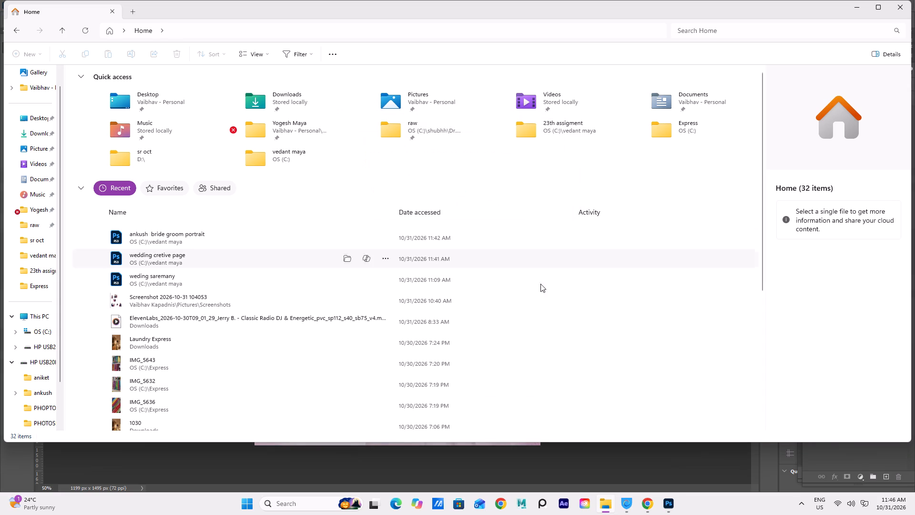
Look through the contents of the PHOPTO ASSIGNMENT and ankush folders on the HP USB20FD (D:) drive.
{"action": "scroll", "coordinate": [244, 383], "scroll_direction": "down", "scroll_amount": 1}
{"action": "left_click", "coordinate": [43, 405]}
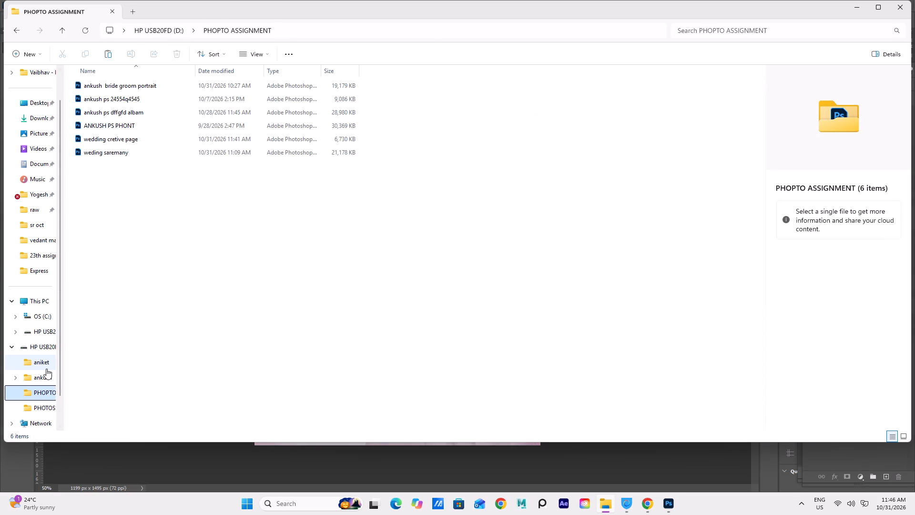
{"action": "left_click", "coordinate": [46, 369]}
{"action": "left_click", "coordinate": [43, 375]}
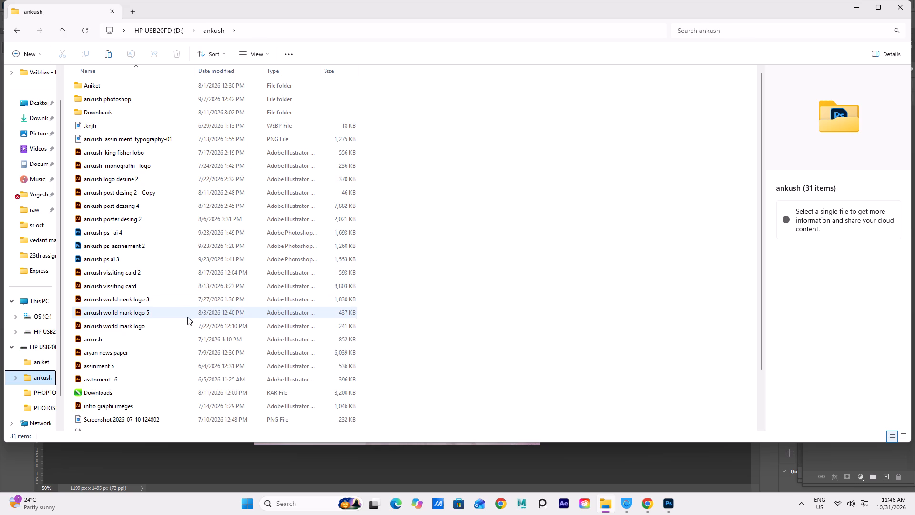
{"action": "scroll", "coordinate": [184, 320], "scroll_direction": "down", "scroll_amount": 5}
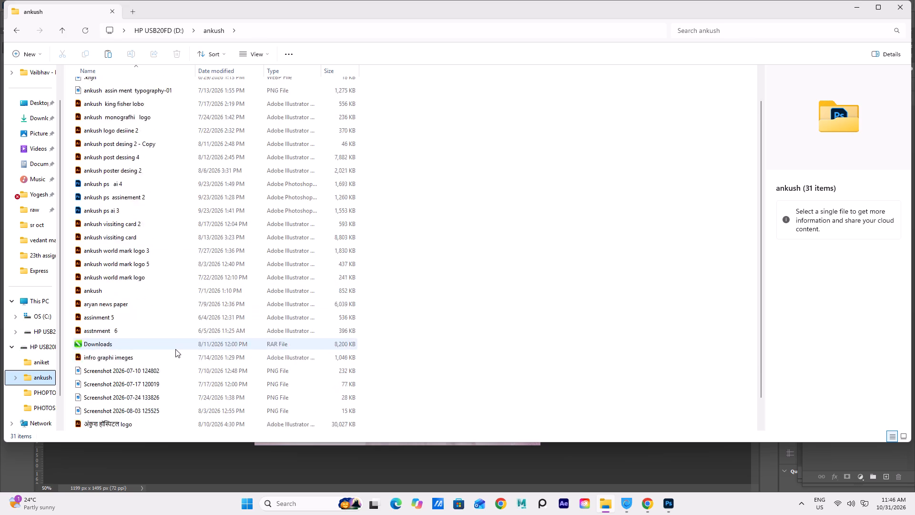
{"action": "scroll", "coordinate": [179, 336], "scroll_direction": "down", "scroll_amount": 5}
{"action": "scroll", "coordinate": [172, 323], "scroll_direction": "up", "scroll_amount": 3}
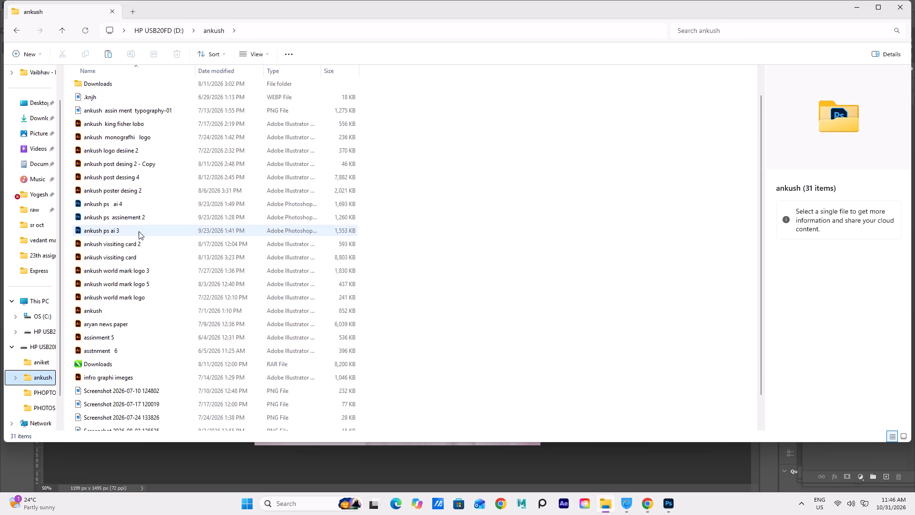
Open the PSD "ankush ps assinement 2" from the ankush folder to view it, and close Photoshop.
{"action": "double_click", "coordinate": [140, 218]}
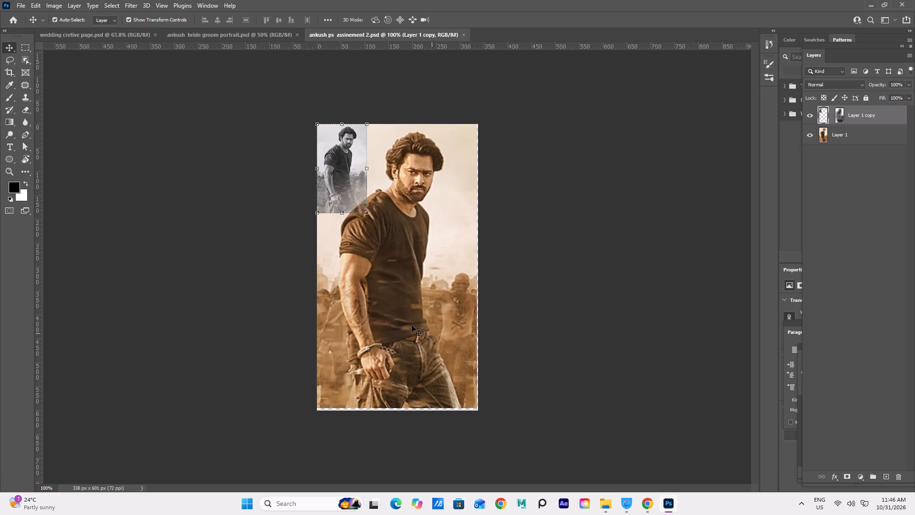
{"action": "left_click", "coordinate": [518, 299]}
{"action": "left_click", "coordinate": [901, 1]}
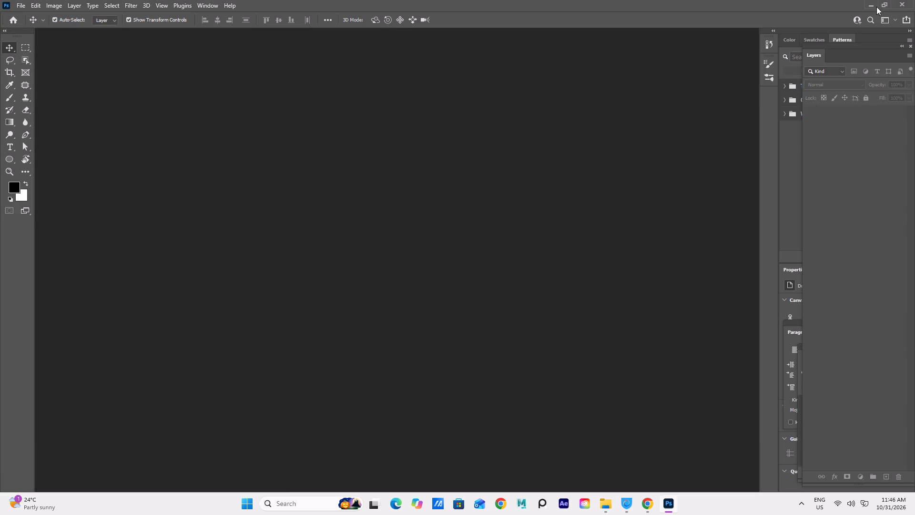
Open "ankush ps dffgfd albam" from the root of the HP USB20FD (D:) drive, examine the wedding album design, and close Photoshop.
{"action": "scroll", "coordinate": [132, 198], "scroll_direction": "up", "scroll_amount": 5}
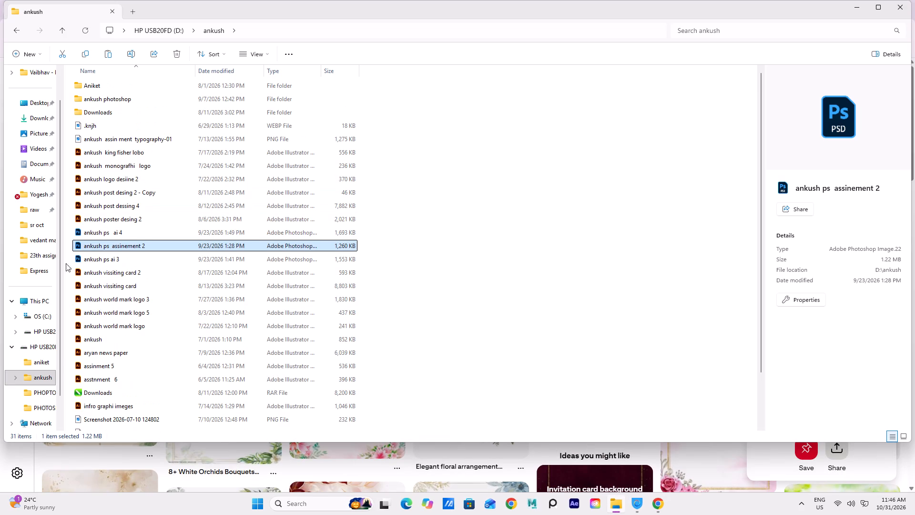
{"action": "left_click", "coordinate": [39, 329]}
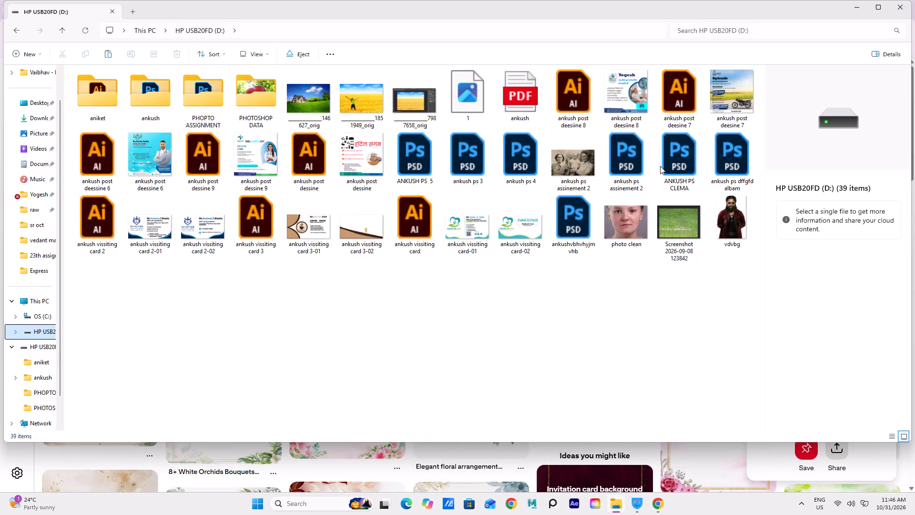
{"action": "left_click", "coordinate": [499, 358]}
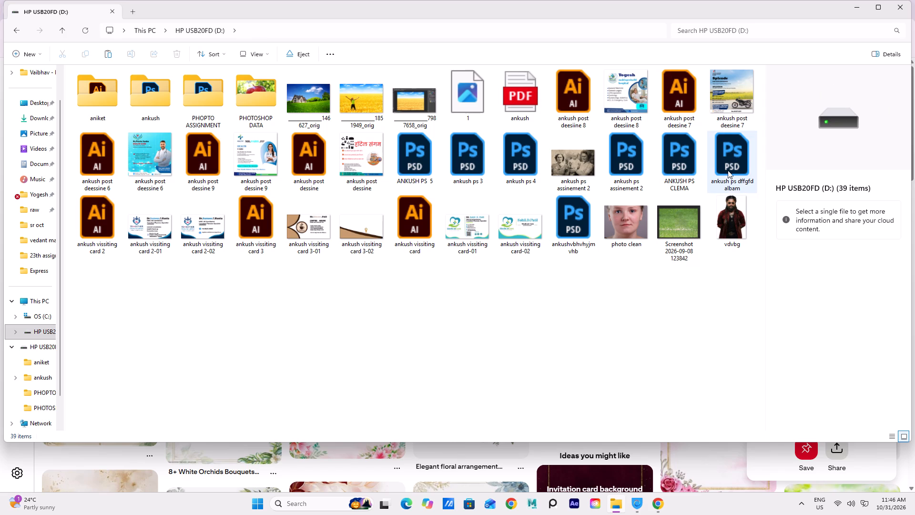
{"action": "double_click", "coordinate": [728, 170]}
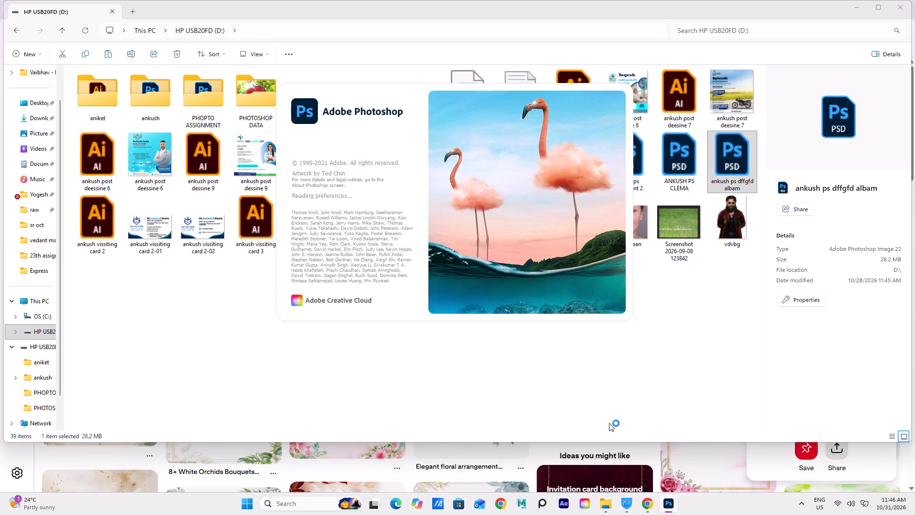
{"action": "left_click", "coordinate": [582, 281]}
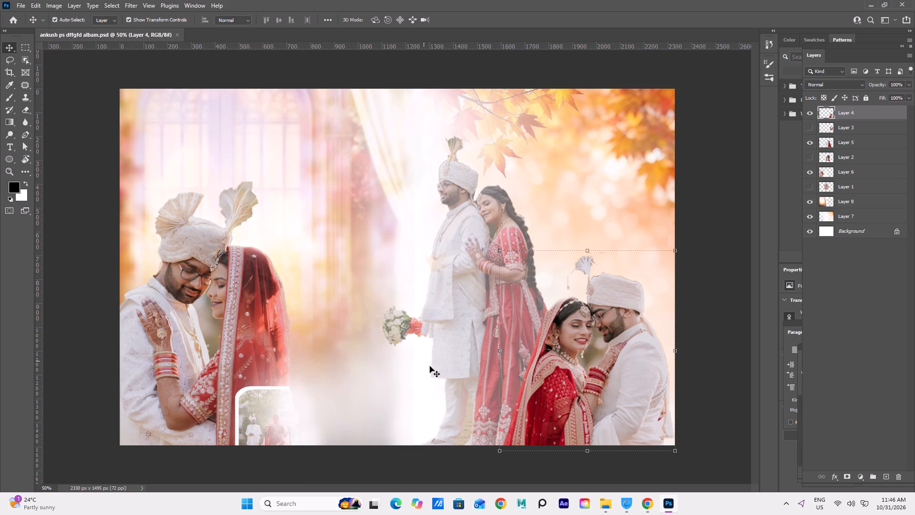
{"action": "key", "text": "ctrl+d"}
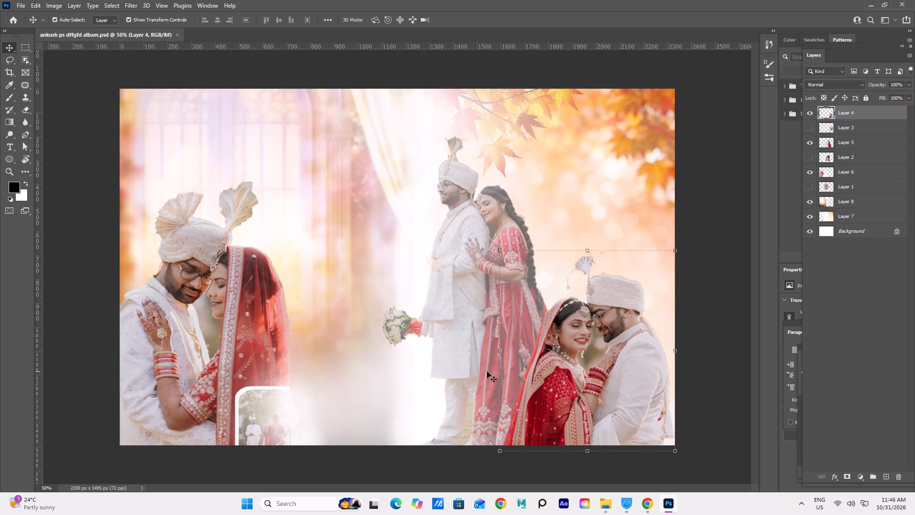
{"action": "left_click", "coordinate": [541, 361]}
{"action": "key", "text": "ctrl+d"}
{"action": "left_click", "coordinate": [269, 181]}
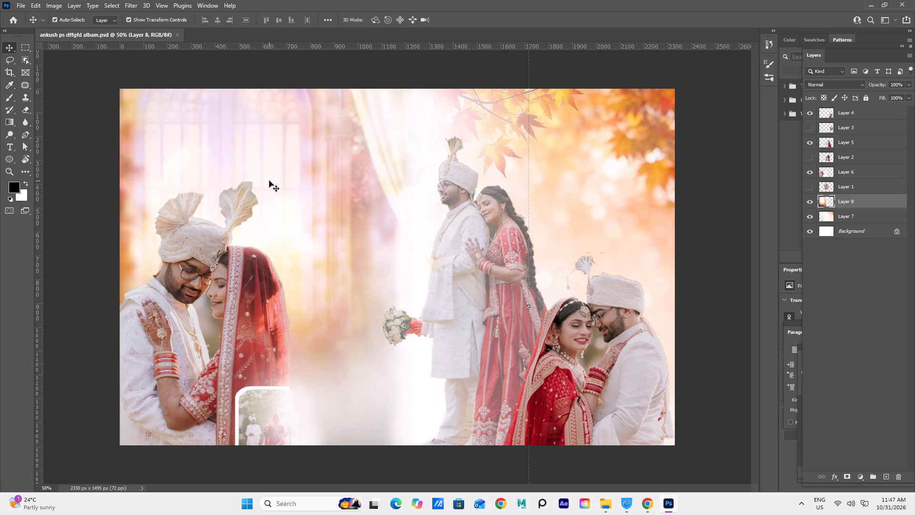
{"action": "left_click", "coordinate": [269, 181]}
{"action": "left_click", "coordinate": [306, 233]}
{"action": "double_click", "coordinate": [76, 156]}
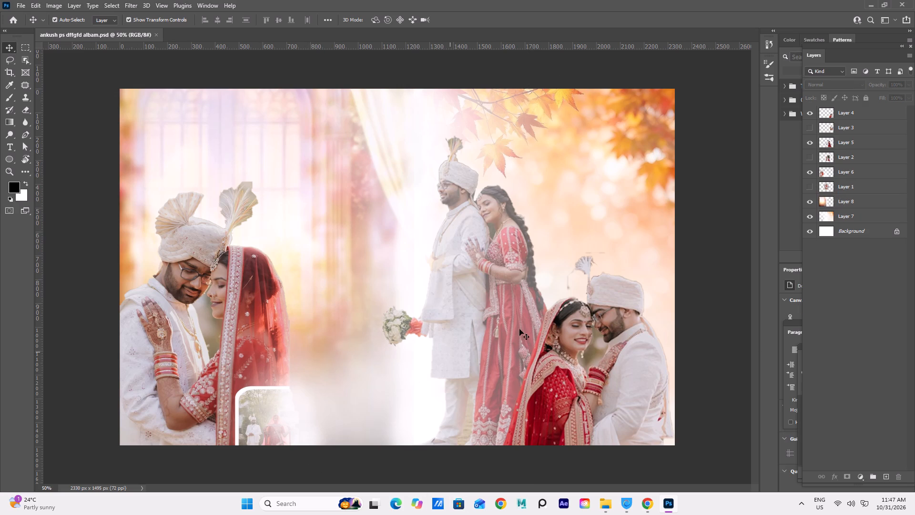
{"action": "left_click", "coordinate": [895, 2]}
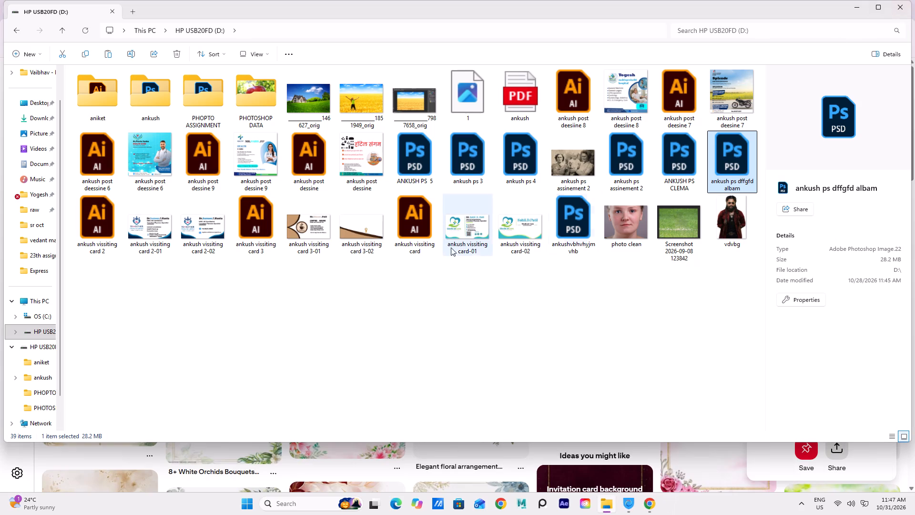
Close the folder window and all open Chrome windows to leave an empty desktop.
{"action": "left_click", "coordinate": [908, 8]}
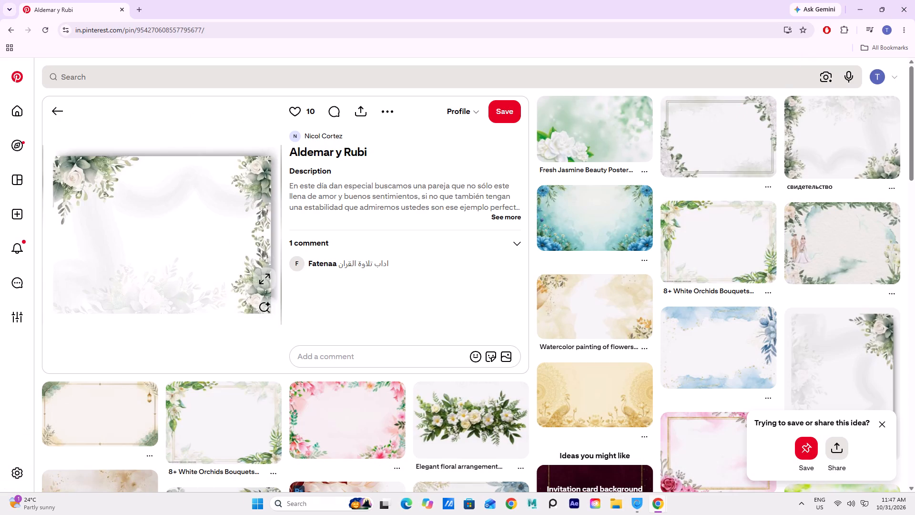
{"action": "scroll", "coordinate": [341, 504], "scroll_direction": "down", "scroll_amount": 1}
{"action": "scroll", "coordinate": [545, 514], "scroll_direction": "down", "scroll_amount": 1}
{"action": "left_click", "coordinate": [902, 12]}
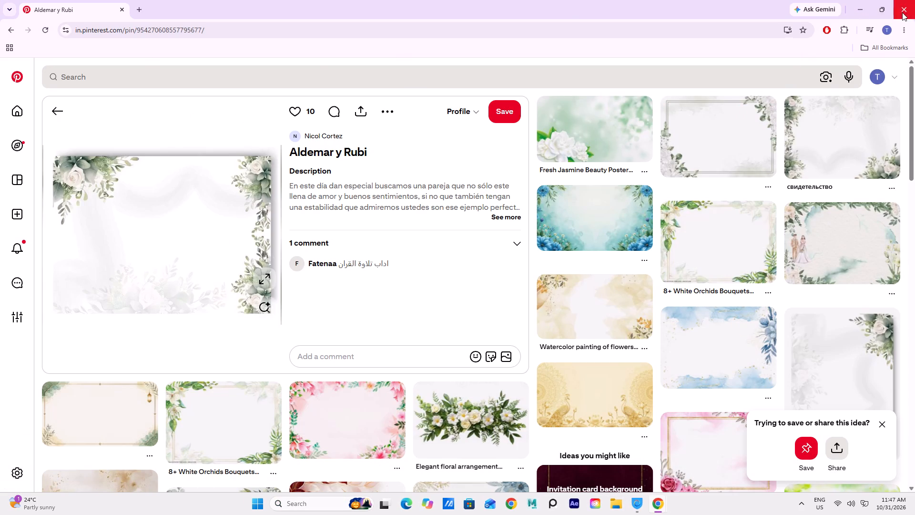
{"action": "left_click", "coordinate": [914, 0]}
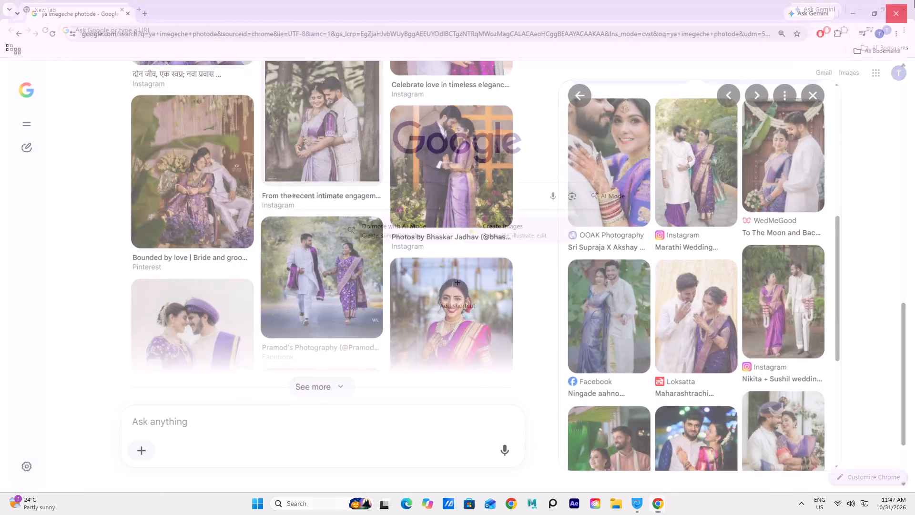
{"action": "left_click", "coordinate": [912, 1]}
{"action": "triple_click", "coordinate": [912, 1]}
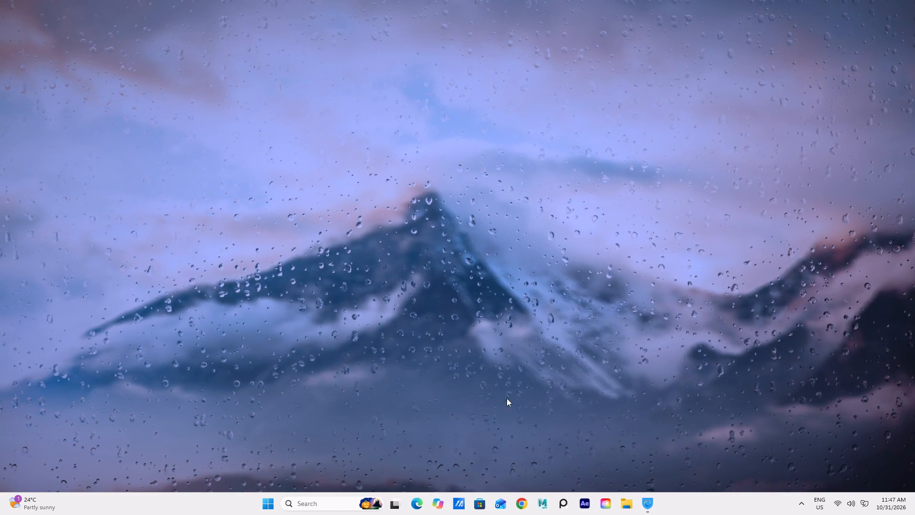
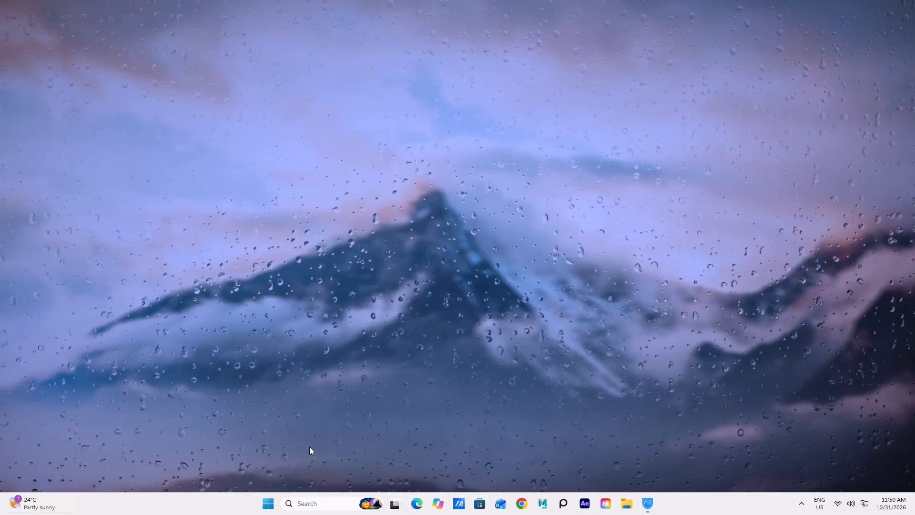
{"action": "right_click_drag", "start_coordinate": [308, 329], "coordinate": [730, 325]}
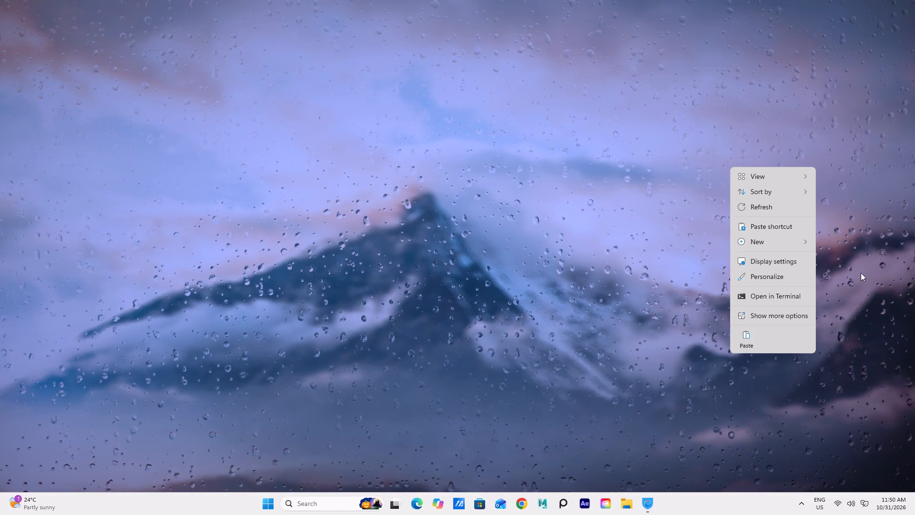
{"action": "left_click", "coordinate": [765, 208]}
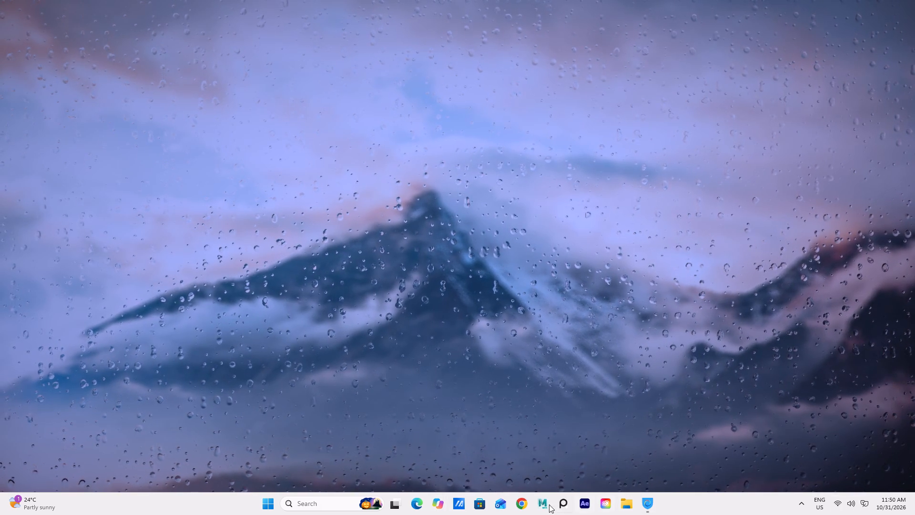
Open the PHOPTO ASSIGNMENT folder on the HP USB20FD (D:) drive and check the PSD files in it.
{"action": "left_click", "coordinate": [622, 509]}
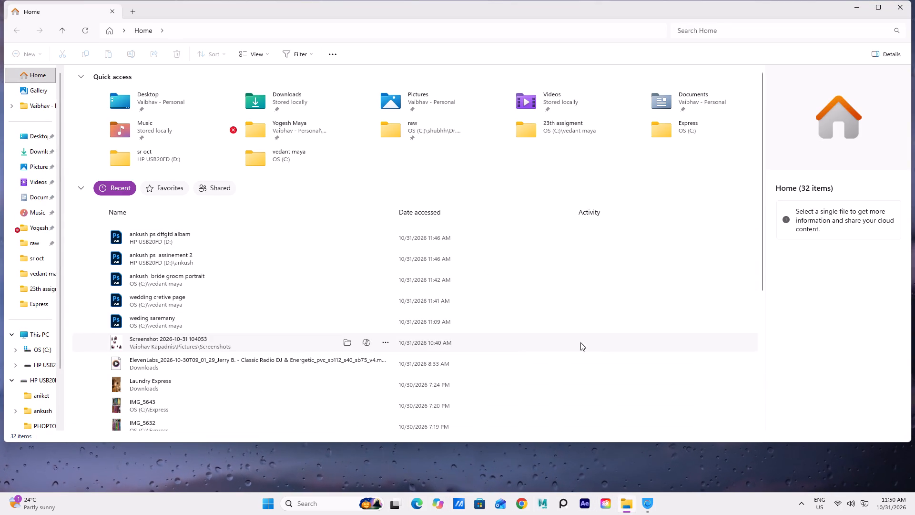
{"action": "scroll", "coordinate": [284, 288], "scroll_direction": "down", "scroll_amount": 6}
{"action": "scroll", "coordinate": [283, 284], "scroll_direction": "down", "scroll_amount": 17}
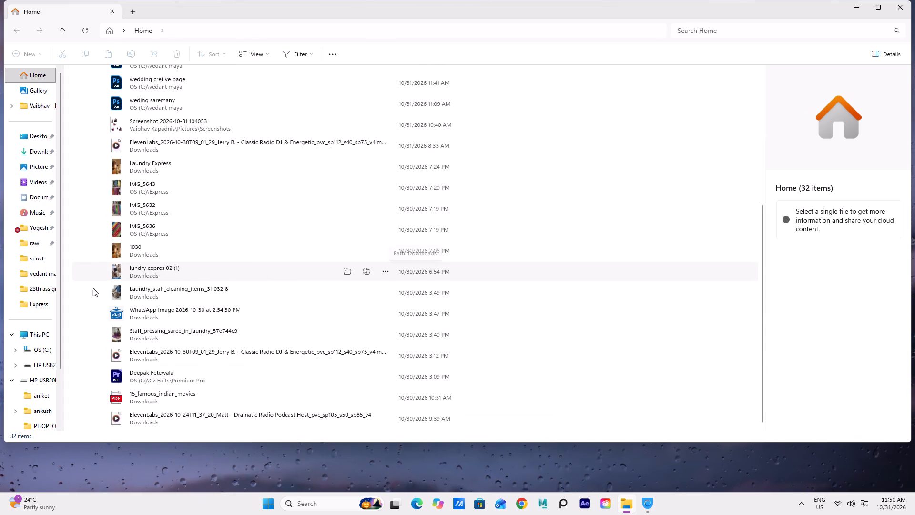
{"action": "left_click", "coordinate": [30, 365]}
{"action": "left_click", "coordinate": [45, 365]}
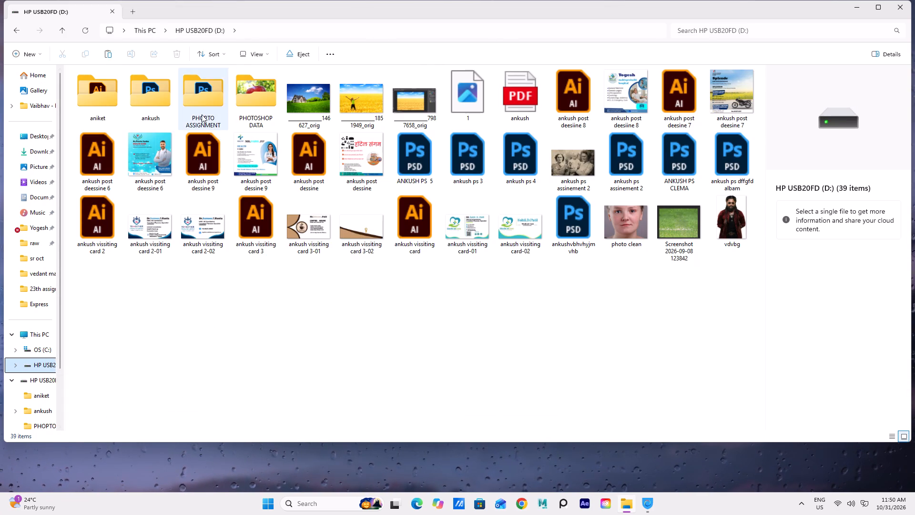
{"action": "left_click", "coordinate": [202, 114]}
{"action": "left_click", "coordinate": [201, 114]}
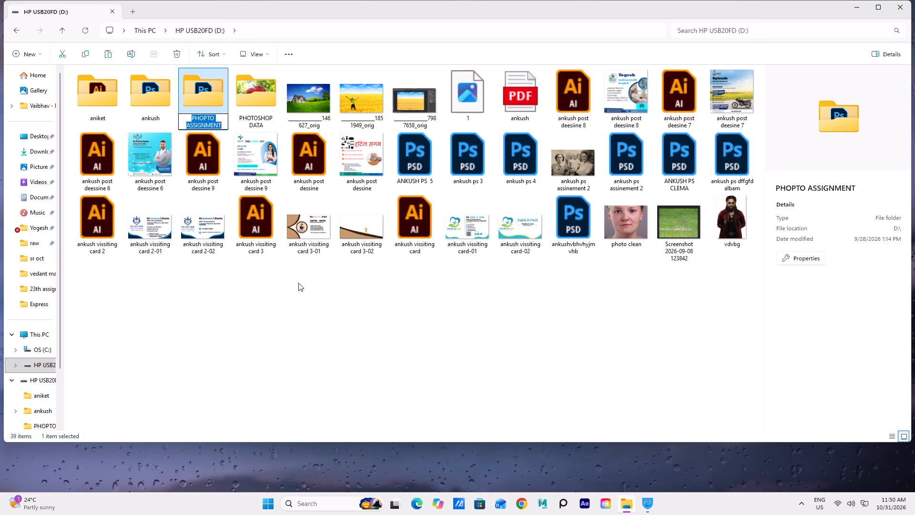
{"action": "double_click", "coordinate": [205, 100]}
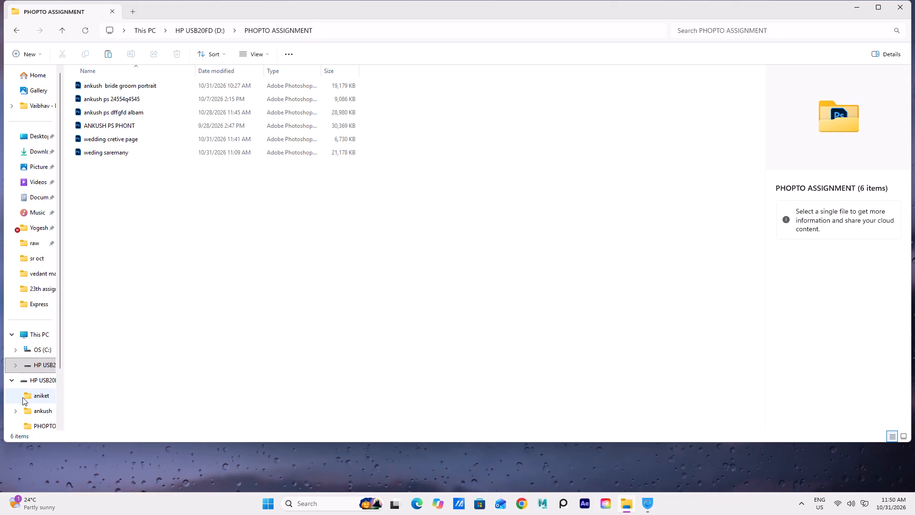
Open the PSDs "ankush ps ai 4" and "ankush ps assinement 2" from the drive's ankush folder, view them, and close the folder window and Photoshop.
{"action": "left_click", "coordinate": [20, 378]}
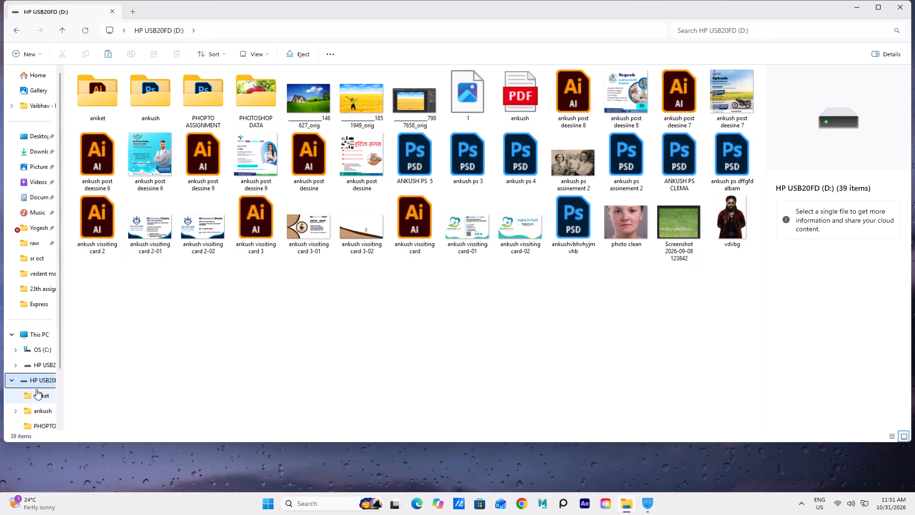
{"action": "left_click", "coordinate": [148, 113]}
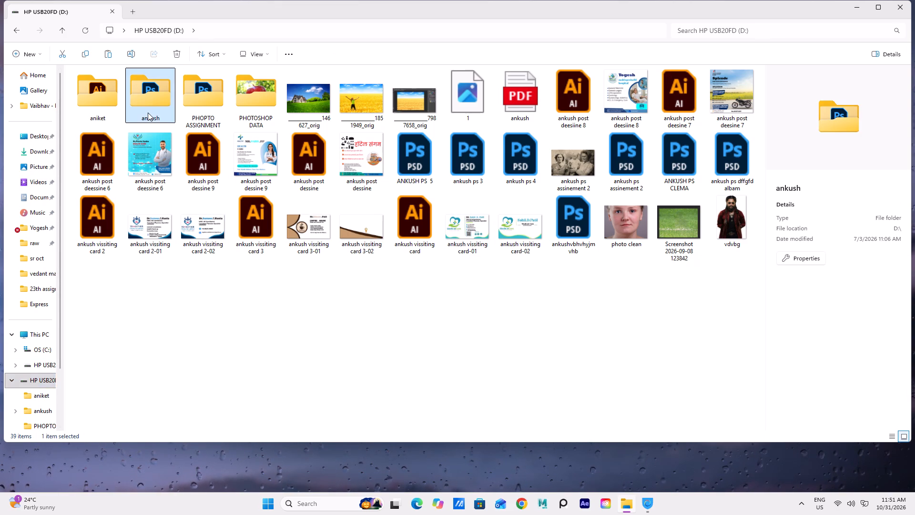
{"action": "left_click", "coordinate": [148, 113]}
{"action": "scroll", "coordinate": [213, 220], "scroll_direction": "down", "scroll_amount": 11}
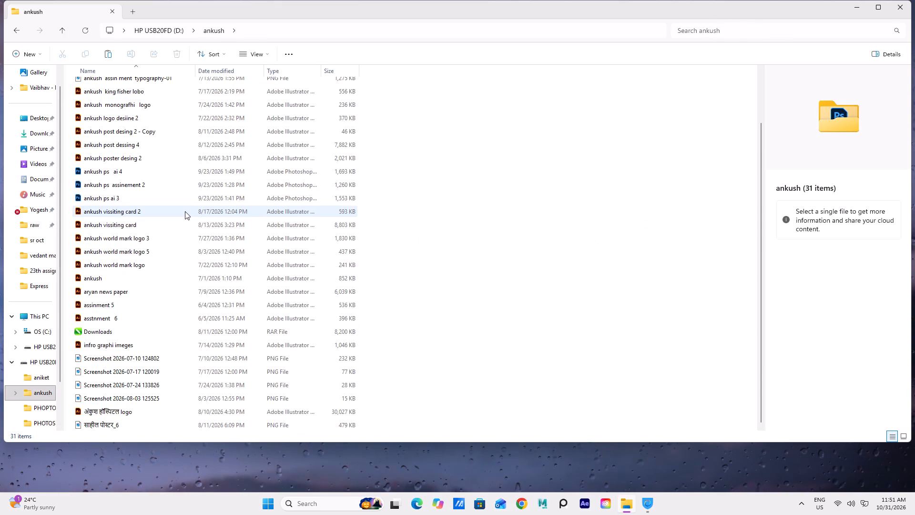
{"action": "double_click", "coordinate": [121, 175]}
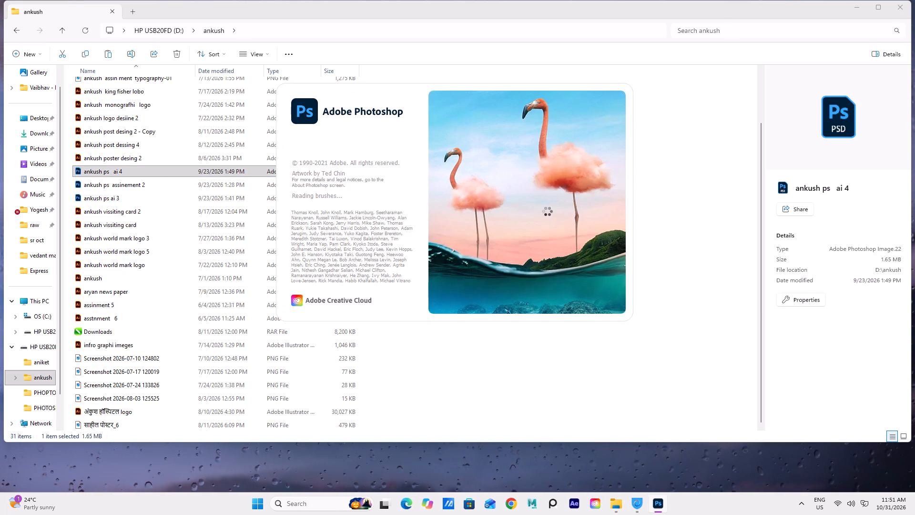
{"action": "double_click", "coordinate": [141, 183]}
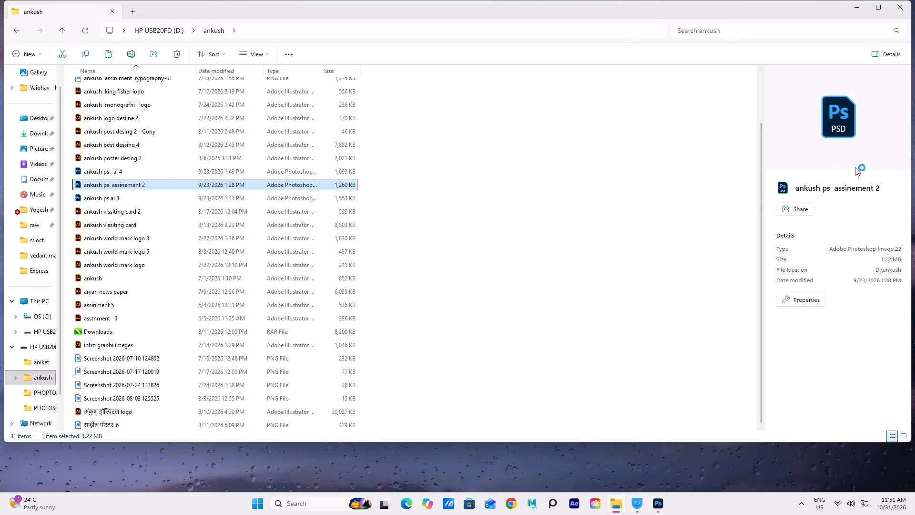
{"action": "left_click", "coordinate": [827, 111]}
{"action": "scroll", "coordinate": [176, 240], "scroll_direction": "down", "scroll_amount": 4}
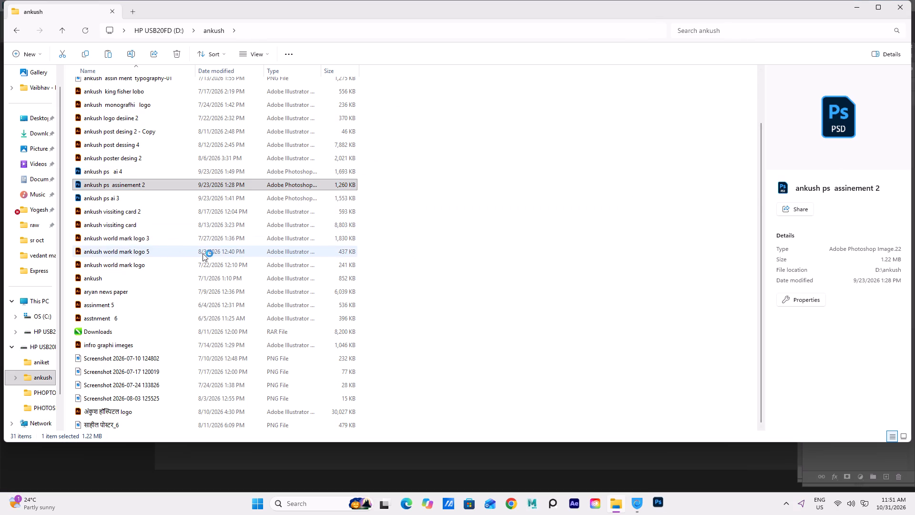
{"action": "scroll", "coordinate": [203, 253], "scroll_direction": "down", "scroll_amount": 1}
{"action": "scroll", "coordinate": [226, 242], "scroll_direction": "up", "scroll_amount": 4}
{"action": "left_click", "coordinate": [906, 4]}
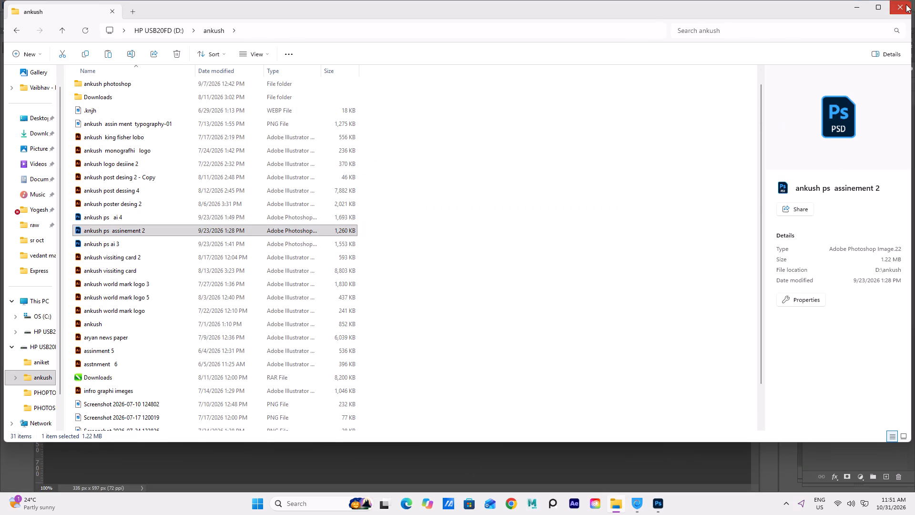
{"action": "left_click", "coordinate": [606, 239]}
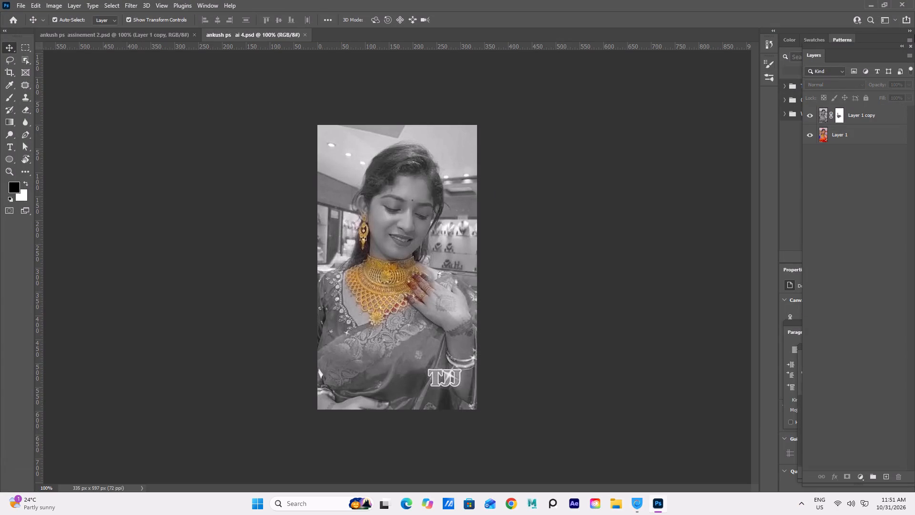
{"action": "left_click", "coordinate": [903, 7]}
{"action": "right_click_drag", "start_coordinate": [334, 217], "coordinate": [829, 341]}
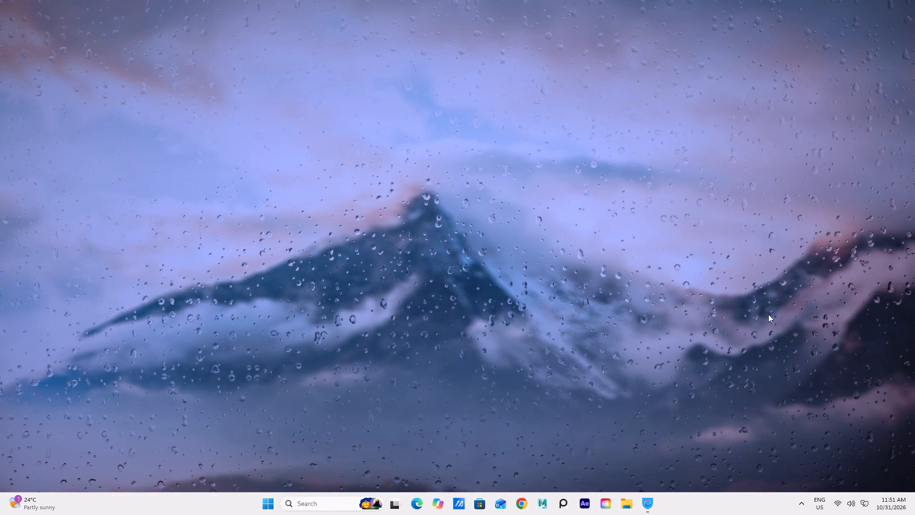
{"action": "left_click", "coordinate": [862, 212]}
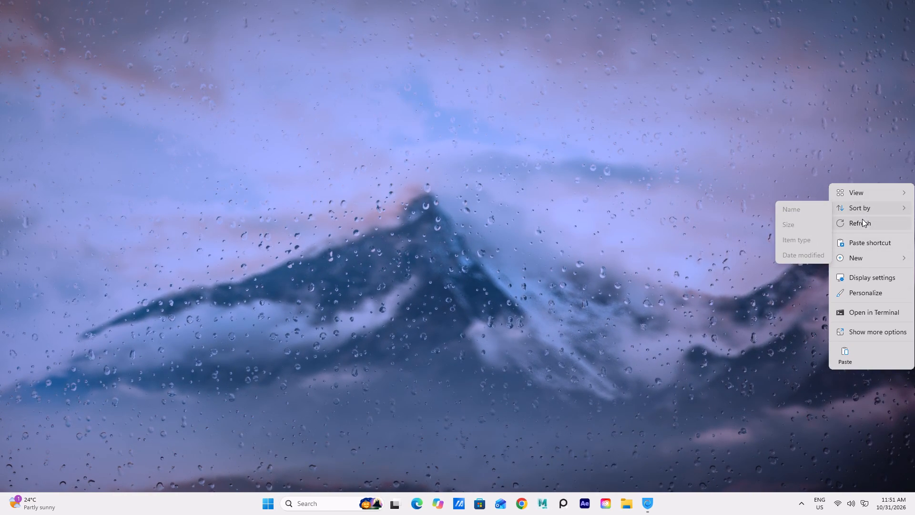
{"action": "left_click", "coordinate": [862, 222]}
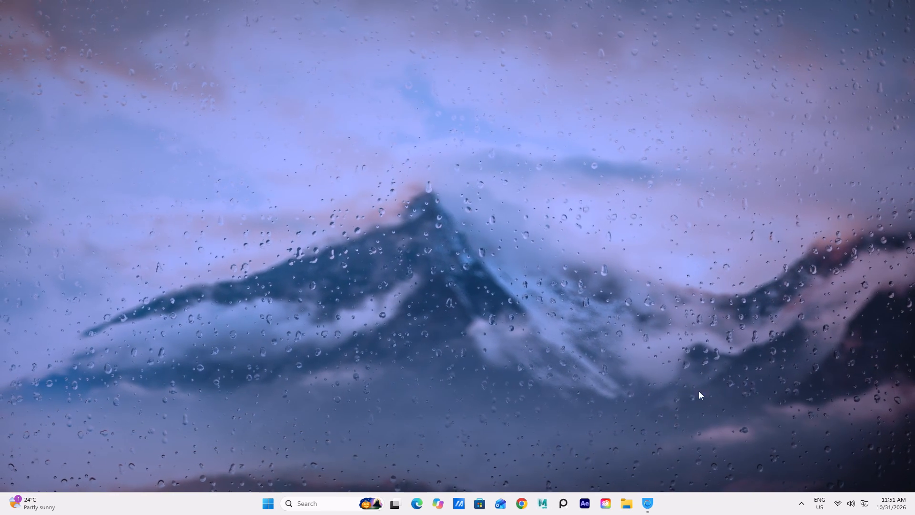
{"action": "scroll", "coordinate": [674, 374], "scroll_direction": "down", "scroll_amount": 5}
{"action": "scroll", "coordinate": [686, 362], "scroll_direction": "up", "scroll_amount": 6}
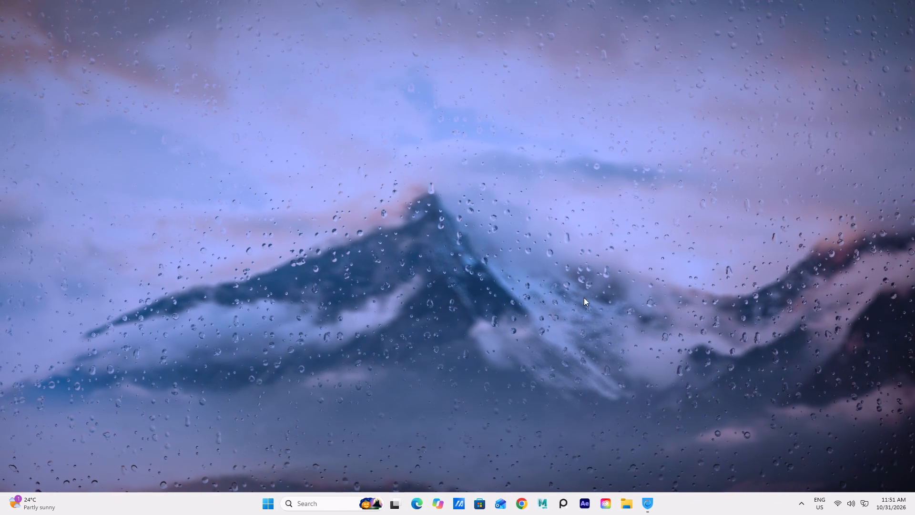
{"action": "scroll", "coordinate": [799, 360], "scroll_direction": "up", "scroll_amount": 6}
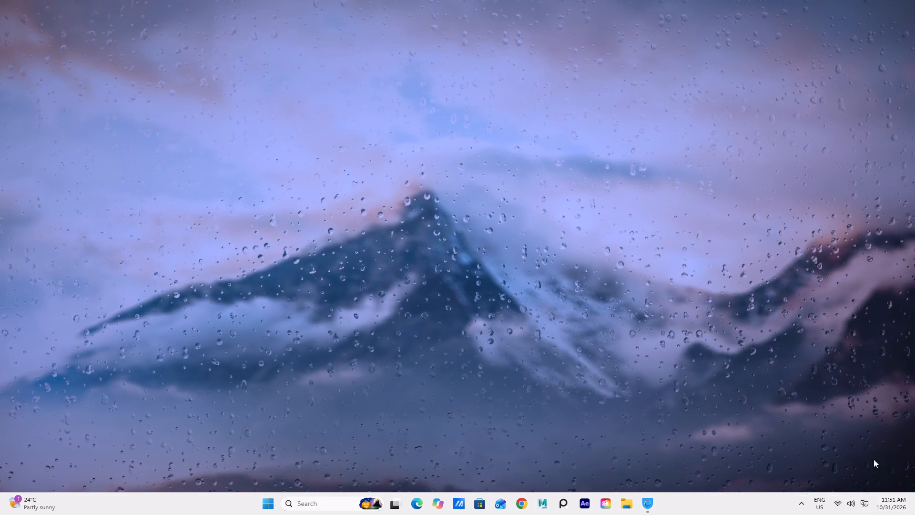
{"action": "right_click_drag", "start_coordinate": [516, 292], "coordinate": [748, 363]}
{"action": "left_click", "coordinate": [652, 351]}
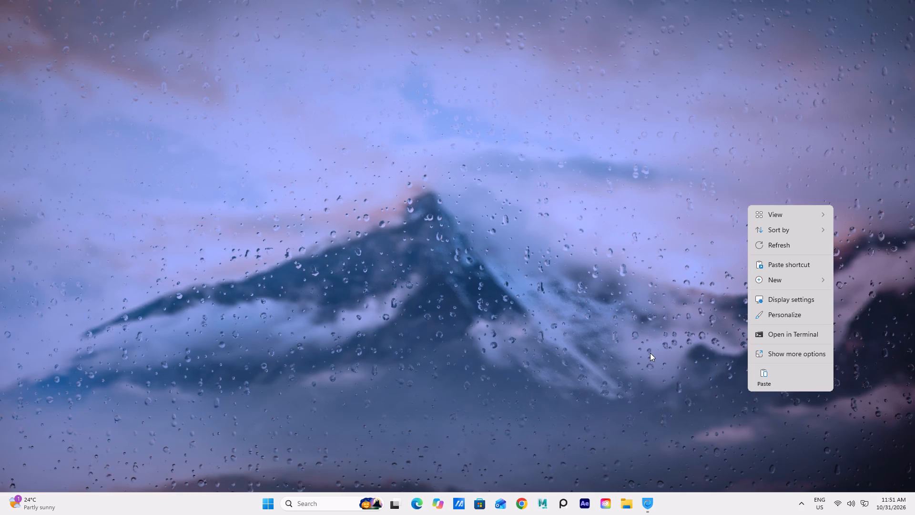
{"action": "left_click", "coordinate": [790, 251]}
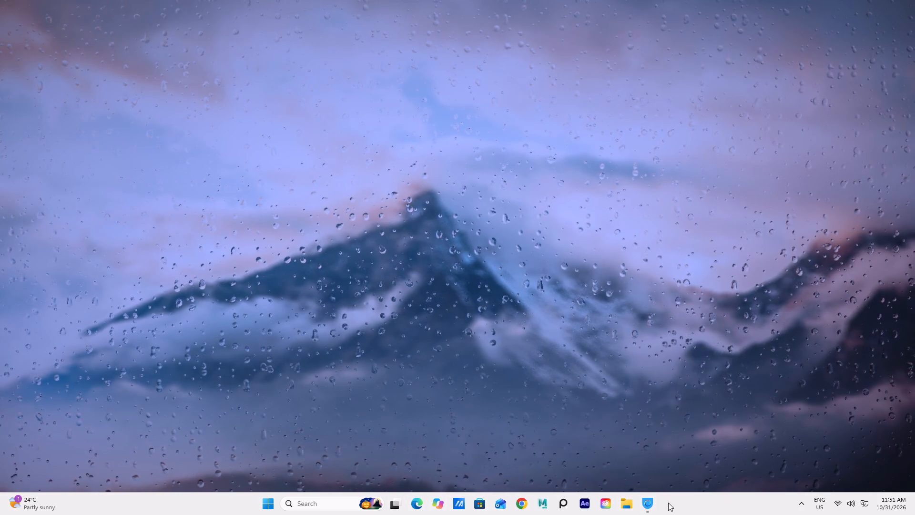
Look through the recent files in File Explorer and the folders on the OS (C:) drive.
{"action": "left_click", "coordinate": [623, 500]}
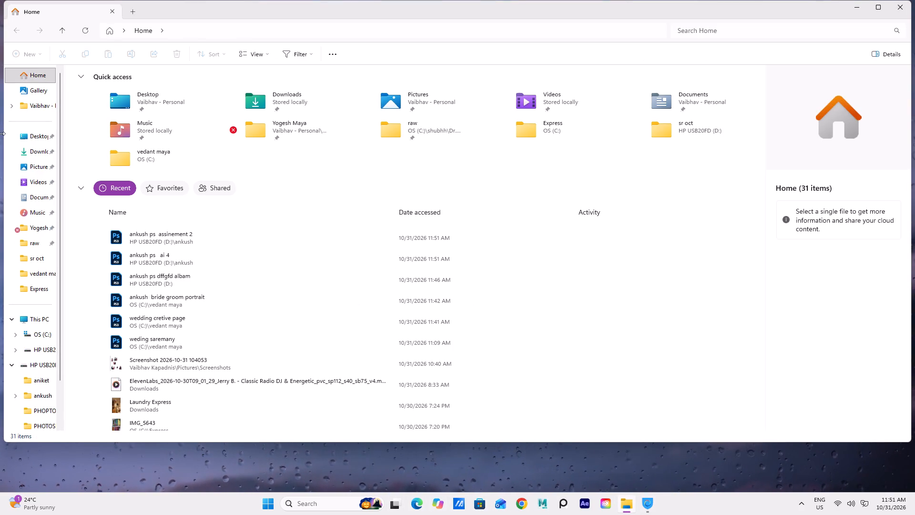
{"action": "scroll", "coordinate": [331, 296], "scroll_direction": "down", "scroll_amount": 6}
{"action": "scroll", "coordinate": [290, 277], "scroll_direction": "down", "scroll_amount": 11}
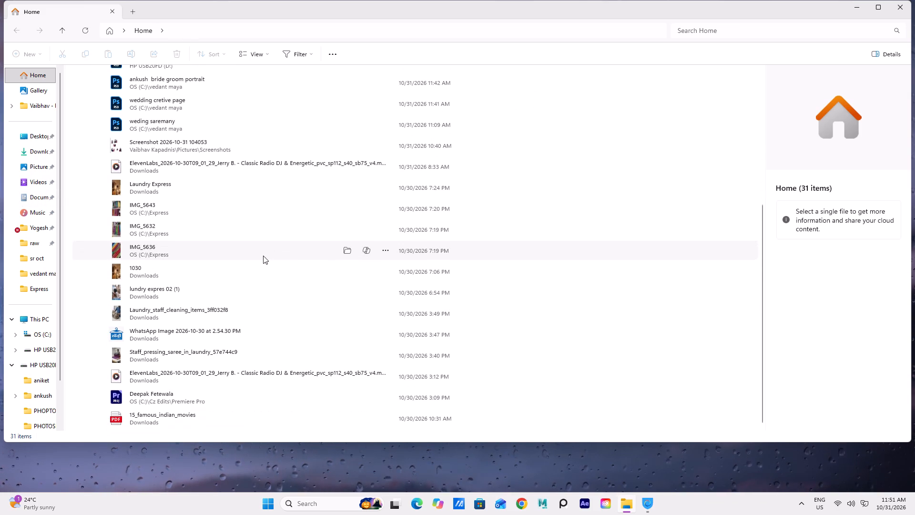
{"action": "scroll", "coordinate": [226, 215], "scroll_direction": "down", "scroll_amount": 1}
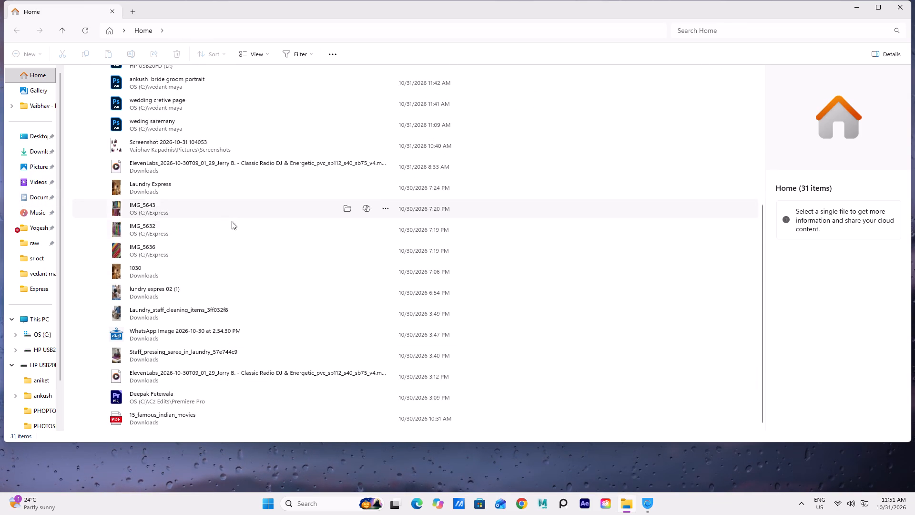
{"action": "scroll", "coordinate": [232, 221], "scroll_direction": "down", "scroll_amount": 1}
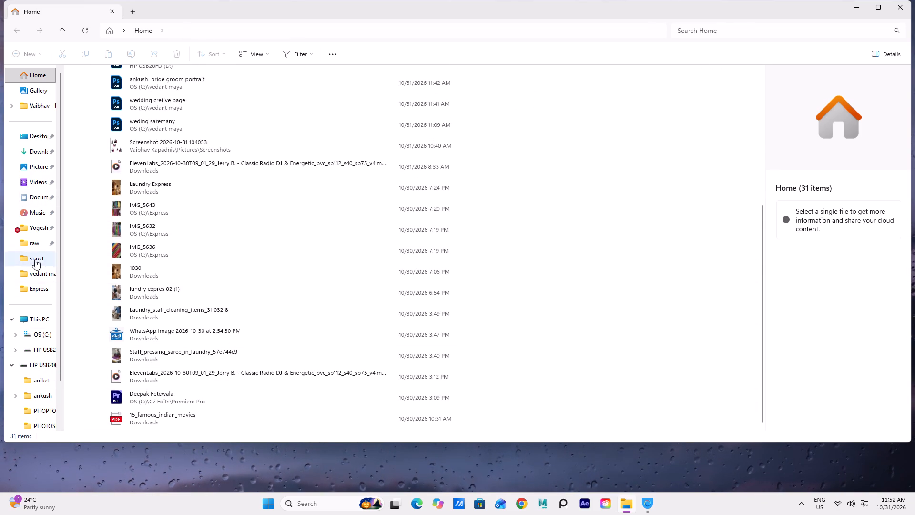
{"action": "left_click", "coordinate": [28, 324]}
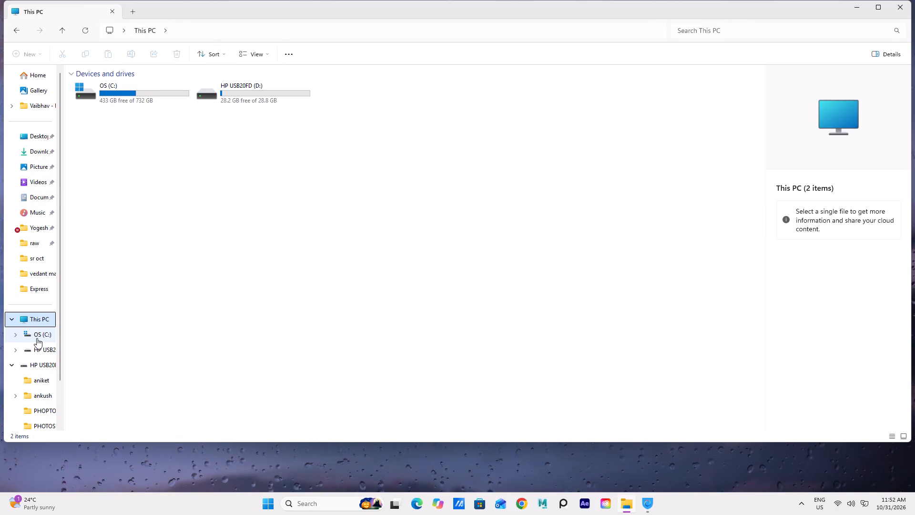
{"action": "left_click", "coordinate": [37, 338]}
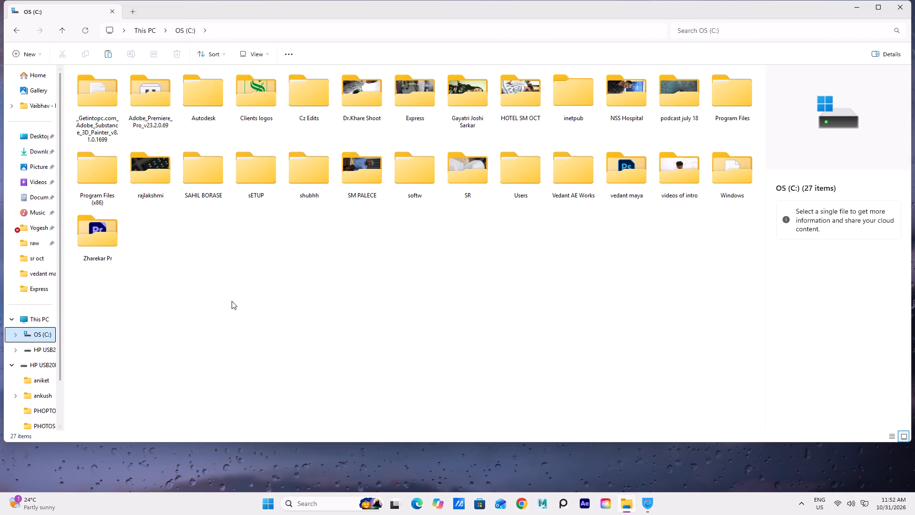
Examine the files on the HP USB20FD (D:) drive, including the "photo clean" image and the ankush folder, and return to the drive's root.
{"action": "left_click", "coordinate": [43, 351]}
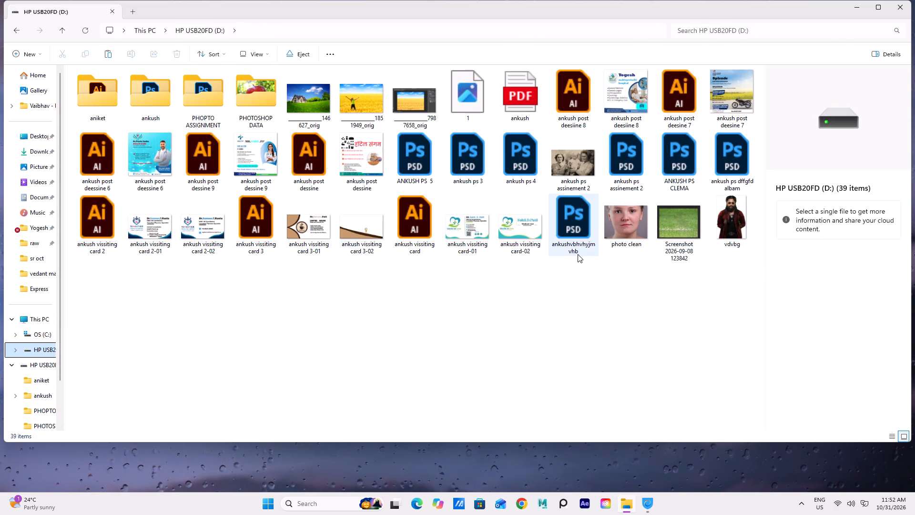
{"action": "left_click", "coordinate": [636, 222]}
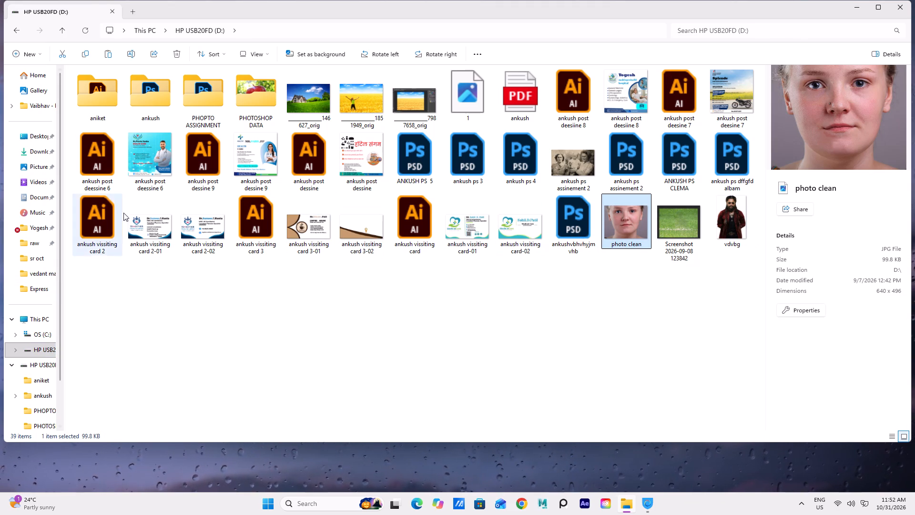
{"action": "left_click", "coordinate": [149, 115]}
{"action": "left_click", "coordinate": [156, 100]}
{"action": "left_click", "coordinate": [158, 93]}
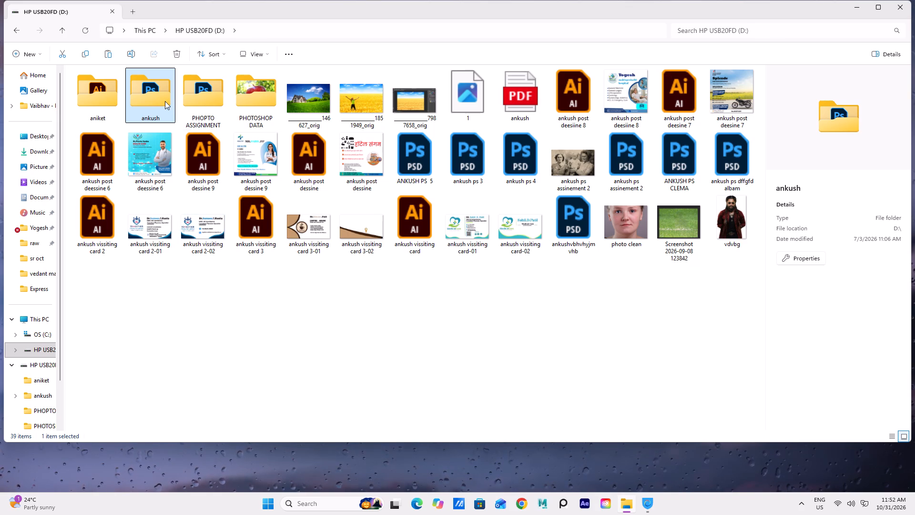
{"action": "double_click", "coordinate": [165, 101]}
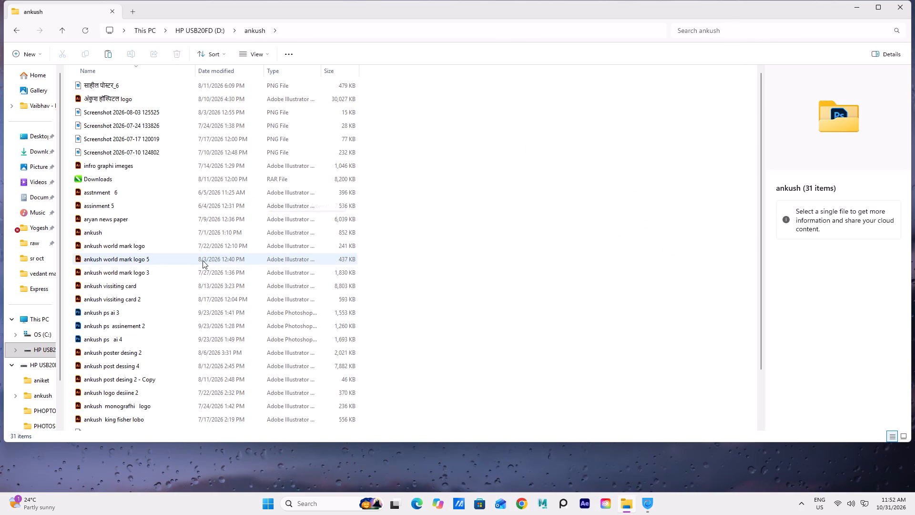
{"action": "scroll", "coordinate": [199, 256], "scroll_direction": "down", "scroll_amount": 7}
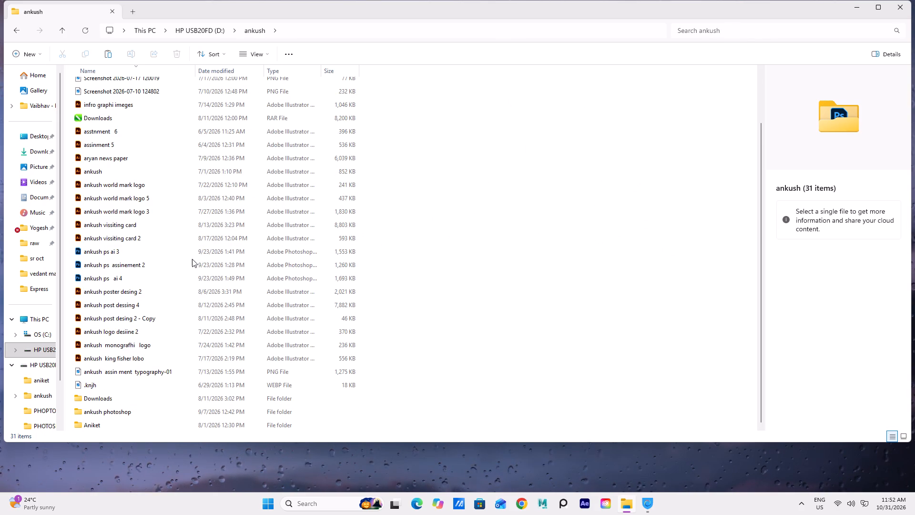
{"action": "scroll", "coordinate": [192, 259], "scroll_direction": "down", "scroll_amount": 2}
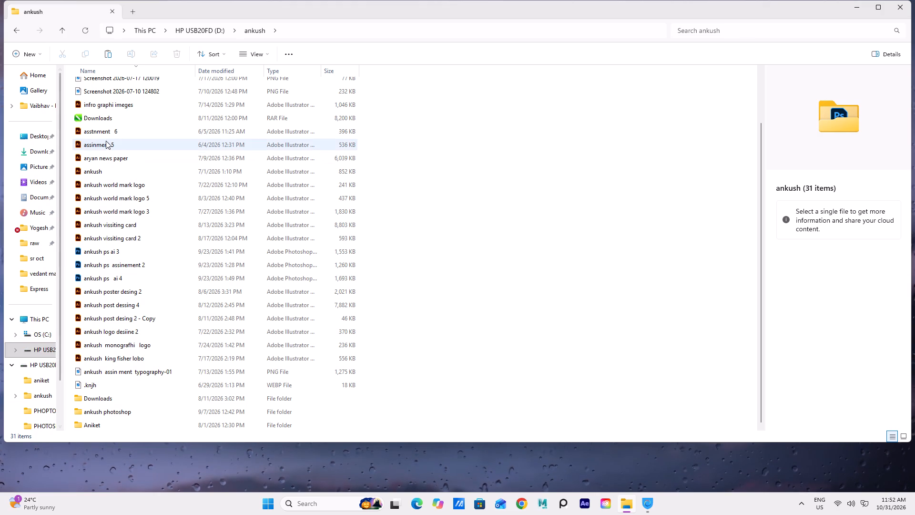
{"action": "left_click", "coordinate": [40, 367]}
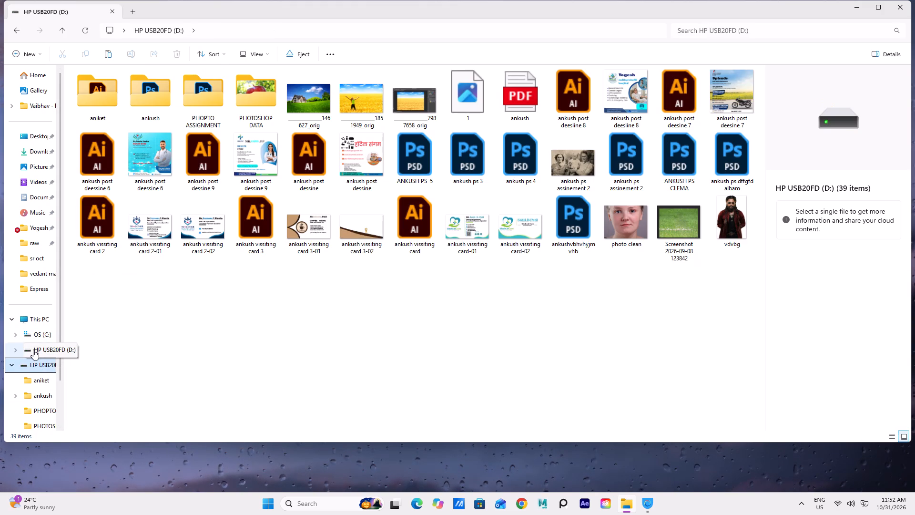
Open the drive's PHOTOSHOP DATA folder and view its "Untitled(1)" JPEG portrait in Photoshop.
{"action": "left_click", "coordinate": [255, 113]}
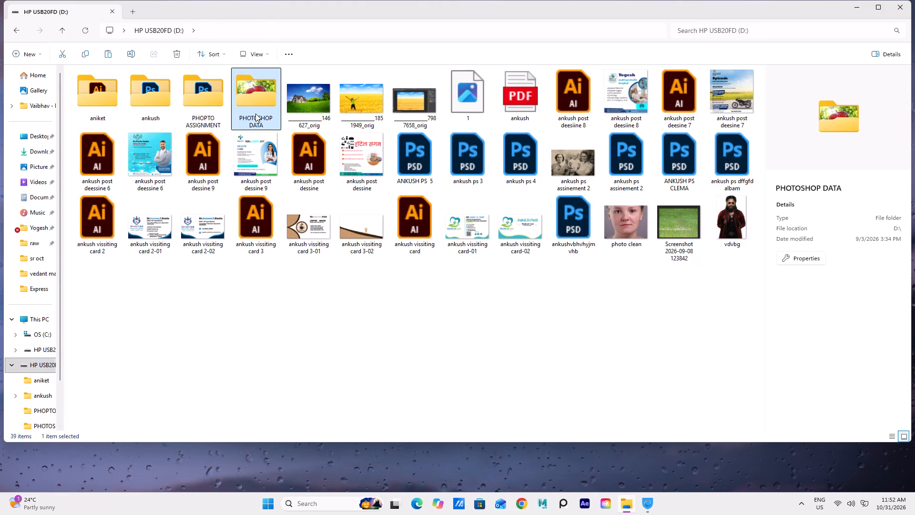
{"action": "left_click", "coordinate": [255, 113]}
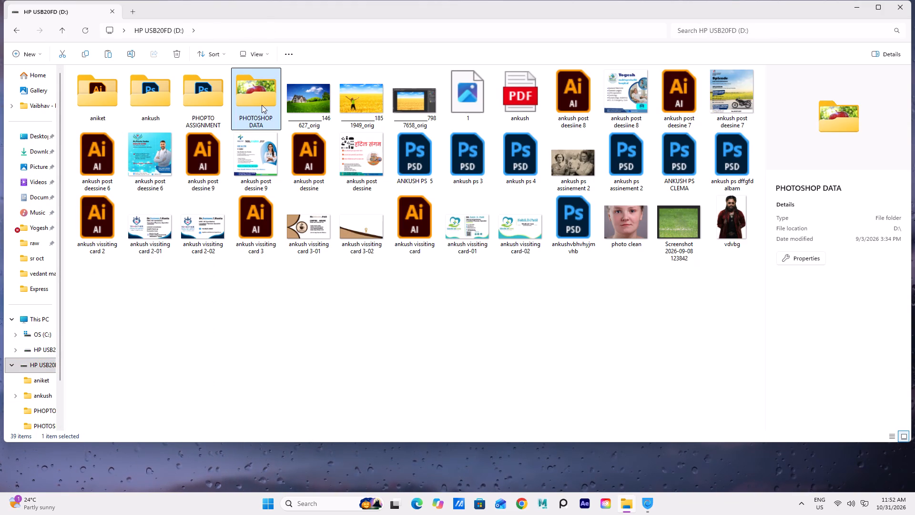
{"action": "double_click", "coordinate": [262, 105]}
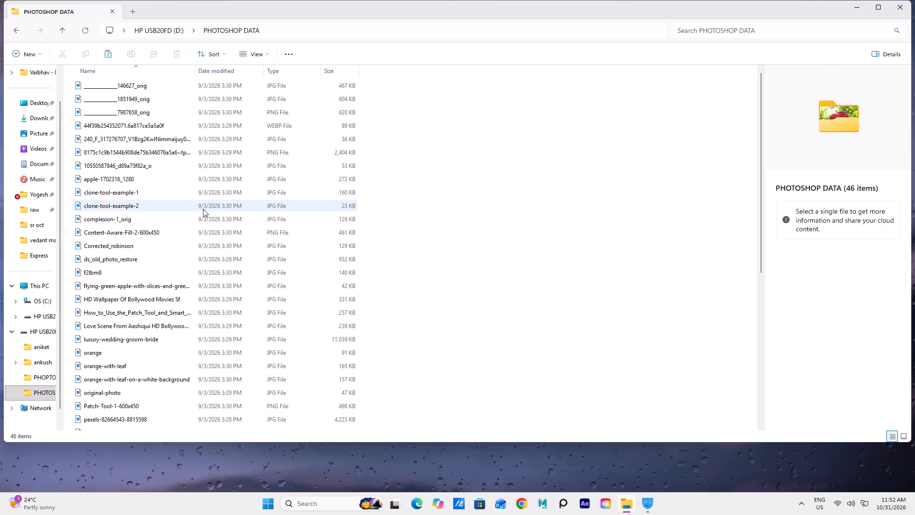
{"action": "scroll", "coordinate": [203, 209], "scroll_direction": "down", "scroll_amount": 20}
{"action": "scroll", "coordinate": [203, 209], "scroll_direction": "down", "scroll_amount": 11}
{"action": "double_click", "coordinate": [132, 366]}
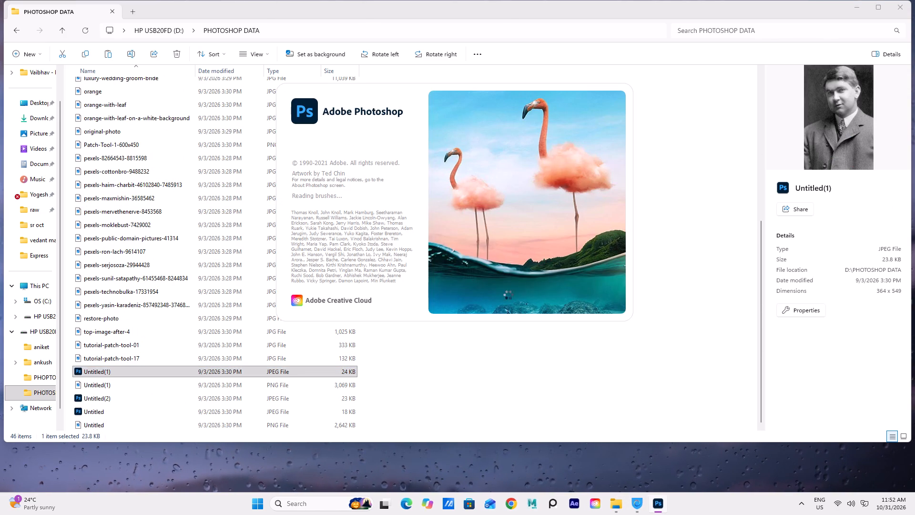
{"action": "left_click", "coordinate": [492, 268]}
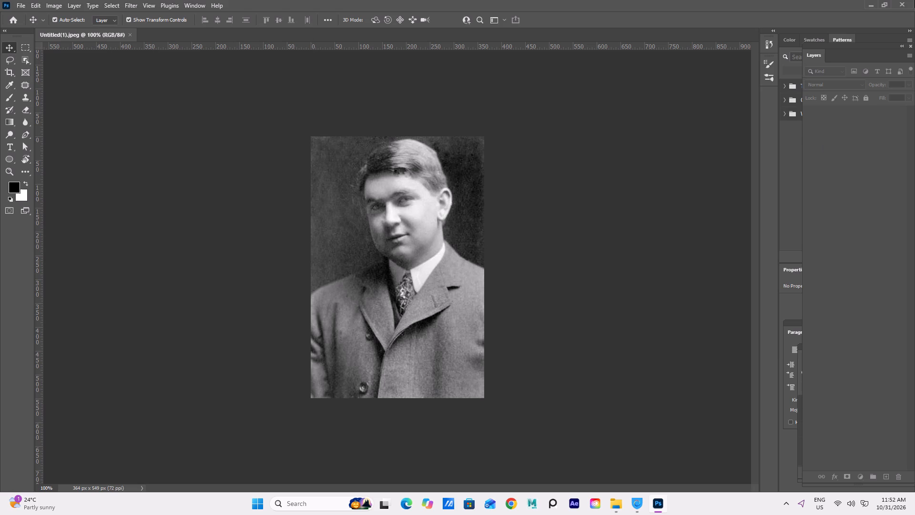
{"action": "left_click", "coordinate": [421, 271]}
{"action": "left_click", "coordinate": [622, 293]}
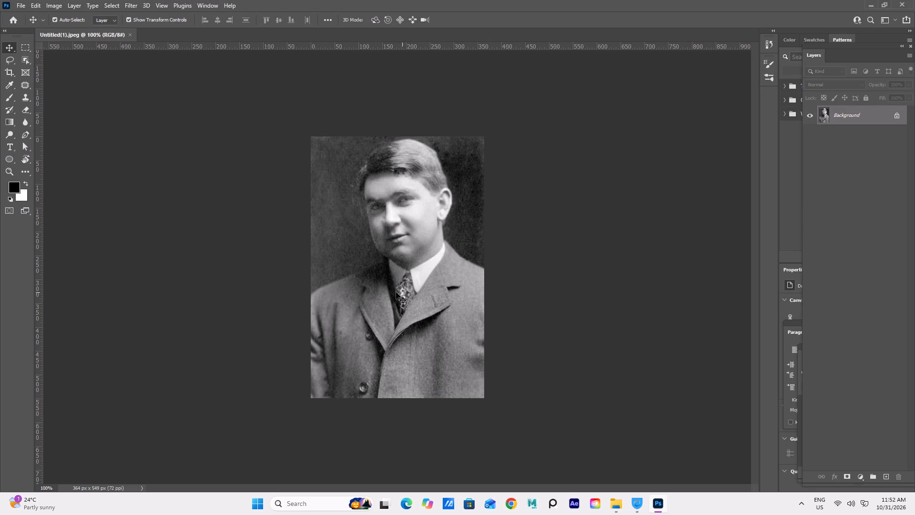
{"action": "right_click", "coordinate": [389, 291]}
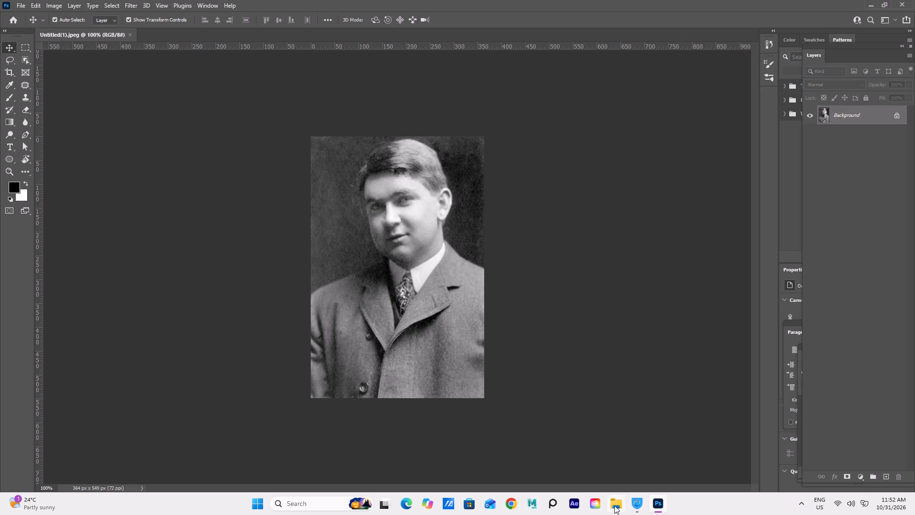
Back in File Explorer, copy the "Untitled(1)" JPEG from PHOTOSHOP DATA into the PHOPTO ASSIGNMENT folder.
{"action": "left_click", "coordinate": [615, 505]}
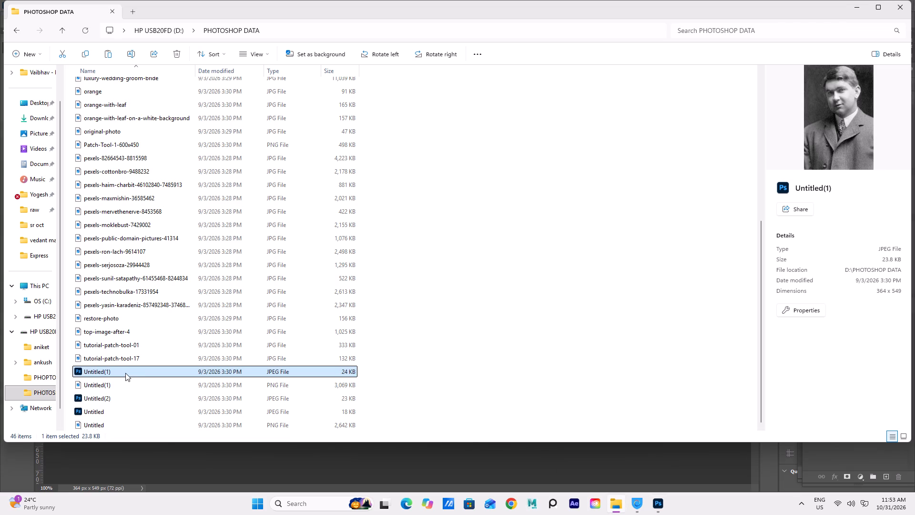
{"action": "left_click", "coordinate": [134, 398]}
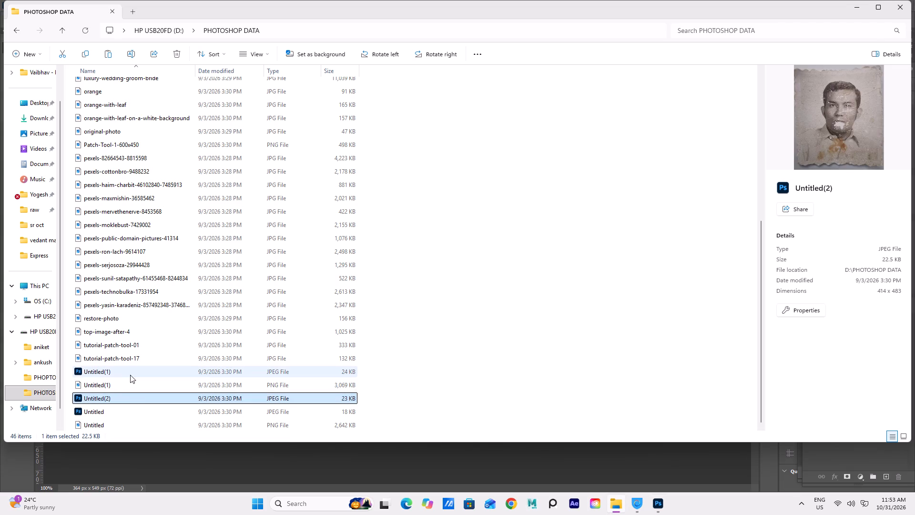
{"action": "left_click", "coordinate": [131, 374]}
{"action": "left_click", "coordinate": [133, 383]}
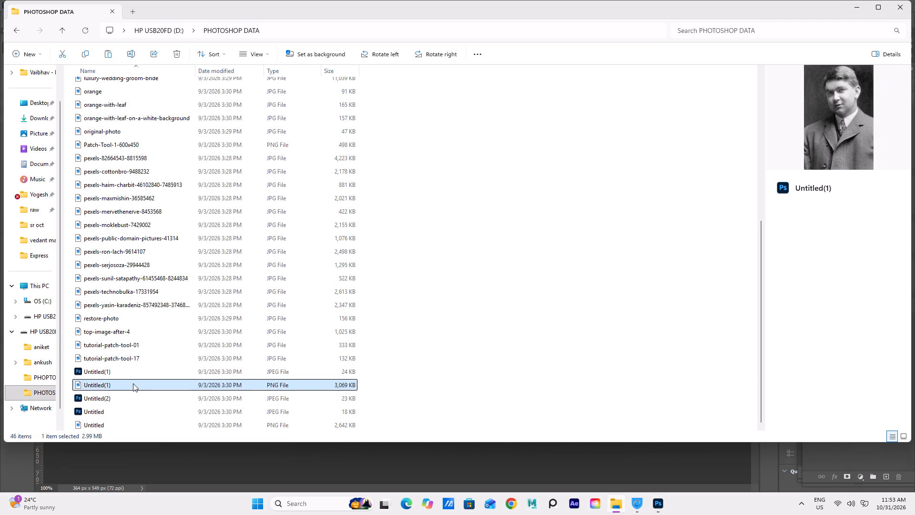
{"action": "left_click", "coordinate": [115, 376]}
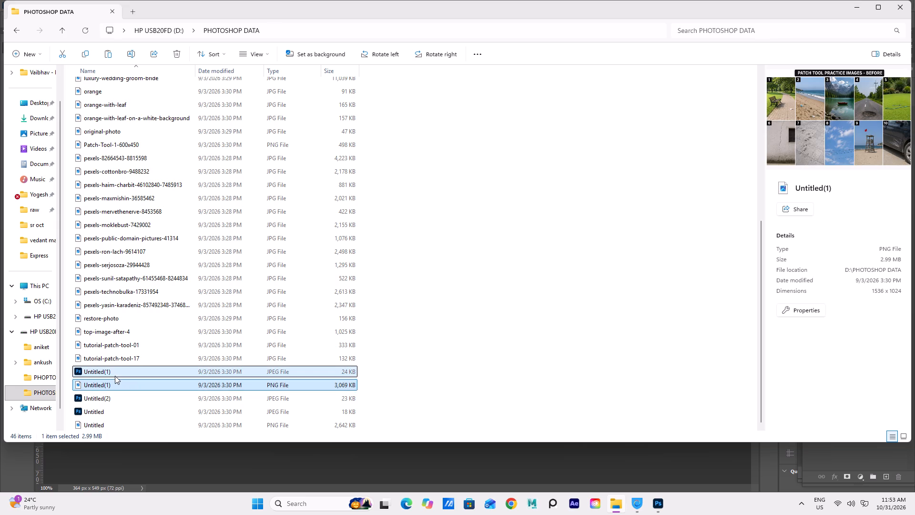
{"action": "key", "text": "ctrl+c"}
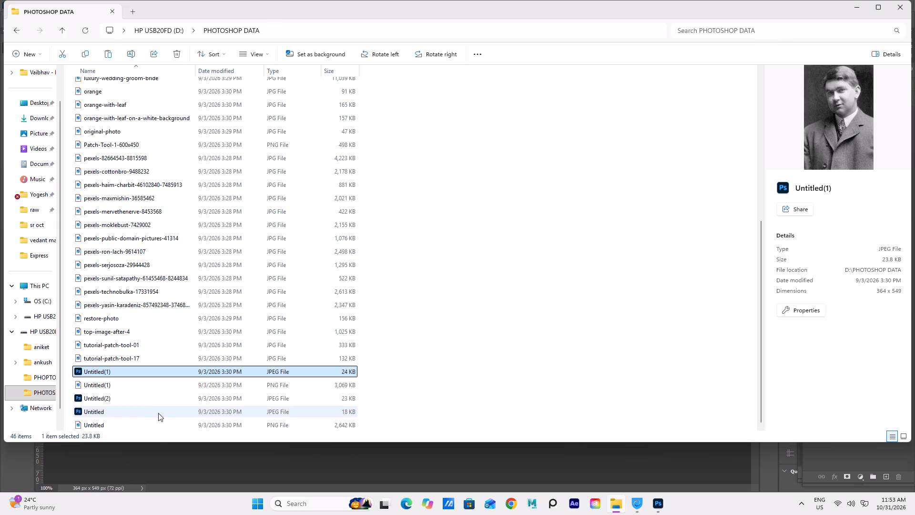
{"action": "left_click", "coordinate": [41, 380]}
{"action": "left_click", "coordinate": [131, 188]}
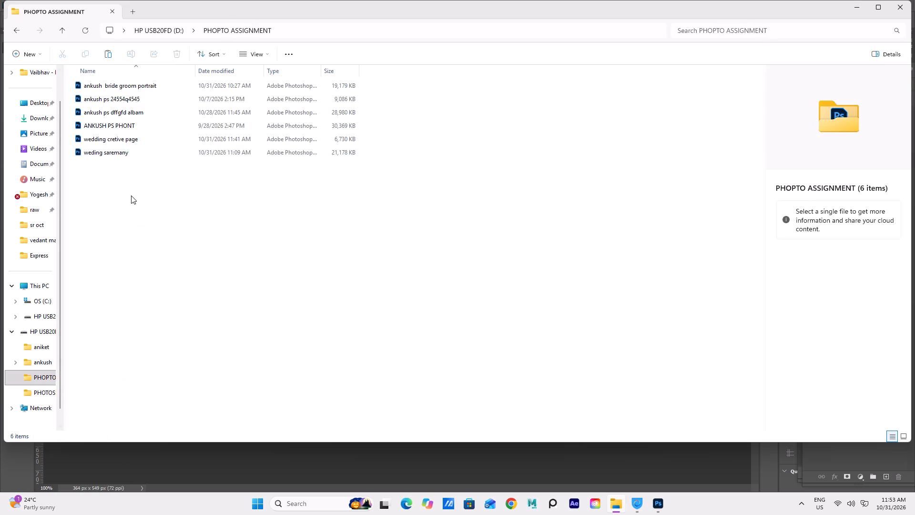
{"action": "key", "text": "ctrl+v"}
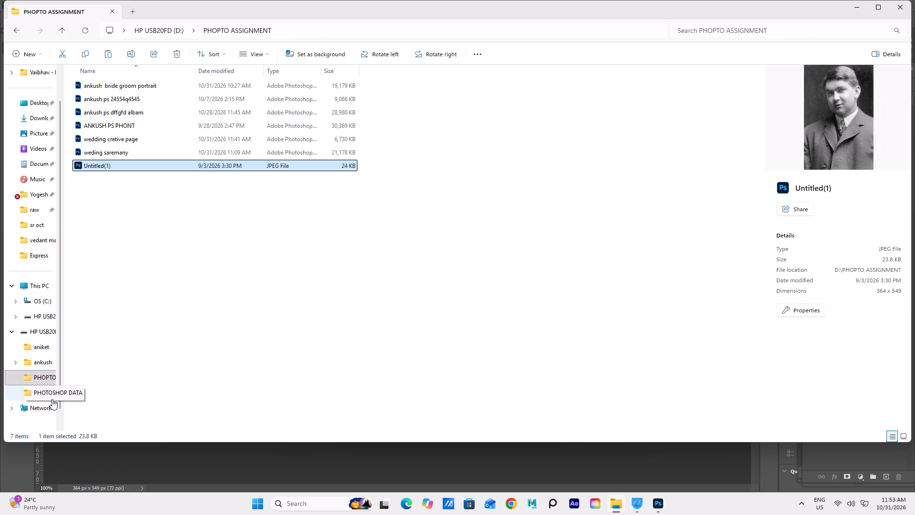
Look through the PHOTOSHOP DATA folder again and preview the "Untitled" and "Untitled(2)" JPEG files.
{"action": "left_click", "coordinate": [41, 390]}
{"action": "scroll", "coordinate": [91, 356], "scroll_direction": "down", "scroll_amount": 10}
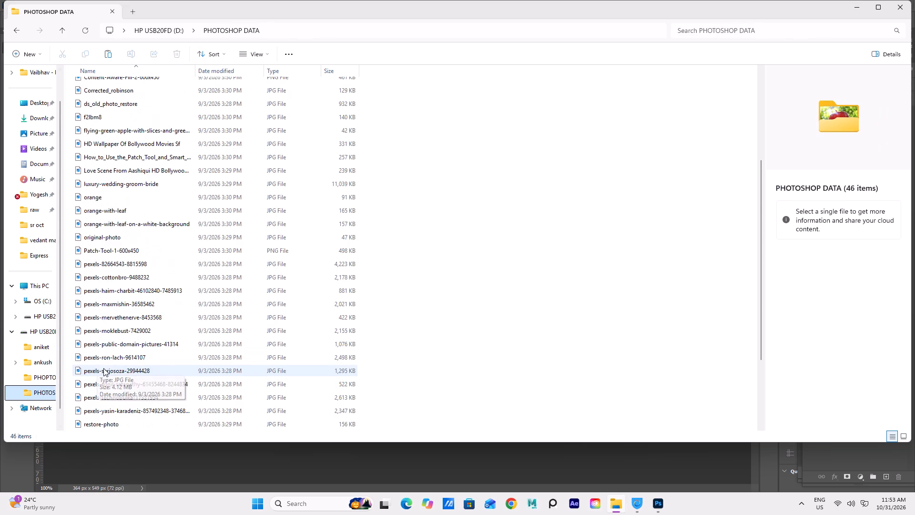
{"action": "scroll", "coordinate": [103, 368], "scroll_direction": "down", "scroll_amount": 8}
{"action": "scroll", "coordinate": [122, 362], "scroll_direction": "down", "scroll_amount": 13}
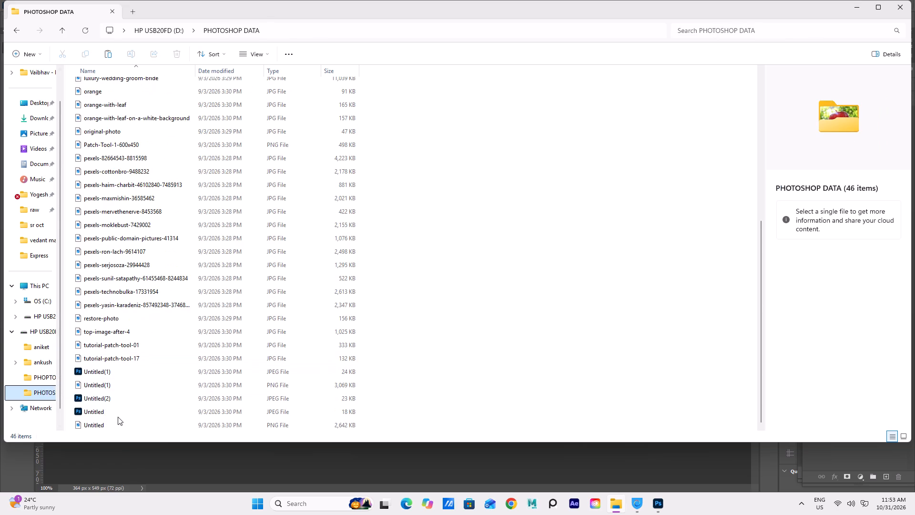
{"action": "left_click", "coordinate": [120, 411]}
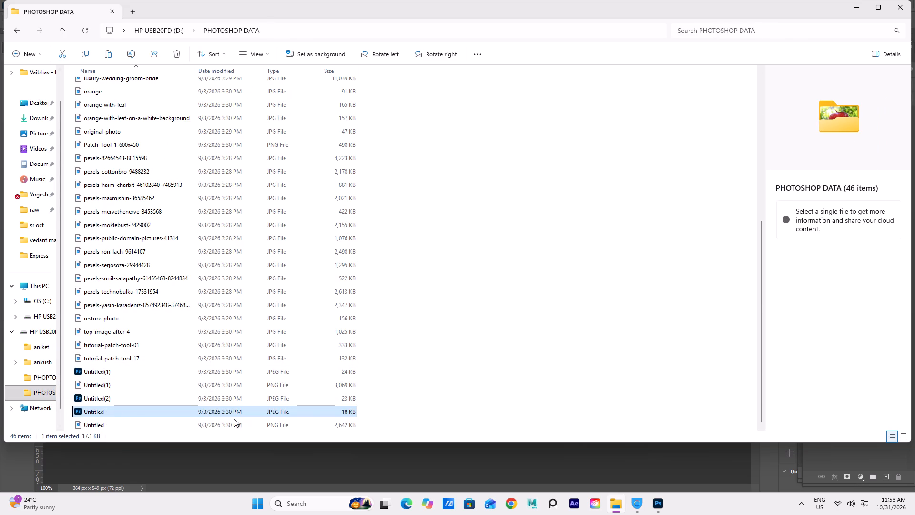
{"action": "left_click", "coordinate": [148, 394]}
{"action": "left_click", "coordinate": [148, 413]}
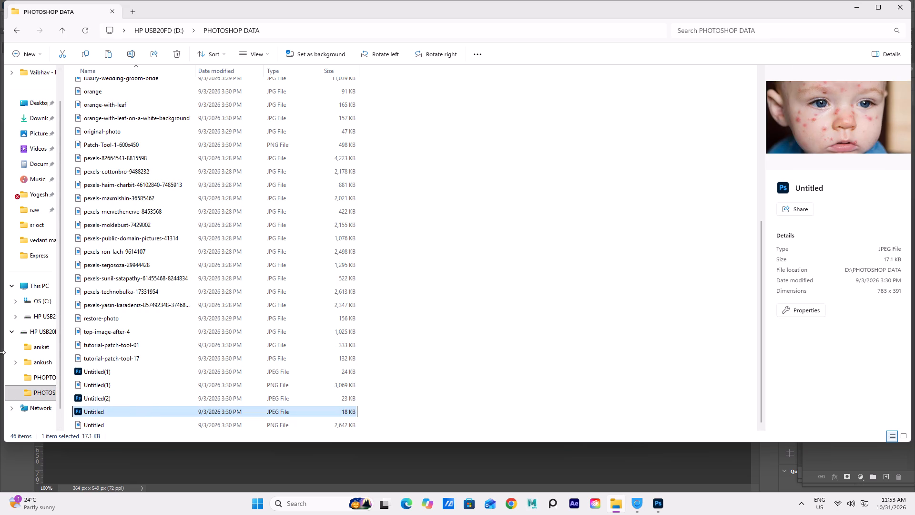
Look through the drive's ankush folder, view the PSD "ankush ps ai 3" in Photoshop, and close Photoshop.
{"action": "left_click", "coordinate": [40, 367]}
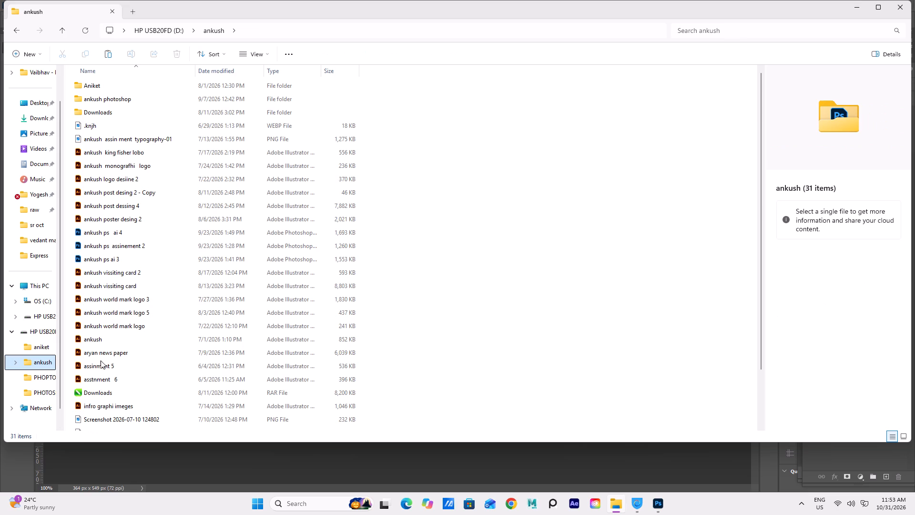
{"action": "scroll", "coordinate": [169, 347], "scroll_direction": "down", "scroll_amount": 13}
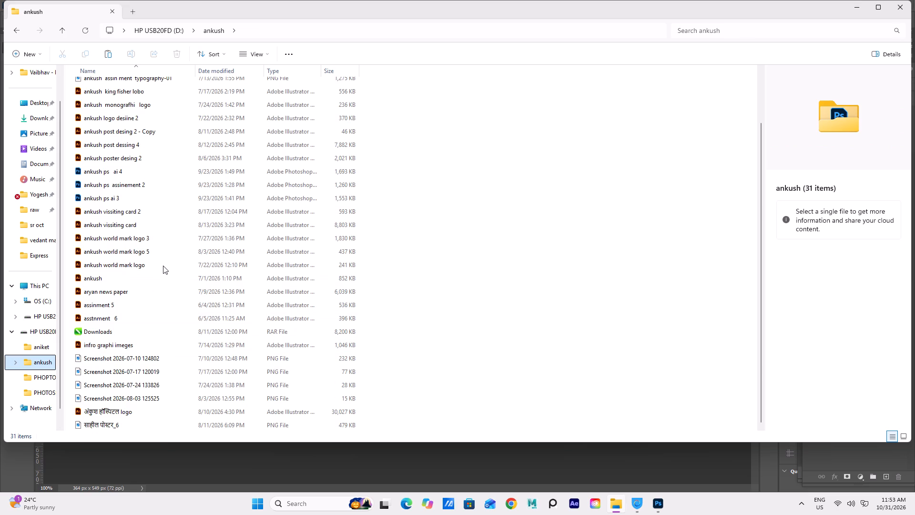
{"action": "scroll", "coordinate": [163, 264], "scroll_direction": "up", "scroll_amount": 1}
{"action": "left_click", "coordinate": [169, 201]}
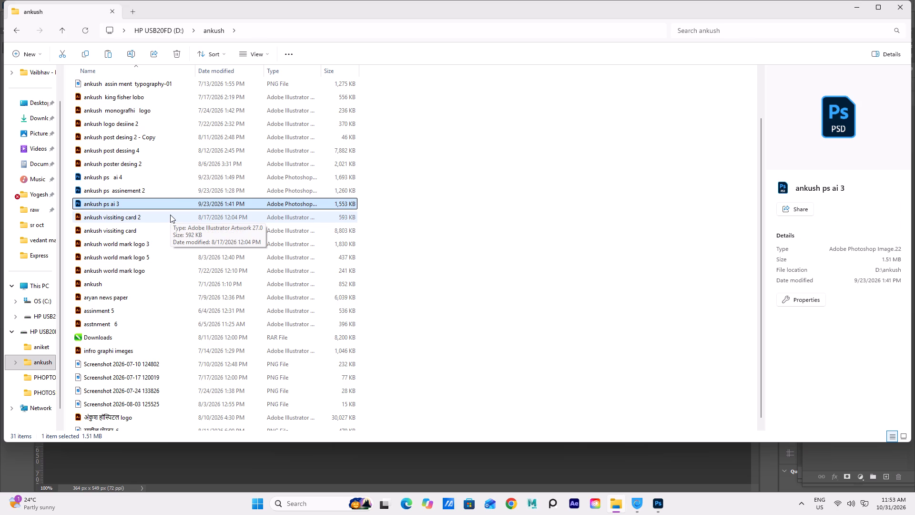
{"action": "left_click", "coordinate": [170, 215]}
{"action": "left_click", "coordinate": [167, 212]}
{"action": "double_click", "coordinate": [154, 207]}
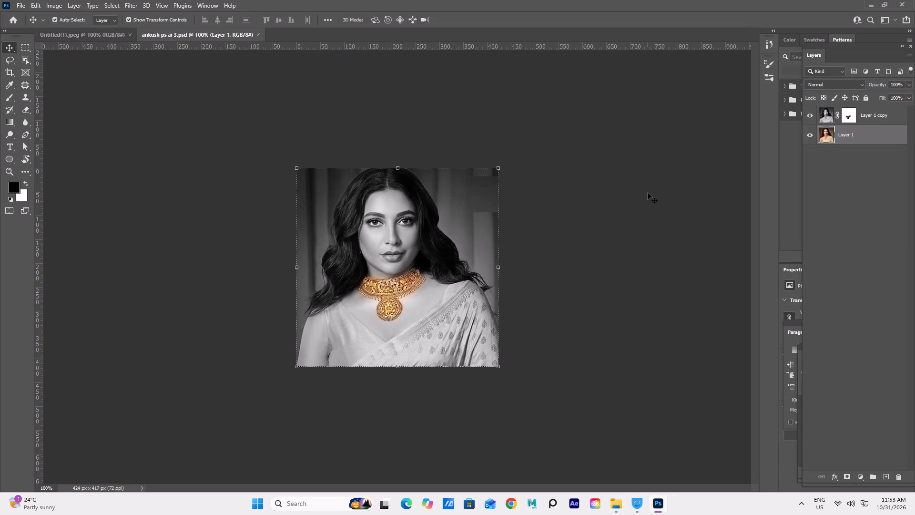
{"action": "left_click_drag", "start_coordinate": [648, 187], "coordinate": [648, 183]}
{"action": "left_click", "coordinate": [902, 0]}
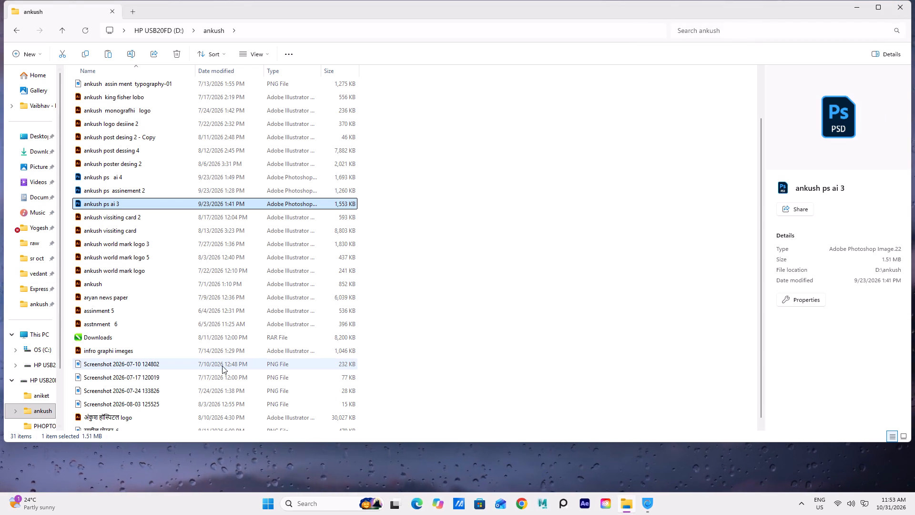
In the ankush photoshop subfolder, open the PSD "ankush ps assinement 2" and view the "photo clean" image.
{"action": "scroll", "coordinate": [103, 419], "scroll_direction": "up", "scroll_amount": 4}
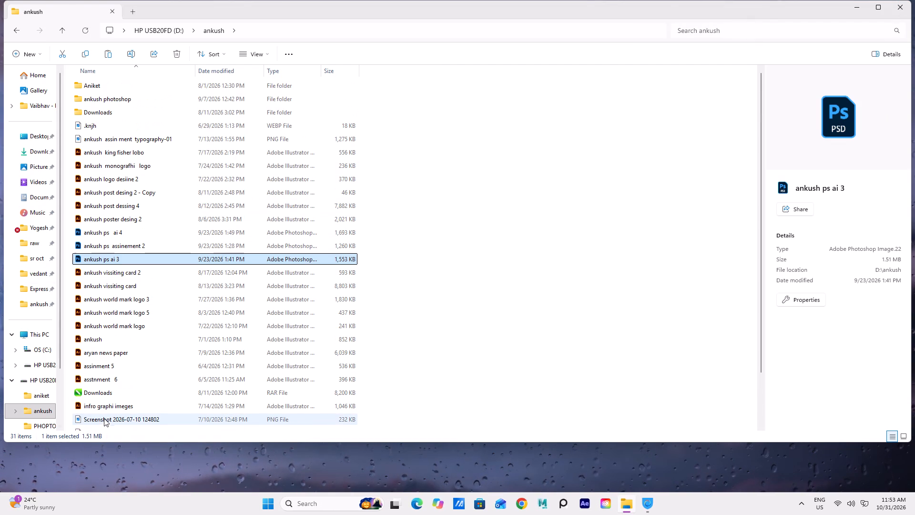
{"action": "scroll", "coordinate": [104, 418], "scroll_direction": "up", "scroll_amount": 3}
{"action": "scroll", "coordinate": [222, 343], "scroll_direction": "up", "scroll_amount": 4}
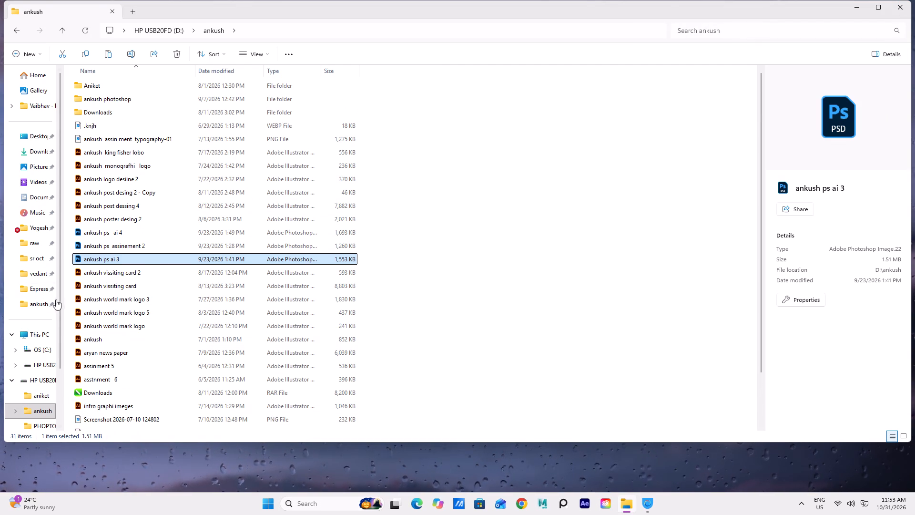
{"action": "double_click", "coordinate": [129, 96]}
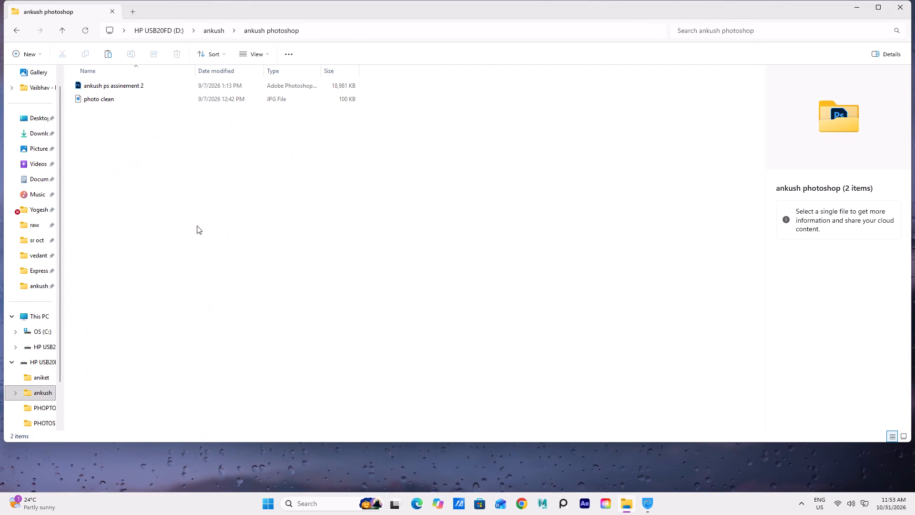
{"action": "double_click", "coordinate": [121, 88]}
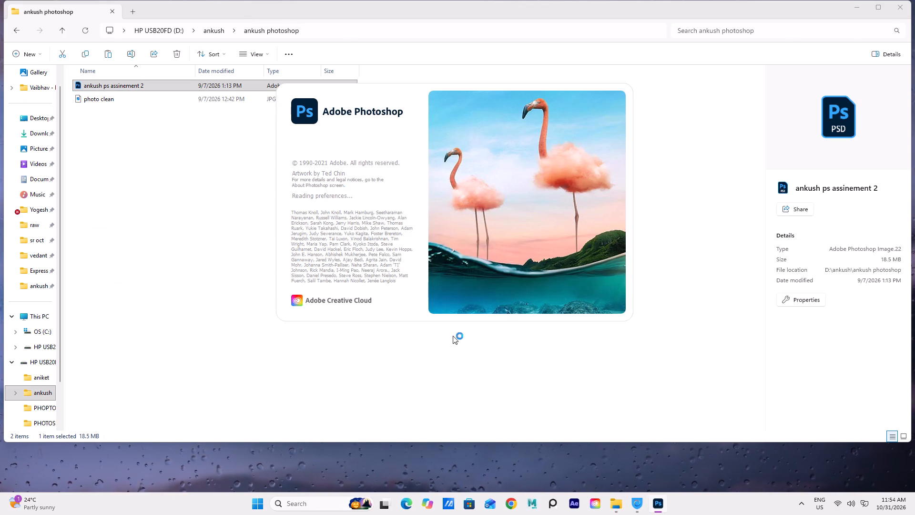
{"action": "left_click", "coordinate": [126, 101]}
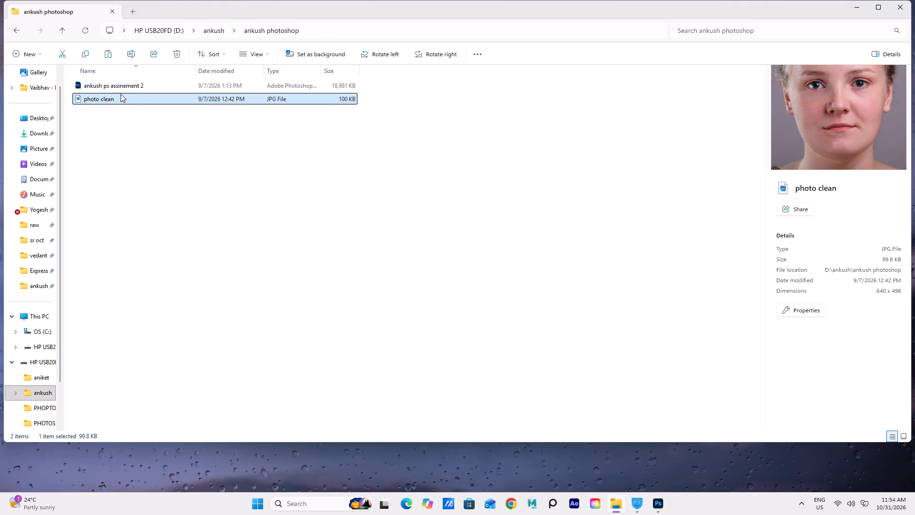
{"action": "double_click", "coordinate": [121, 94]}
{"action": "left_click", "coordinate": [132, 99]}
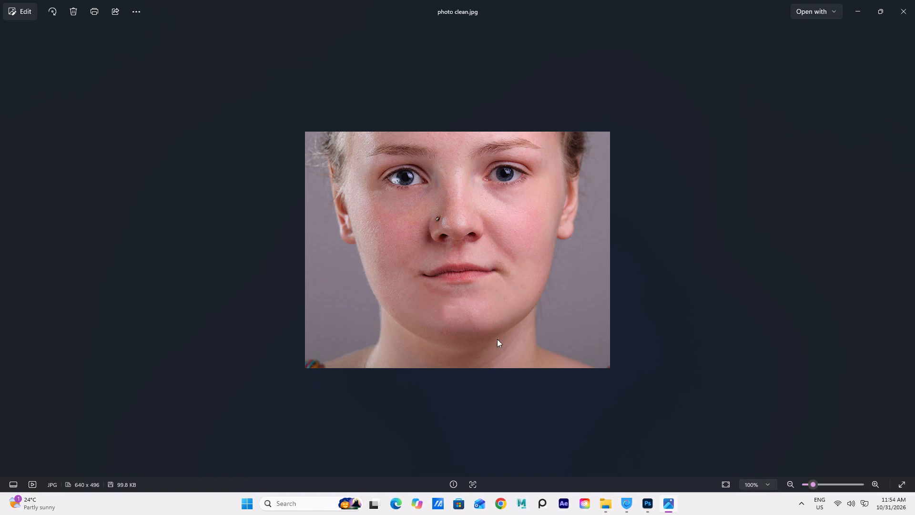
{"action": "left_click", "coordinate": [485, 322]}
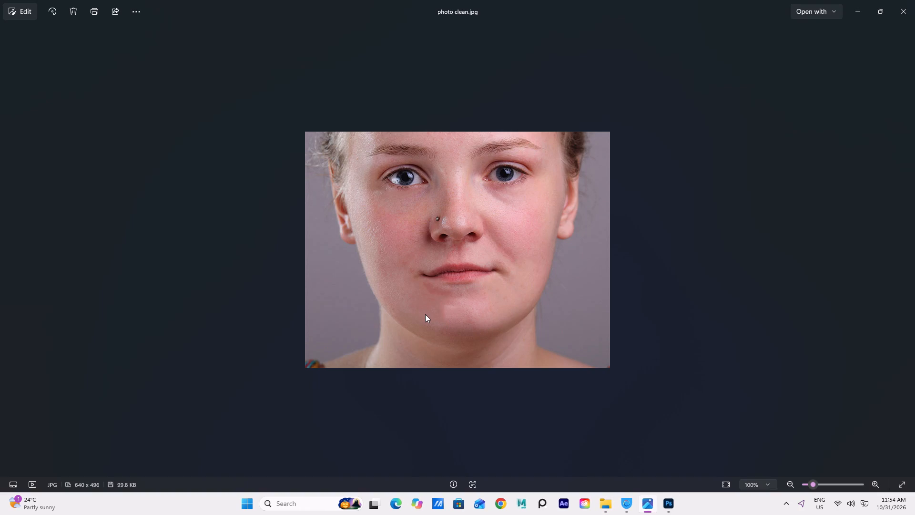
{"action": "left_click", "coordinate": [457, 384]}
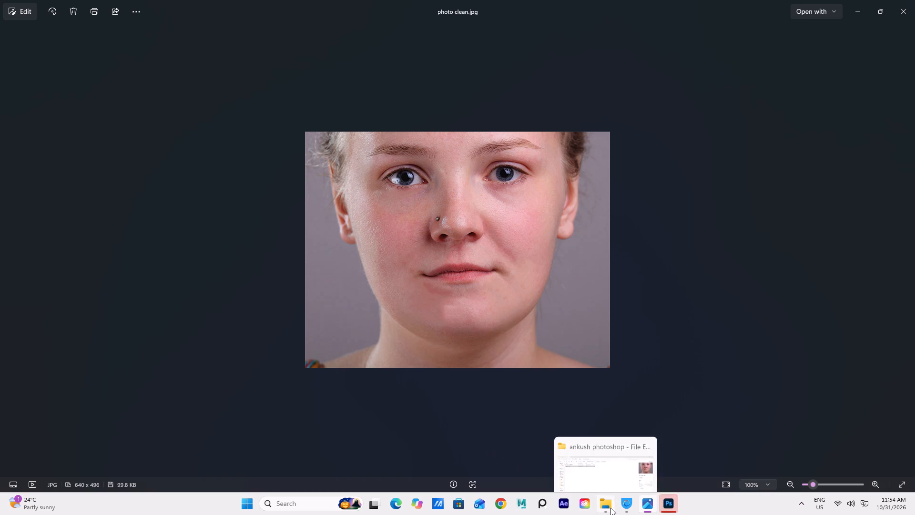
Copy the "photo clean" JPG from the ankush photoshop folder into the drive's PHOPTO ASSIGNMENT folder.
{"action": "left_click", "coordinate": [610, 505]}
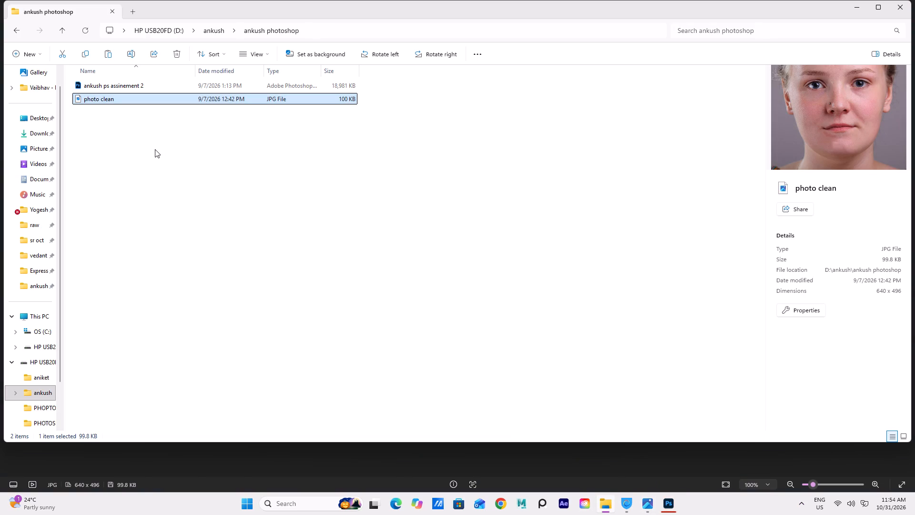
{"action": "key", "text": "ctrl+c"}
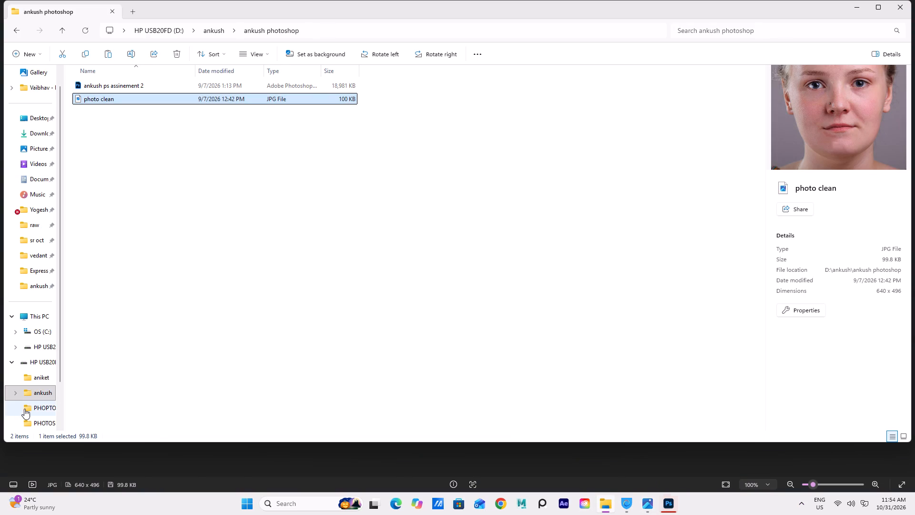
{"action": "left_click", "coordinate": [24, 409]}
{"action": "left_click", "coordinate": [153, 179], "text": "ctrl"}
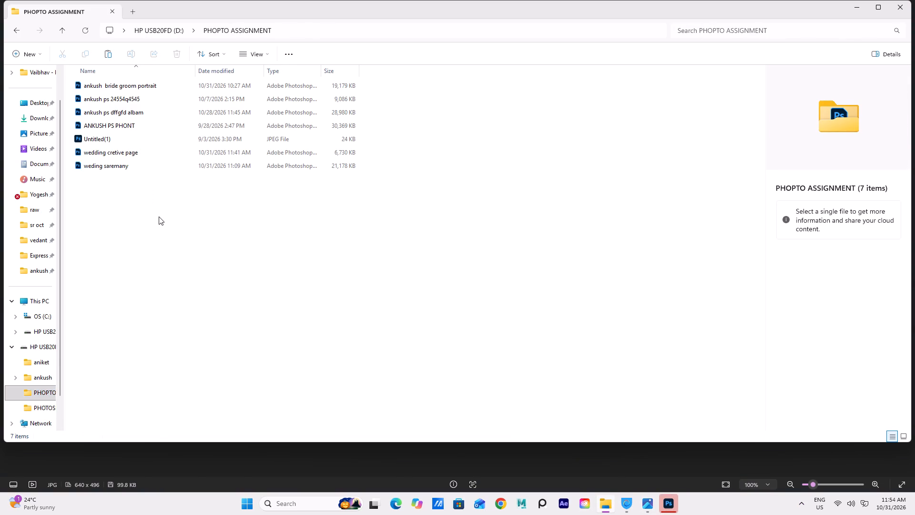
{"action": "key", "text": "ctrl+v"}
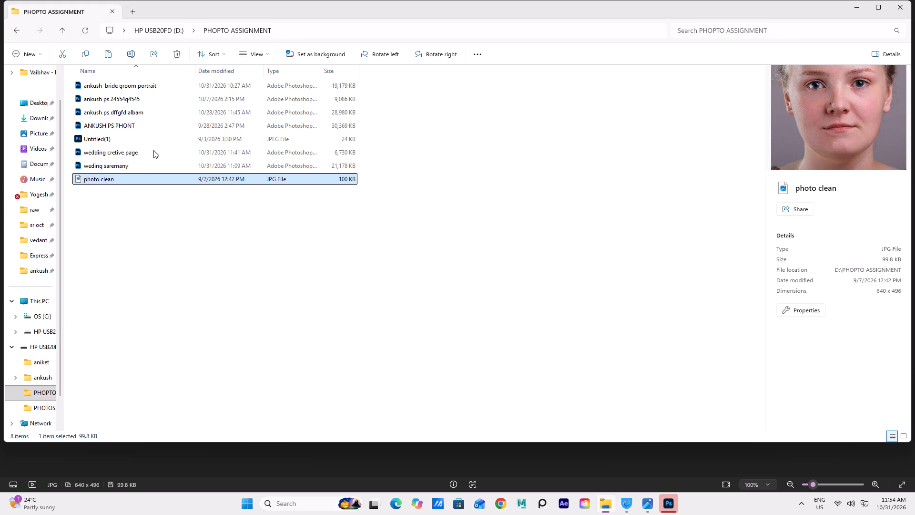
Permanently delete the "Untitled(1)" JPEG file from the PHOPTO ASSIGNMENT folder.
{"action": "left_click", "coordinate": [147, 140]}
{"action": "key", "text": "Delete"}
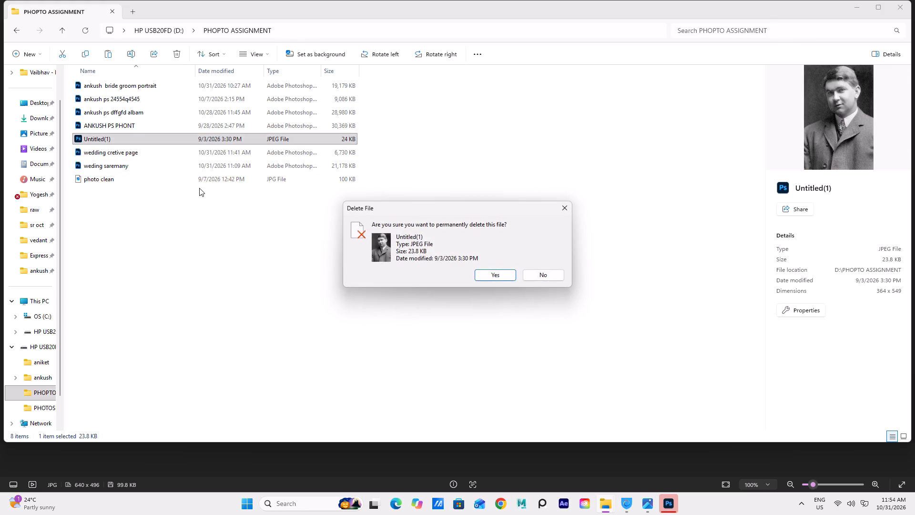
{"action": "left_click", "coordinate": [500, 269]}
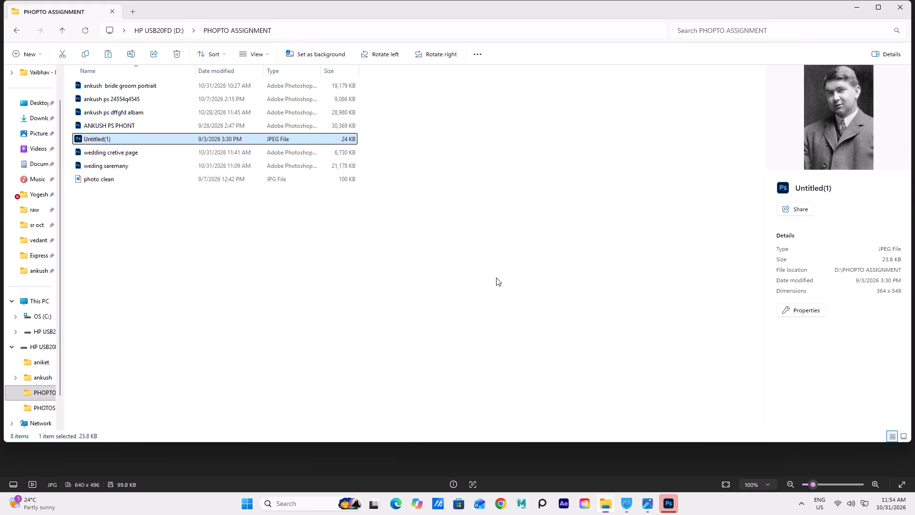
{"action": "left_click", "coordinate": [127, 163]}
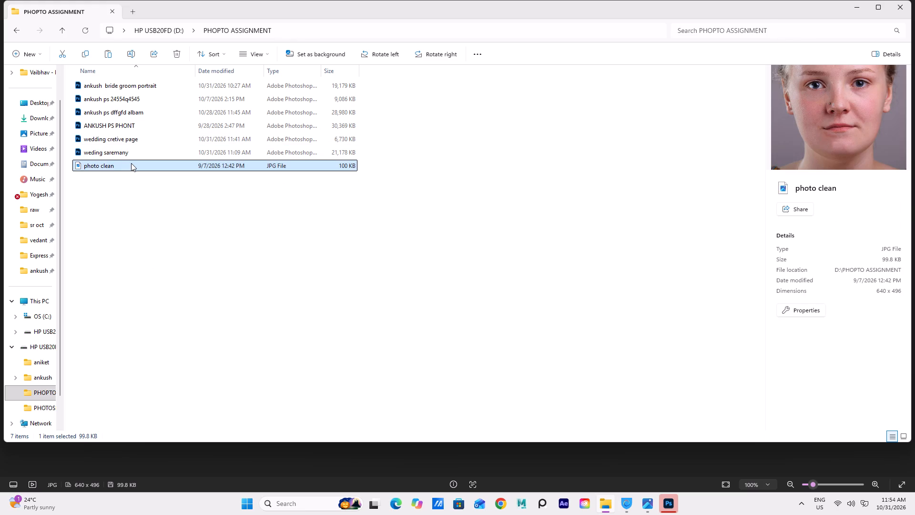
Close the PHOPTO ASSIGNMENT folder window and the "photo clean" image viewer.
{"action": "left_click", "coordinate": [892, 2]}
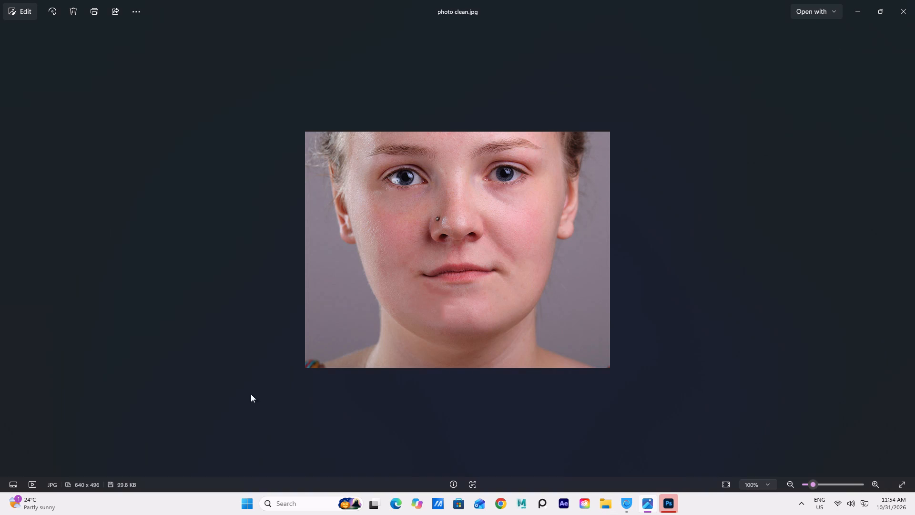
{"action": "left_click", "coordinate": [906, 12]}
{"action": "left_click", "coordinate": [906, 12]}
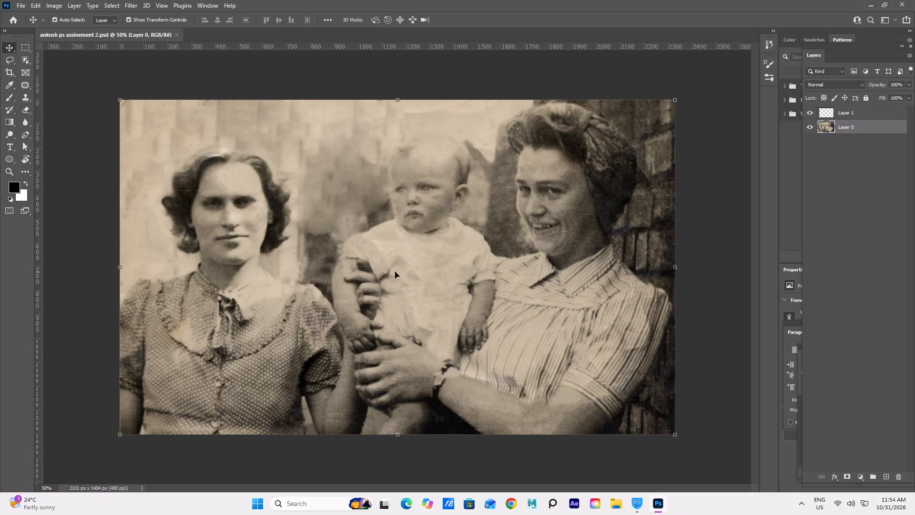
Deselect the layer in "ankush ps assinement 2" and close Photoshop.
{"action": "left_click", "coordinate": [500, 375]}
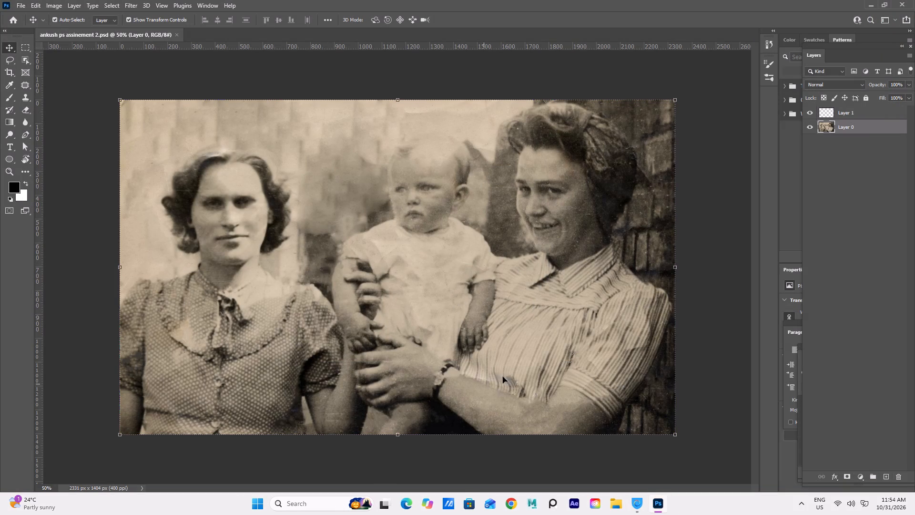
{"action": "left_click", "coordinate": [510, 373]}
{"action": "left_click", "coordinate": [694, 373]}
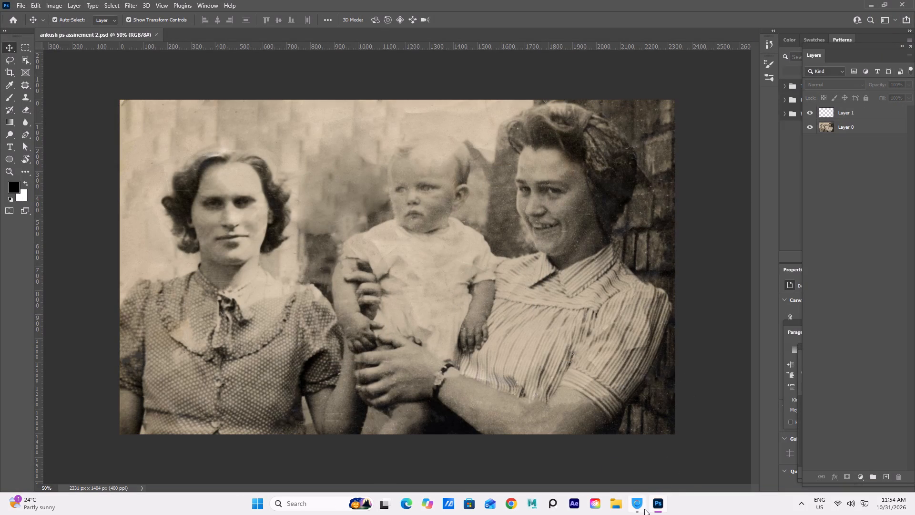
{"action": "left_click", "coordinate": [658, 505]}
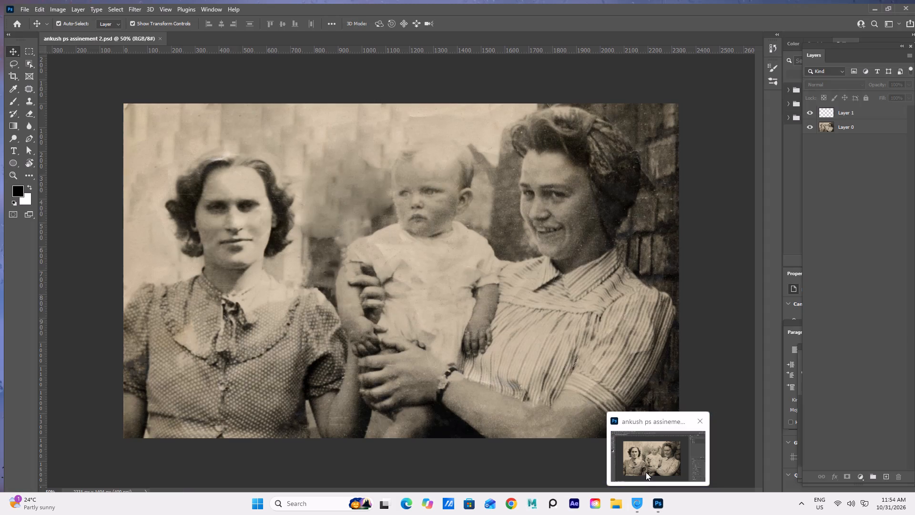
{"action": "left_click", "coordinate": [646, 456]}
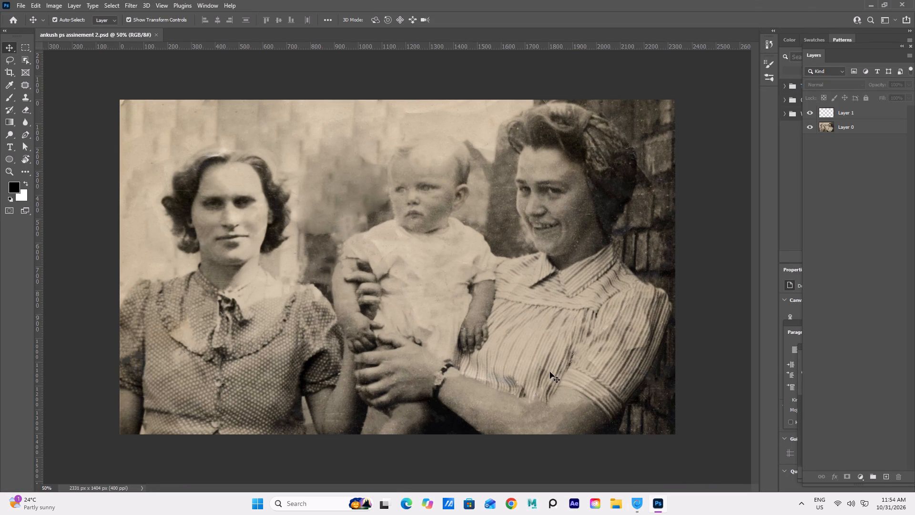
{"action": "left_click", "coordinate": [903, 1]}
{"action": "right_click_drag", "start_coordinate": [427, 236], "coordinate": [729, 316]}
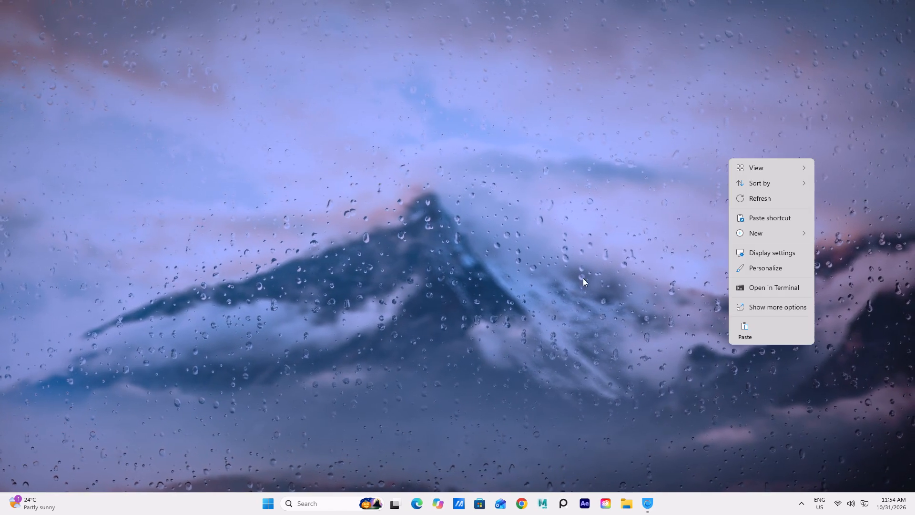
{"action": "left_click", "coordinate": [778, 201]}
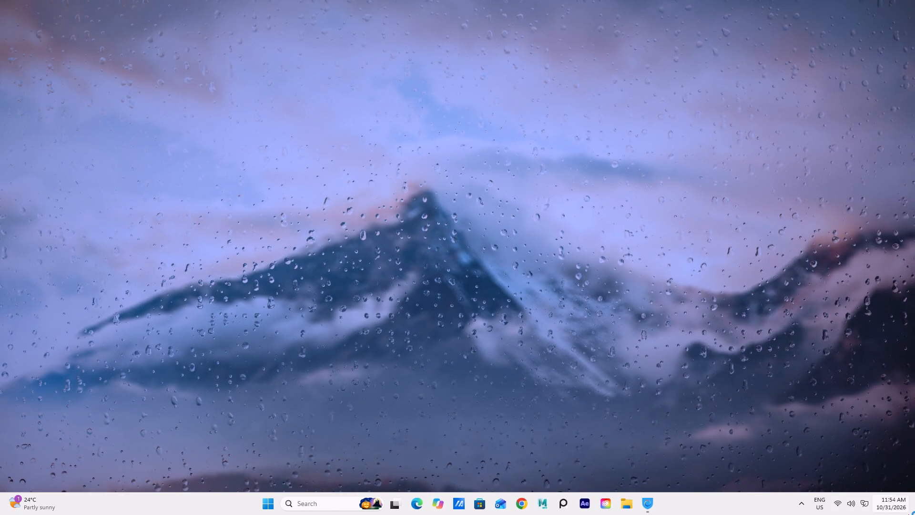